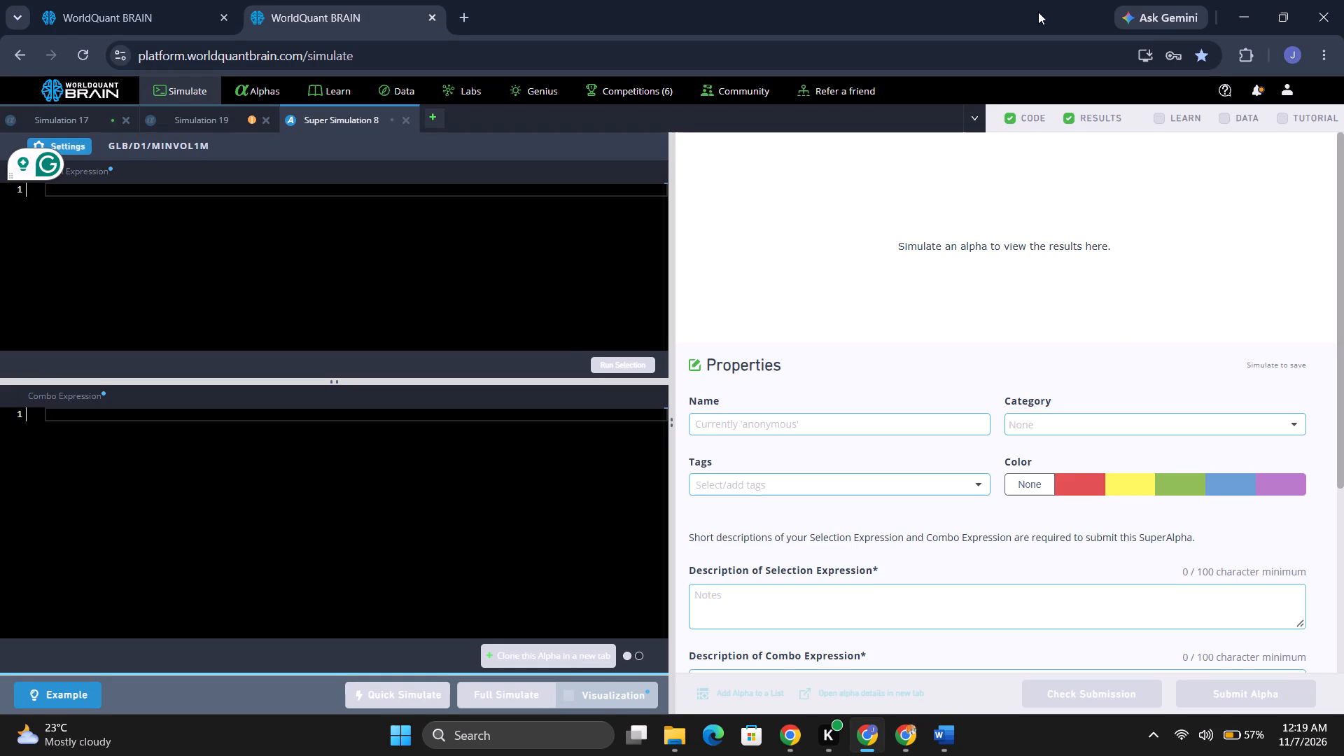
In Simulation 19, remove the ts_backfill wrapper and its 20-day argument from the expression and run a full simulation.
left_click(191, 120)
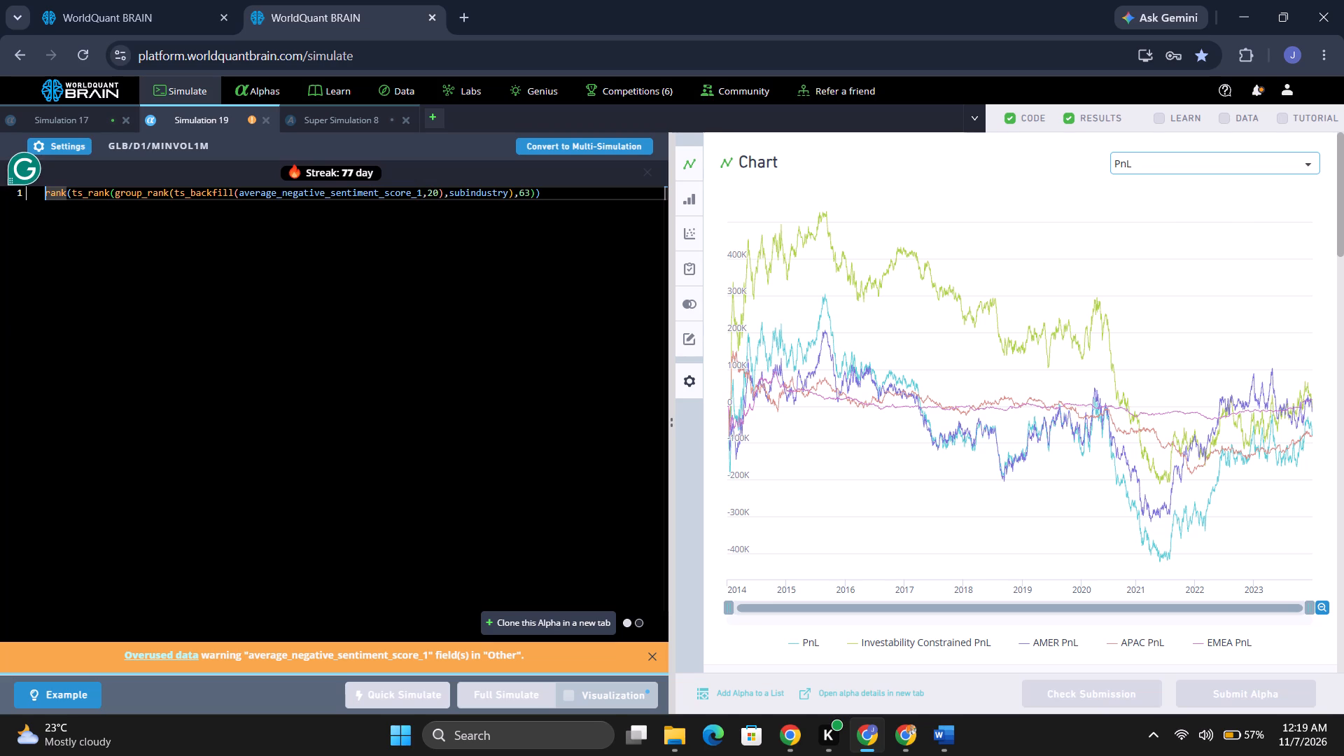
left_click_drag(239, 190, 177, 192)
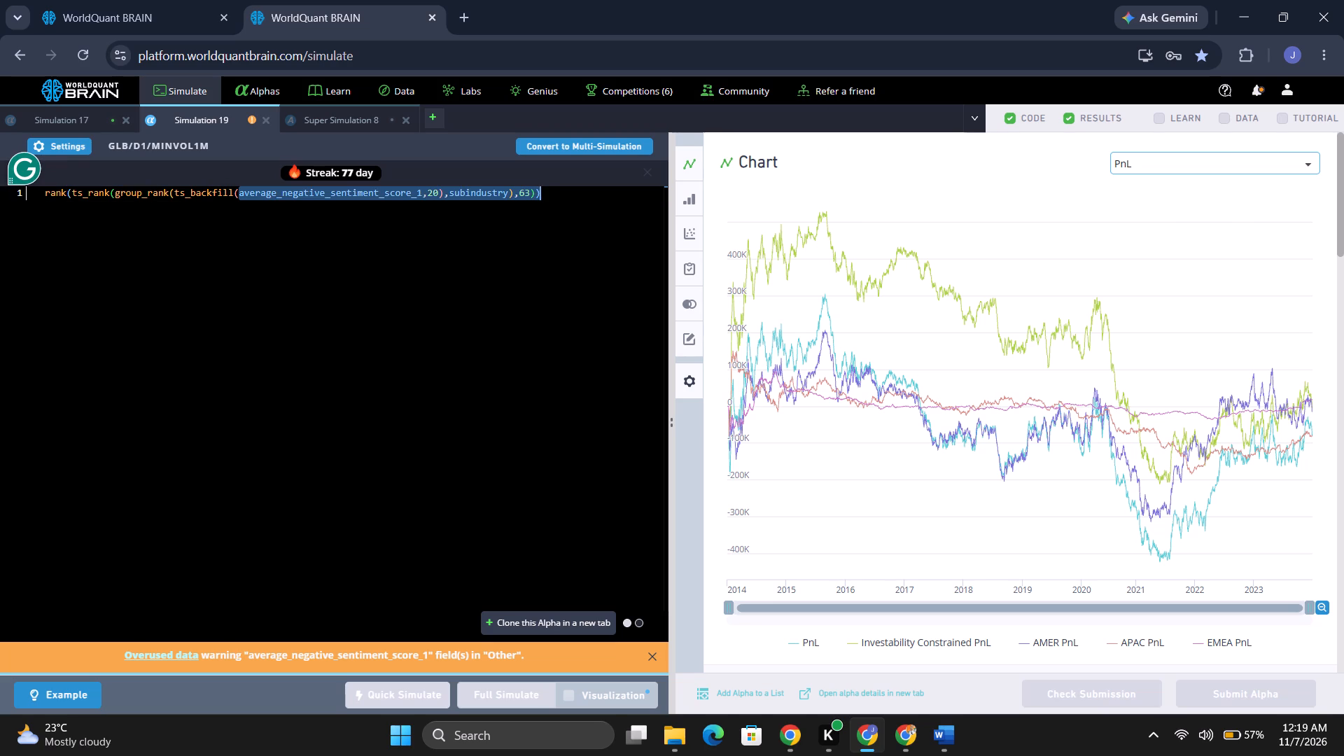
left_click_drag(177, 192, 174, 194)
key("BackSpace")
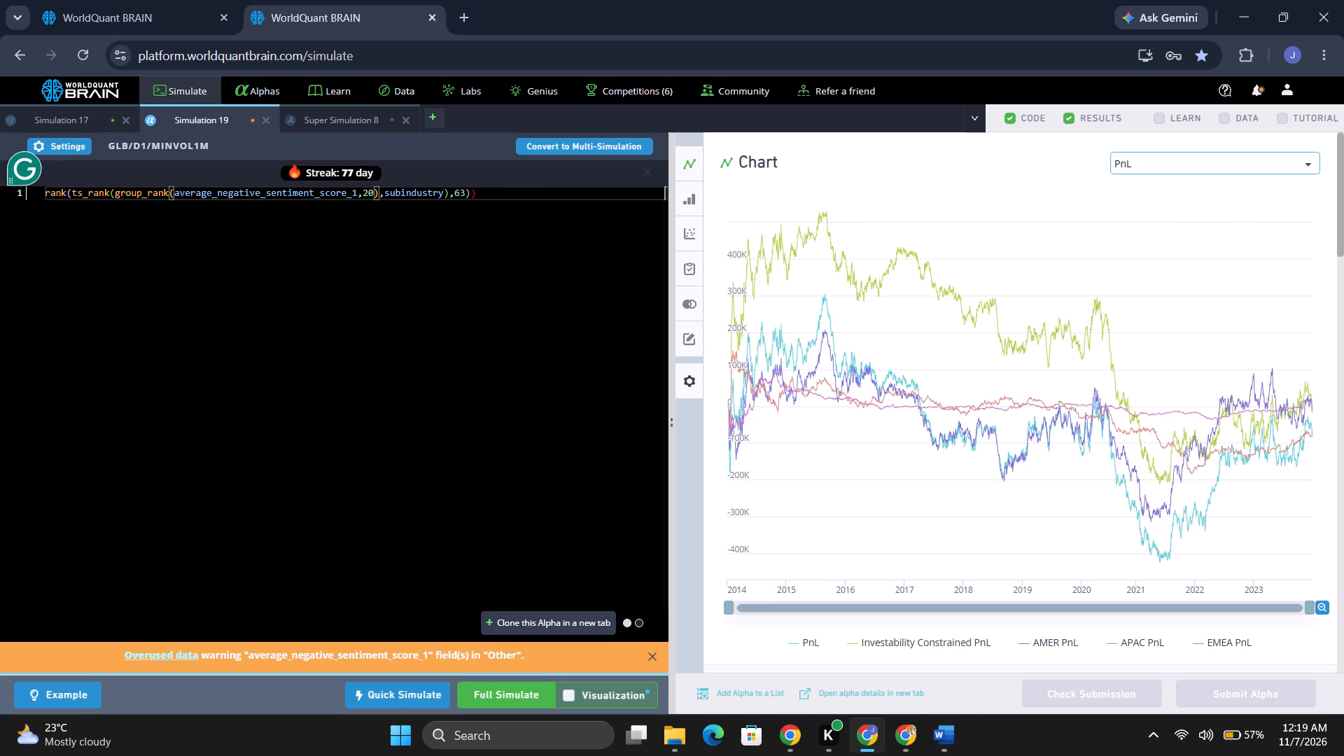
left_click(379, 190)
key("BackSpace")
key("BackSpace")
key("BackSpace")
key("BackSpace")
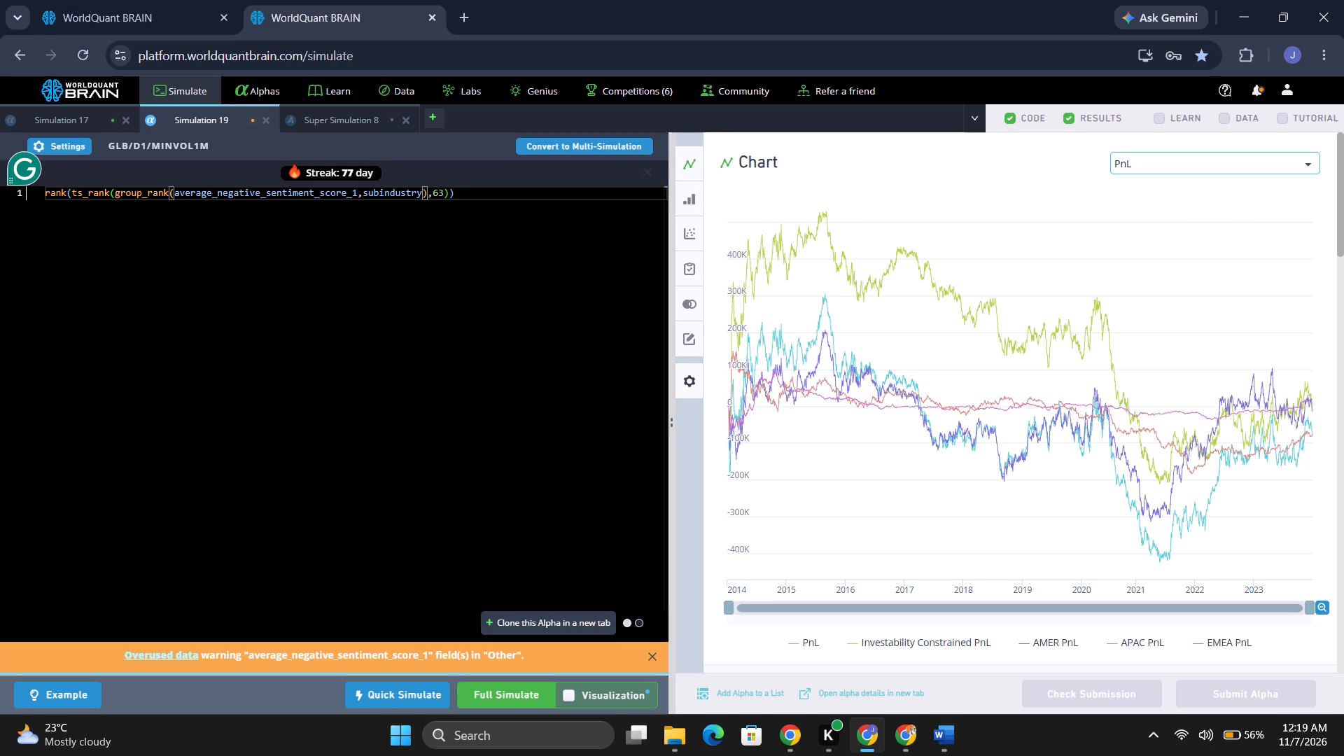
left_click(512, 698)
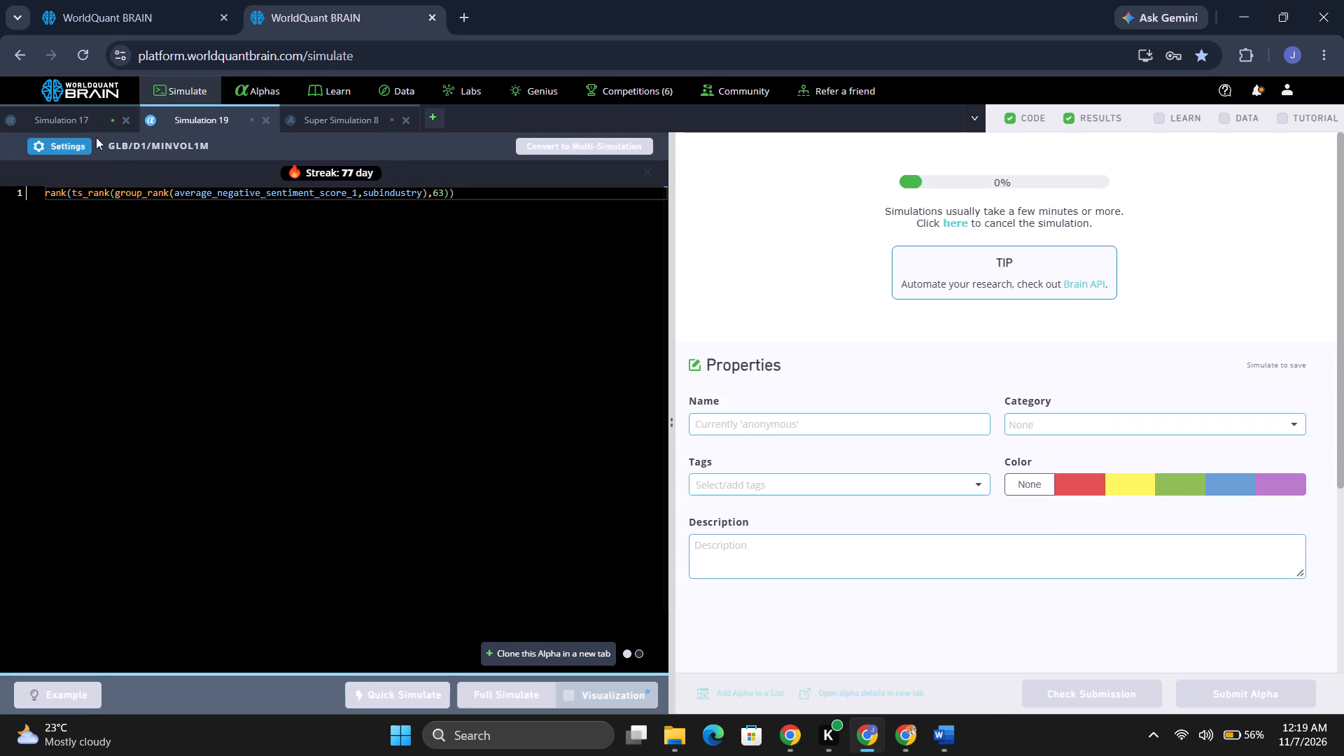
In Simulation 17, remove the group_rank wrapper and its subindustry argument from the expression and run a full simulation.
left_click(90, 116)
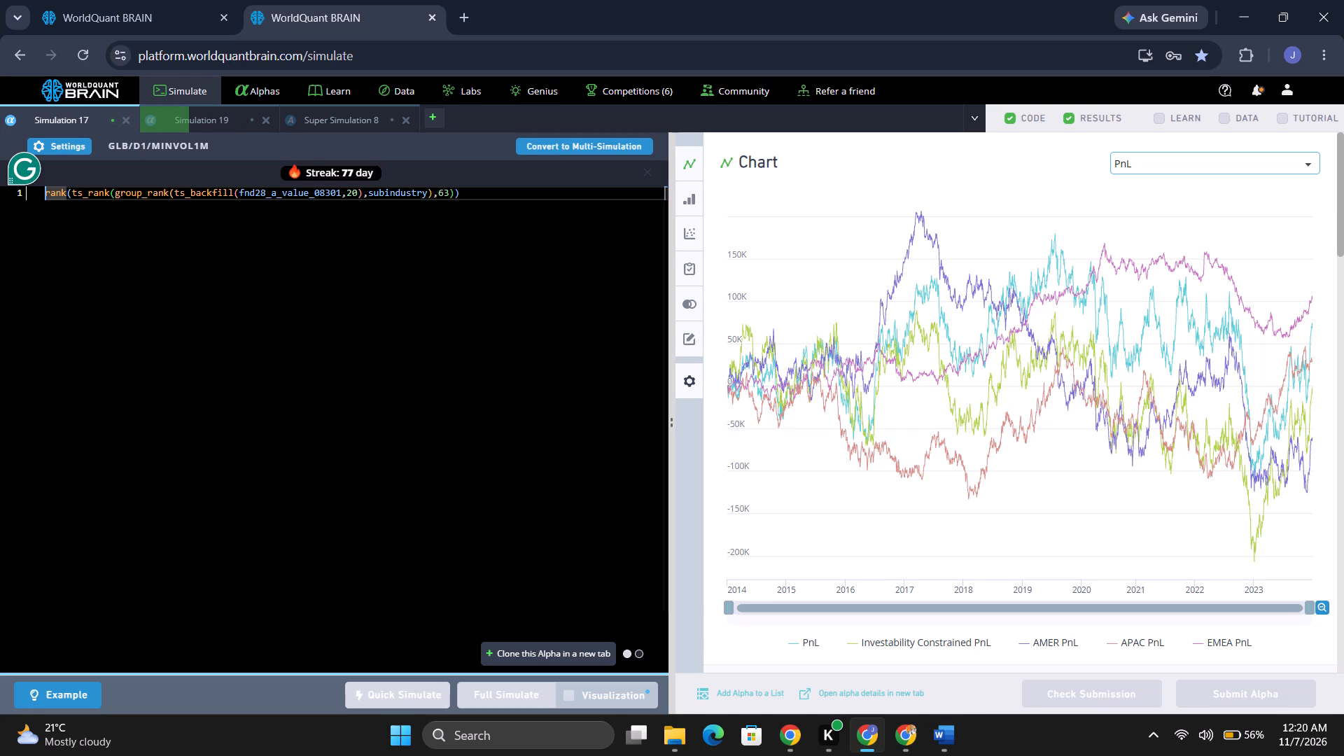
left_click(87, 234)
left_click_drag(174, 192, 115, 187)
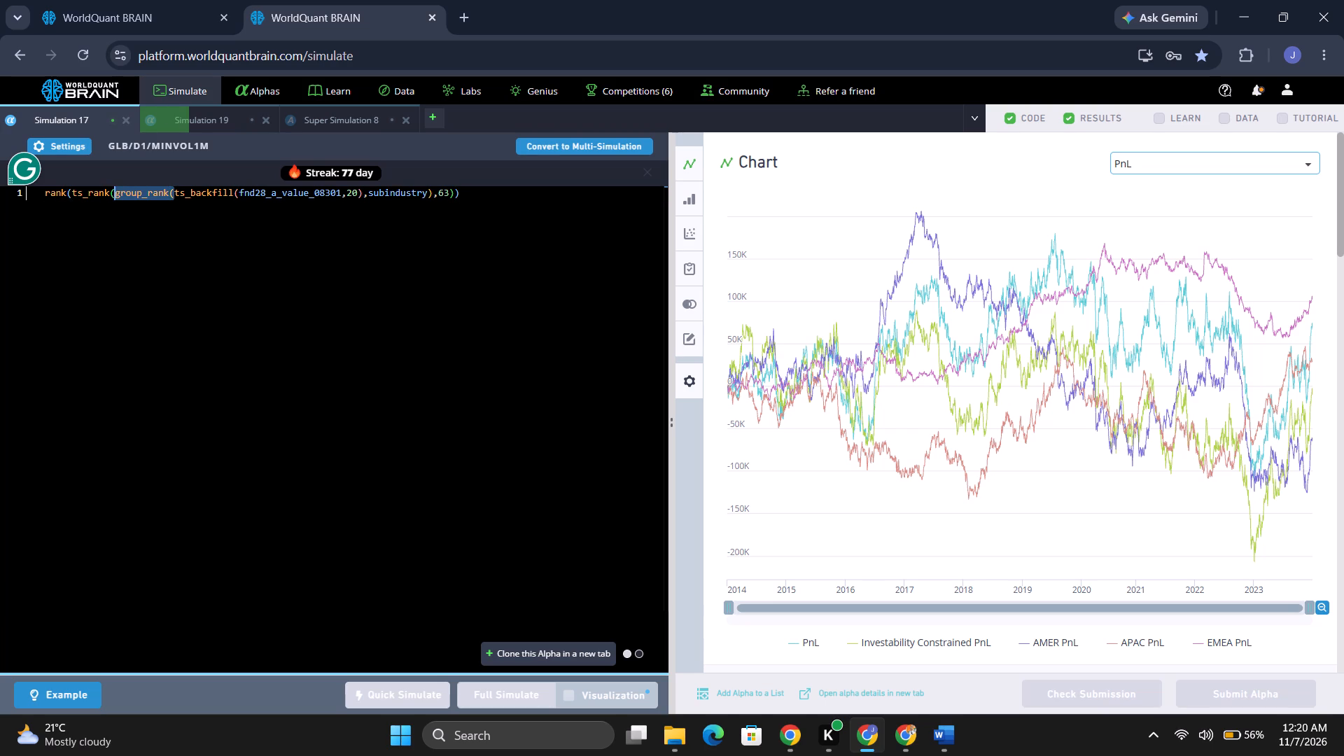
key("BackSpace")
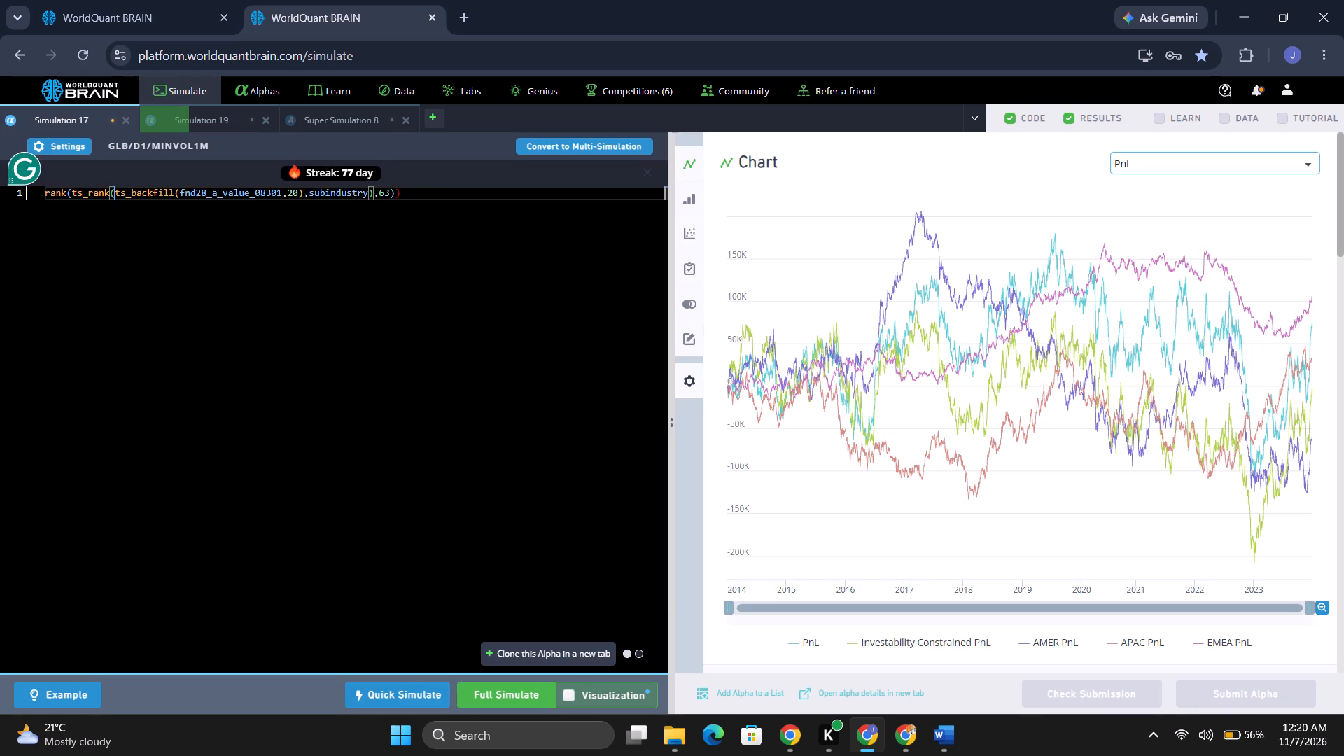
left_click_drag(373, 192, 305, 199)
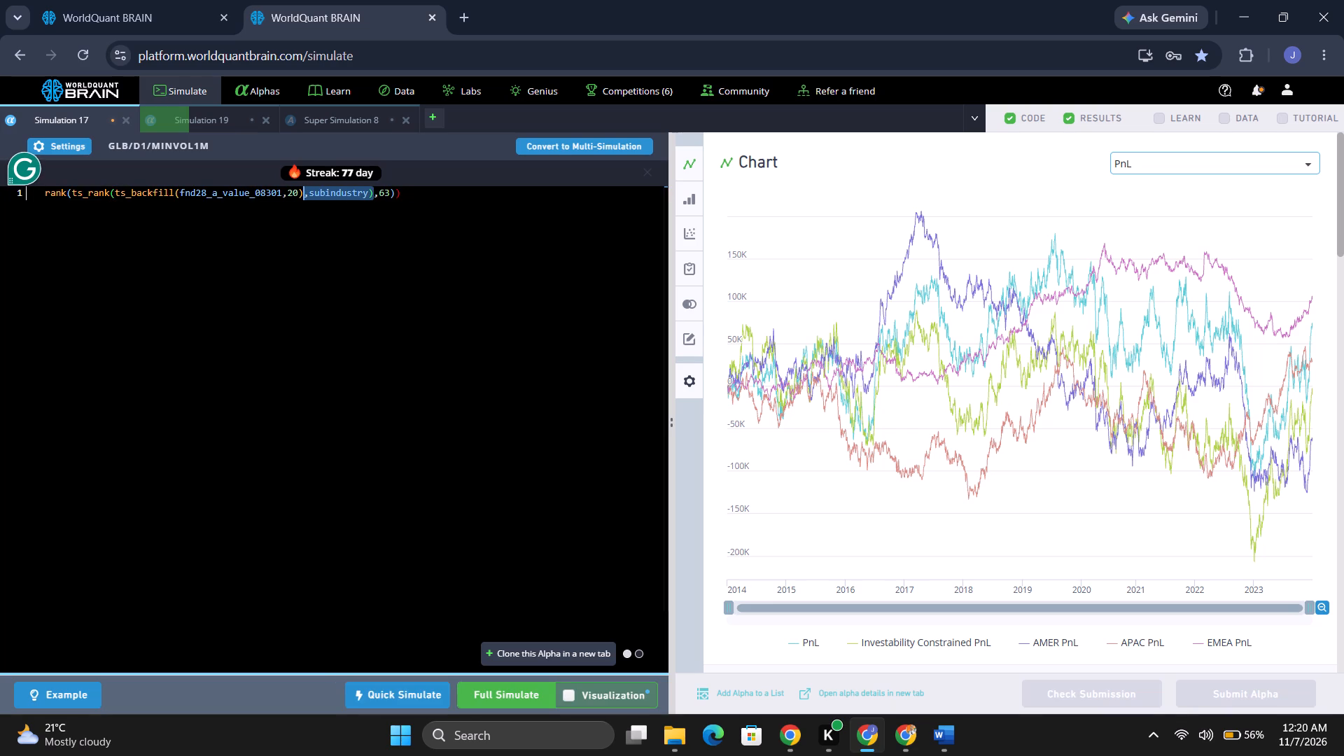
left_click_drag(305, 199, 304, 199)
key("BackSpace")
left_click(278, 279)
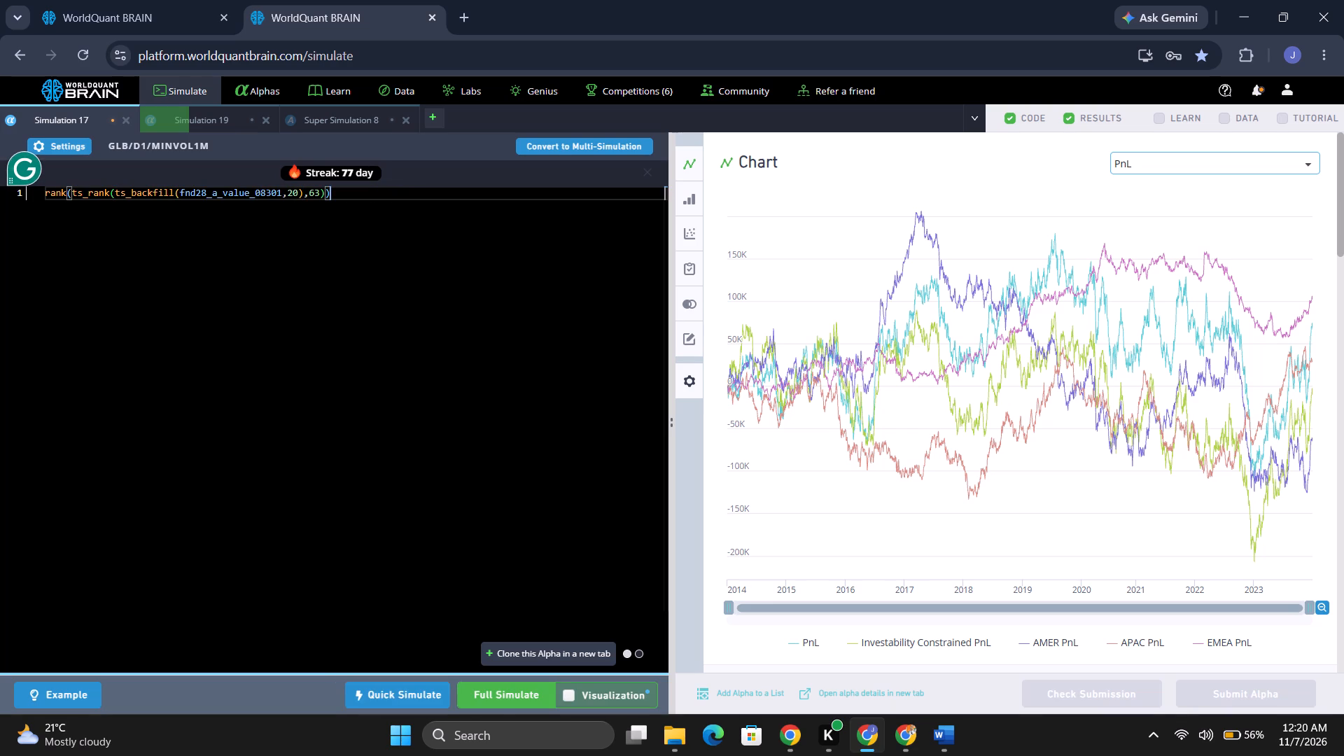
left_click(498, 692)
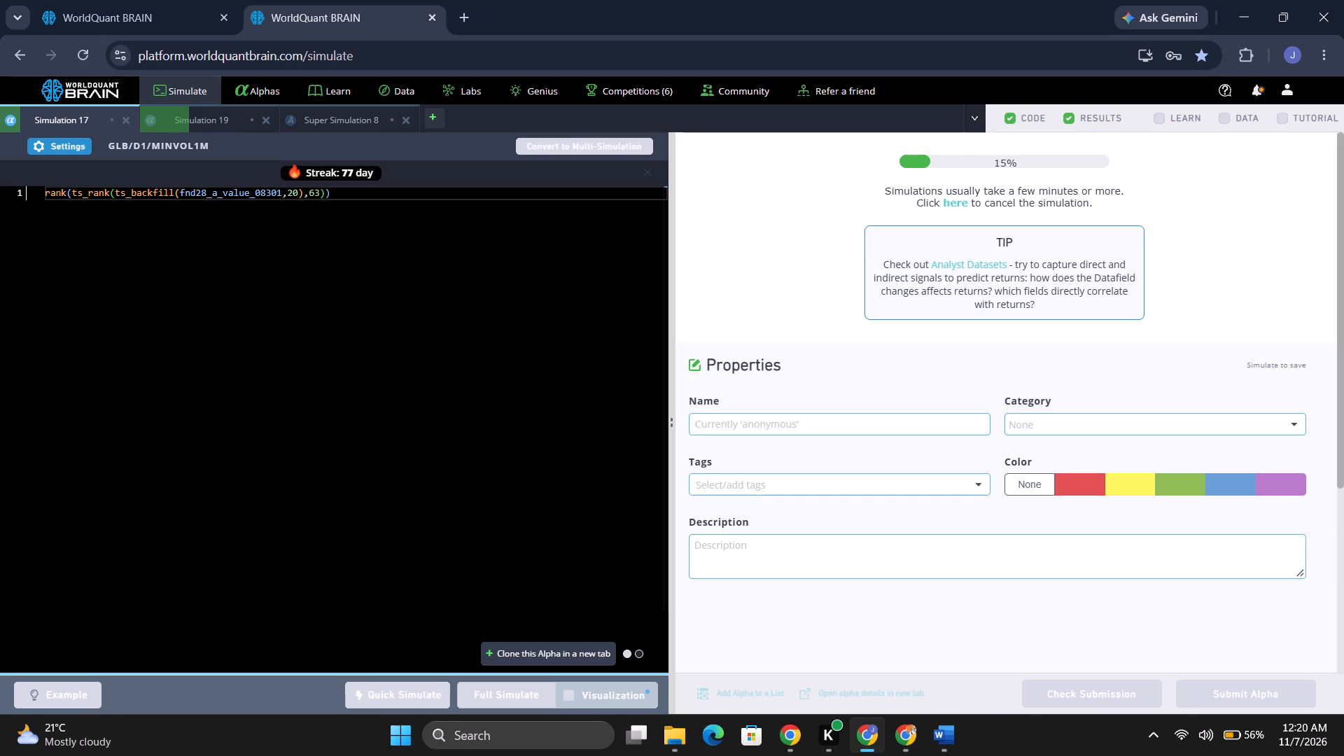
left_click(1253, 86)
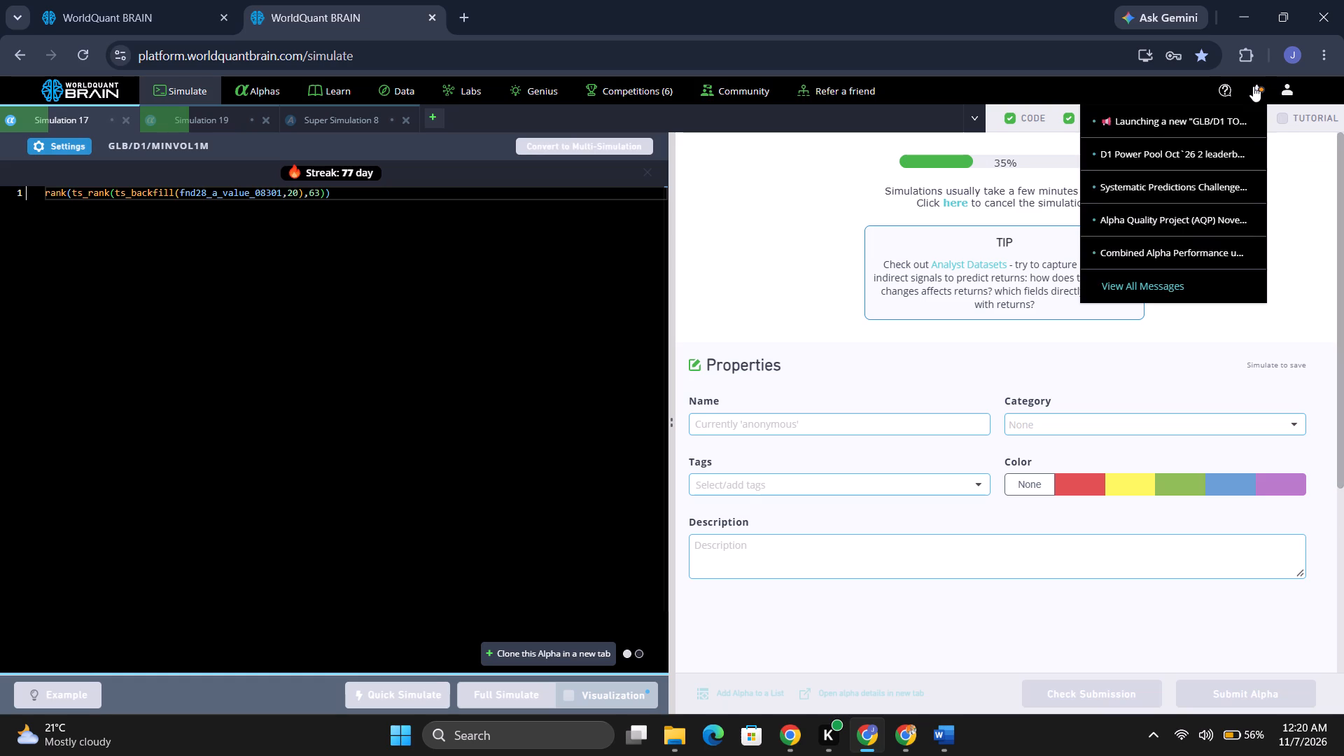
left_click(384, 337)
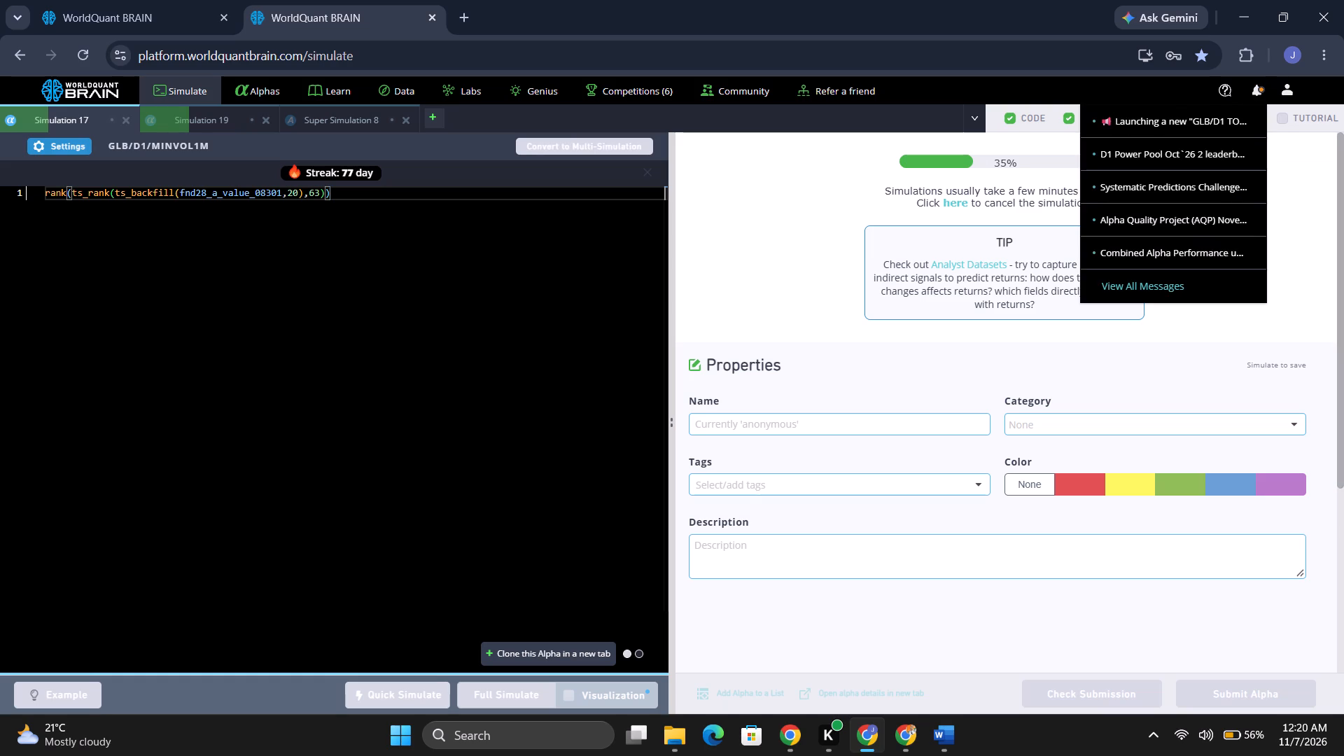
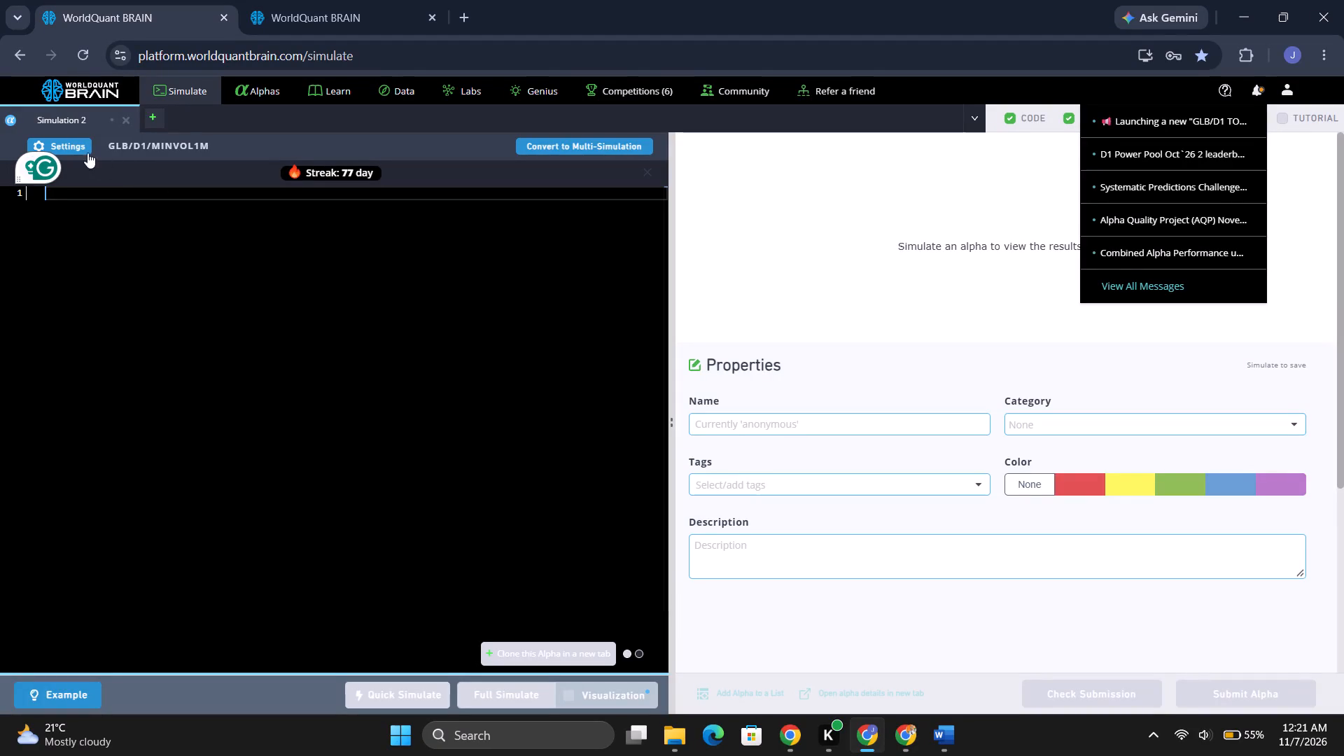
Create a new Super Simulation and close the empty Simulation 2.
left_click(144, 121)
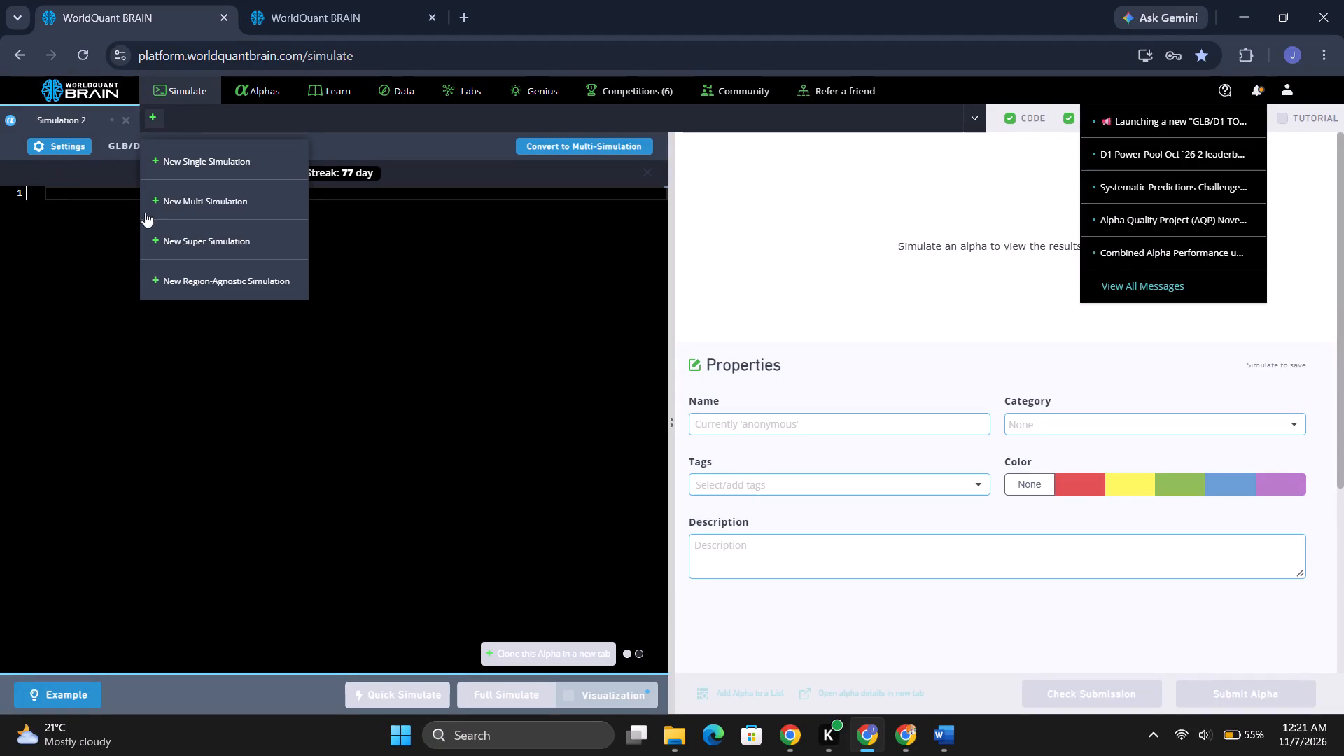
left_click(190, 244)
left_click(125, 118)
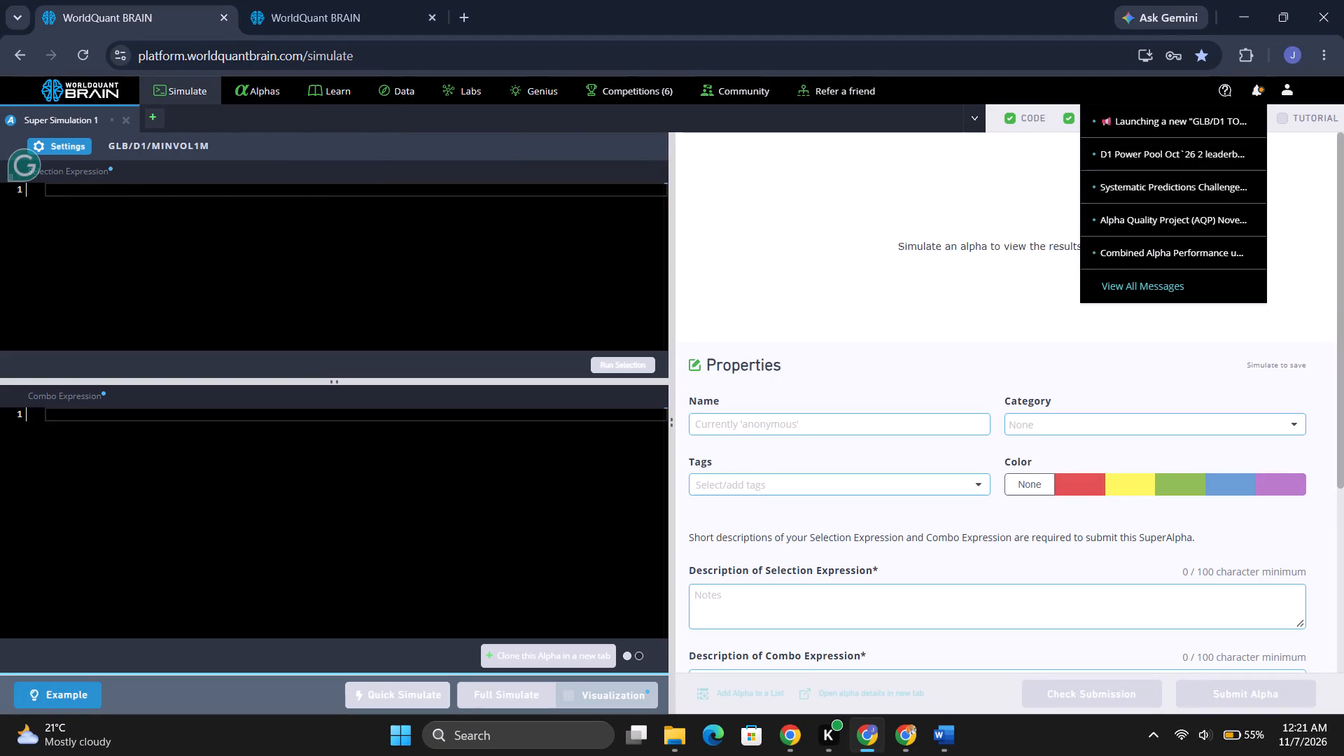
Enter in(datacategories,'fundamental') as the selection expression, run the selection, and dismiss the message list covering the results.
left_click(80, 190)
type("in")
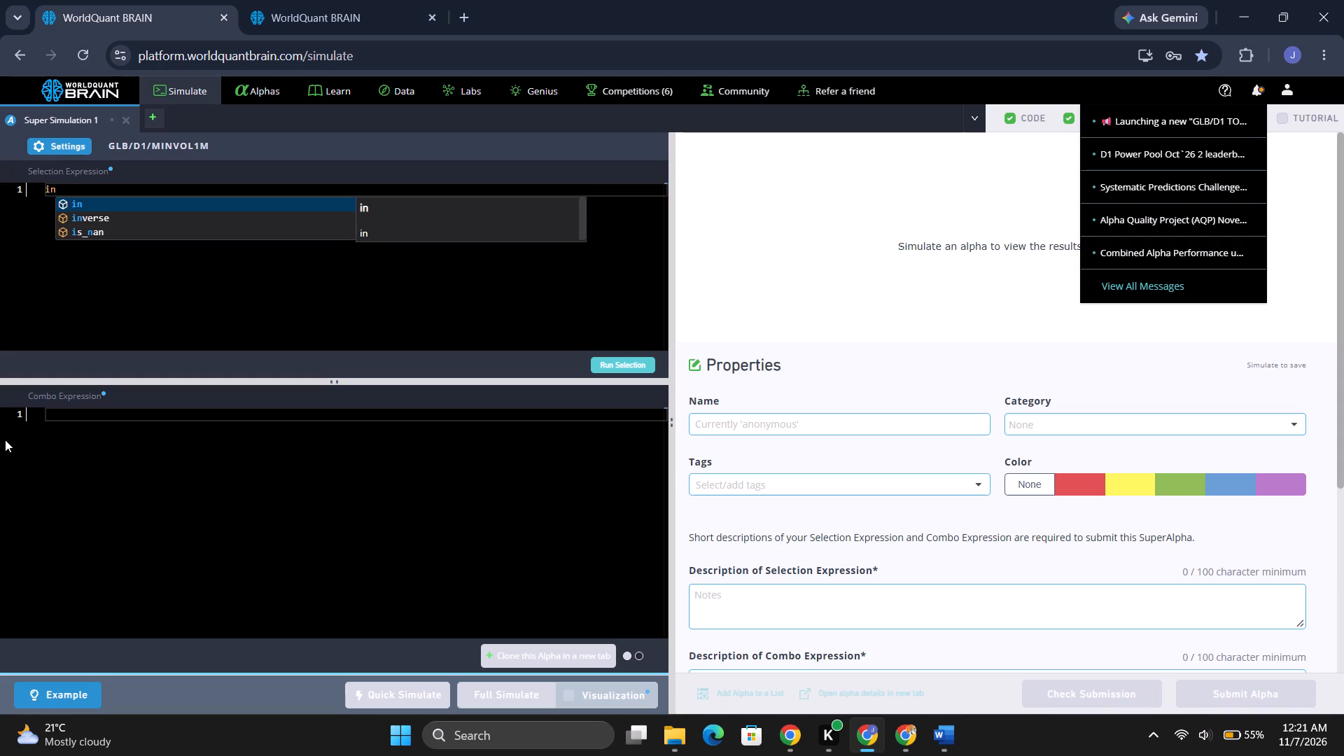
type("(data")
key("Return")
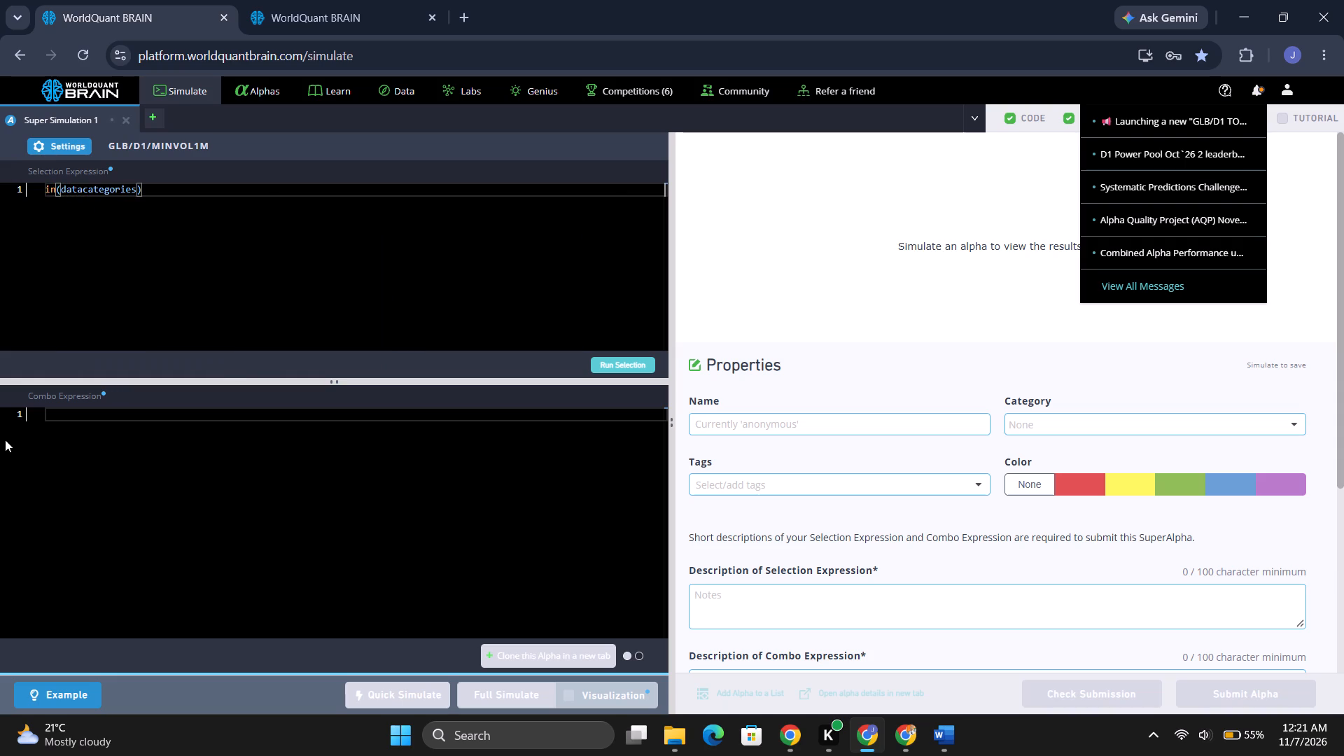
key("comma")
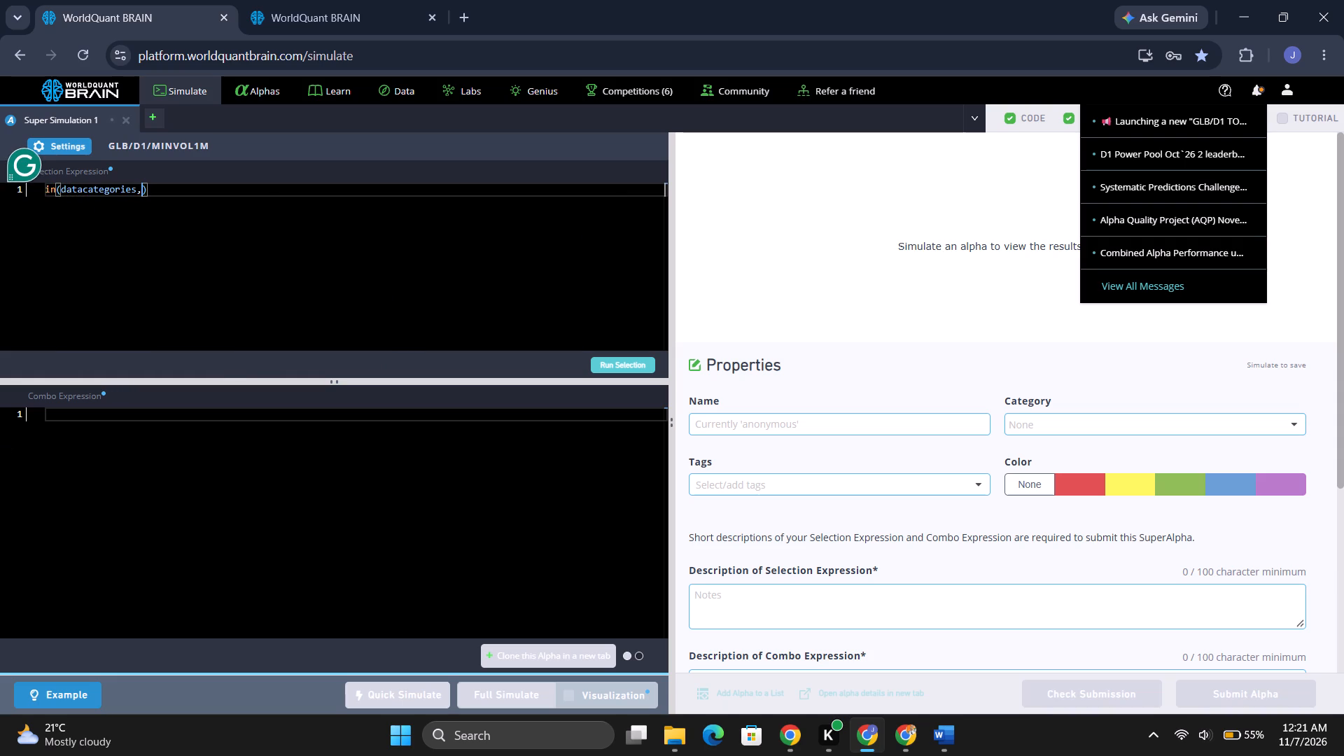
key("apostrophe")
key("apostrophe")
key("Left")
type("fundame")
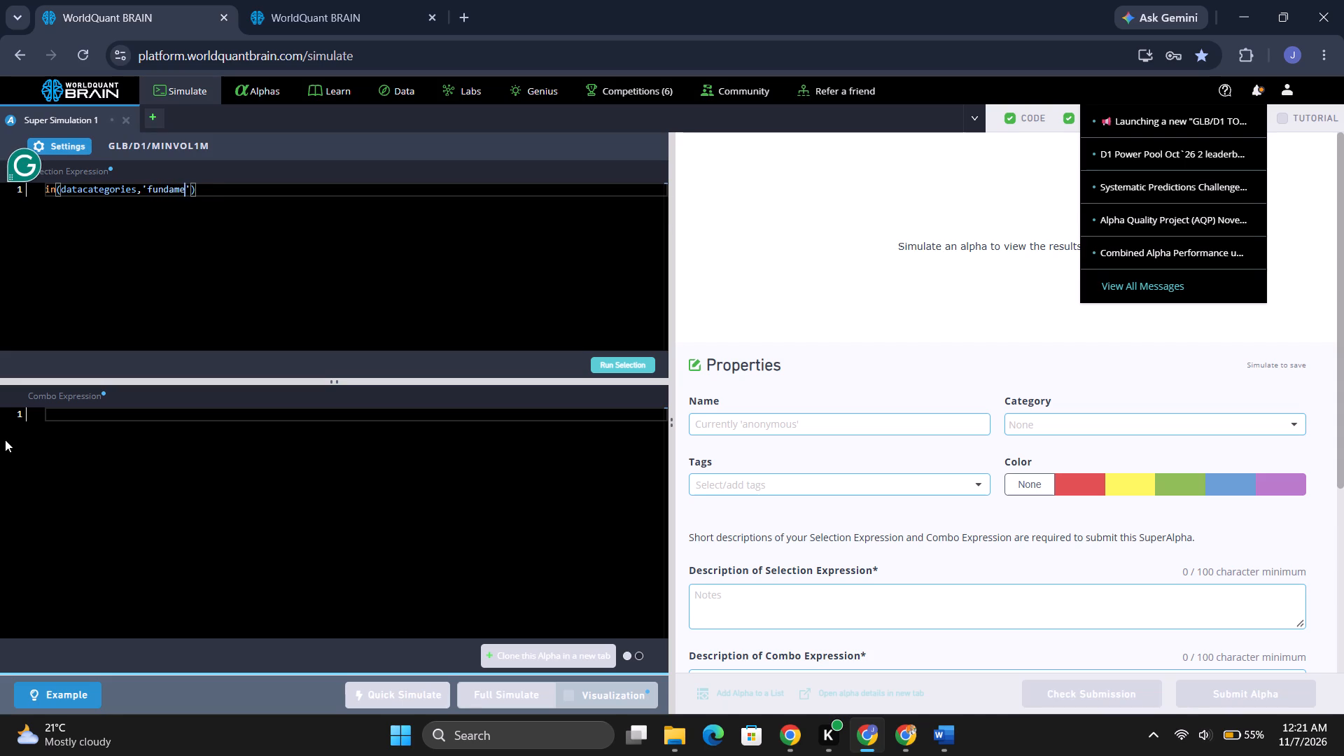
type("nta")
key("l")
left_click(633, 367)
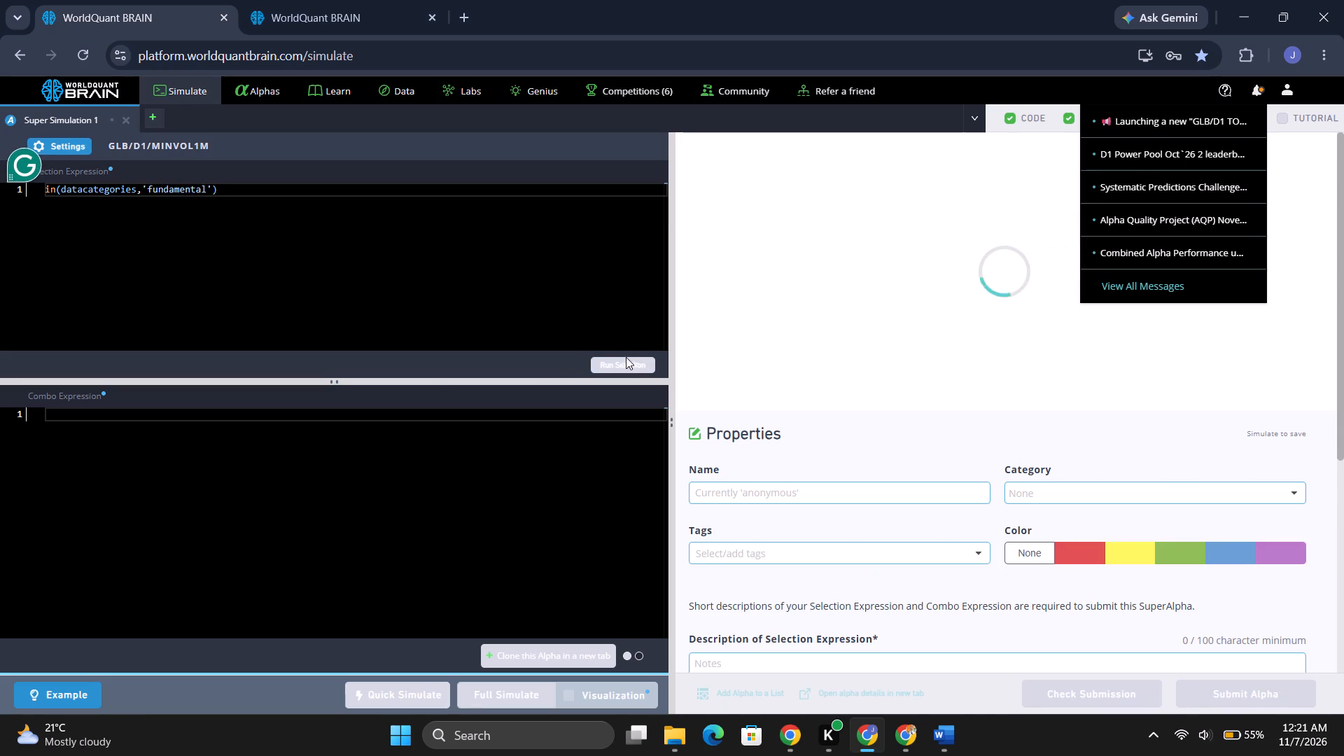
left_click(1254, 93)
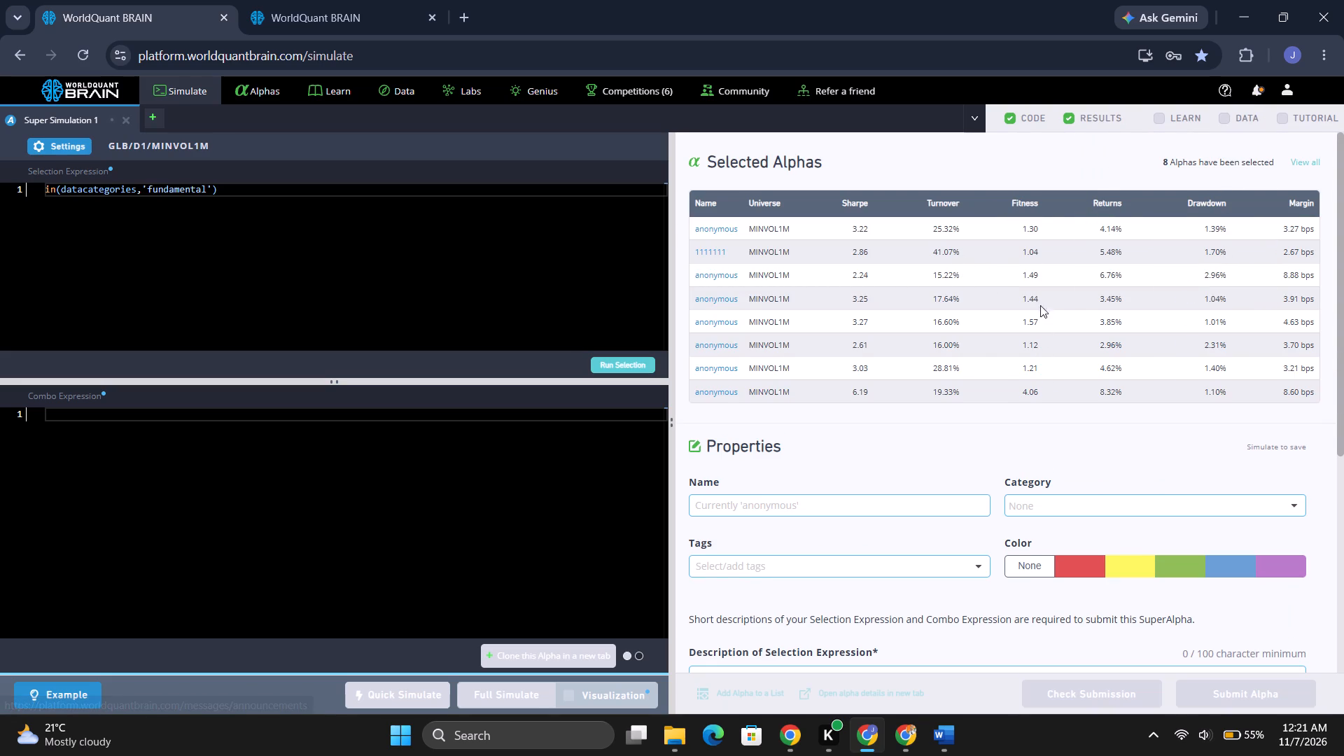
Open the selected alpha with Sharpe 6.19 and clone it into a new simulation.
left_click(717, 390)
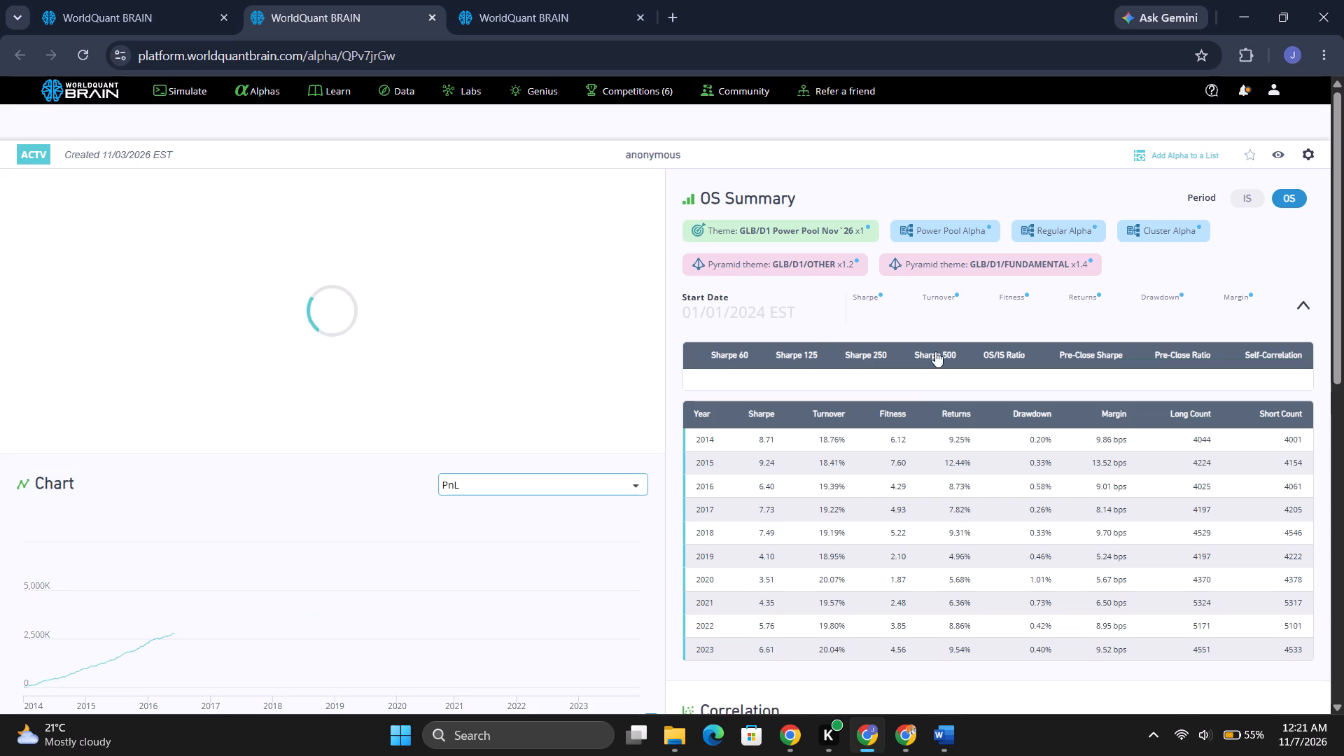
scroll(803, 363, "up", 1)
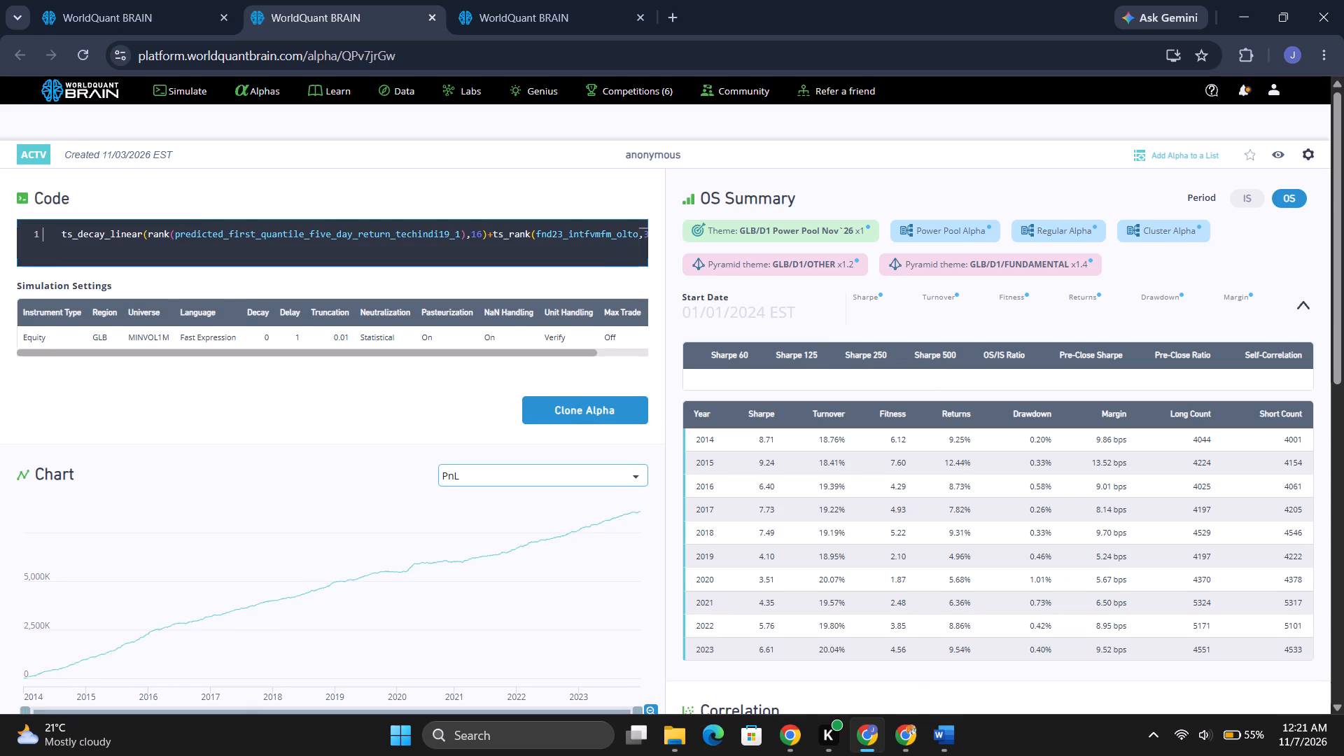
left_click(569, 407)
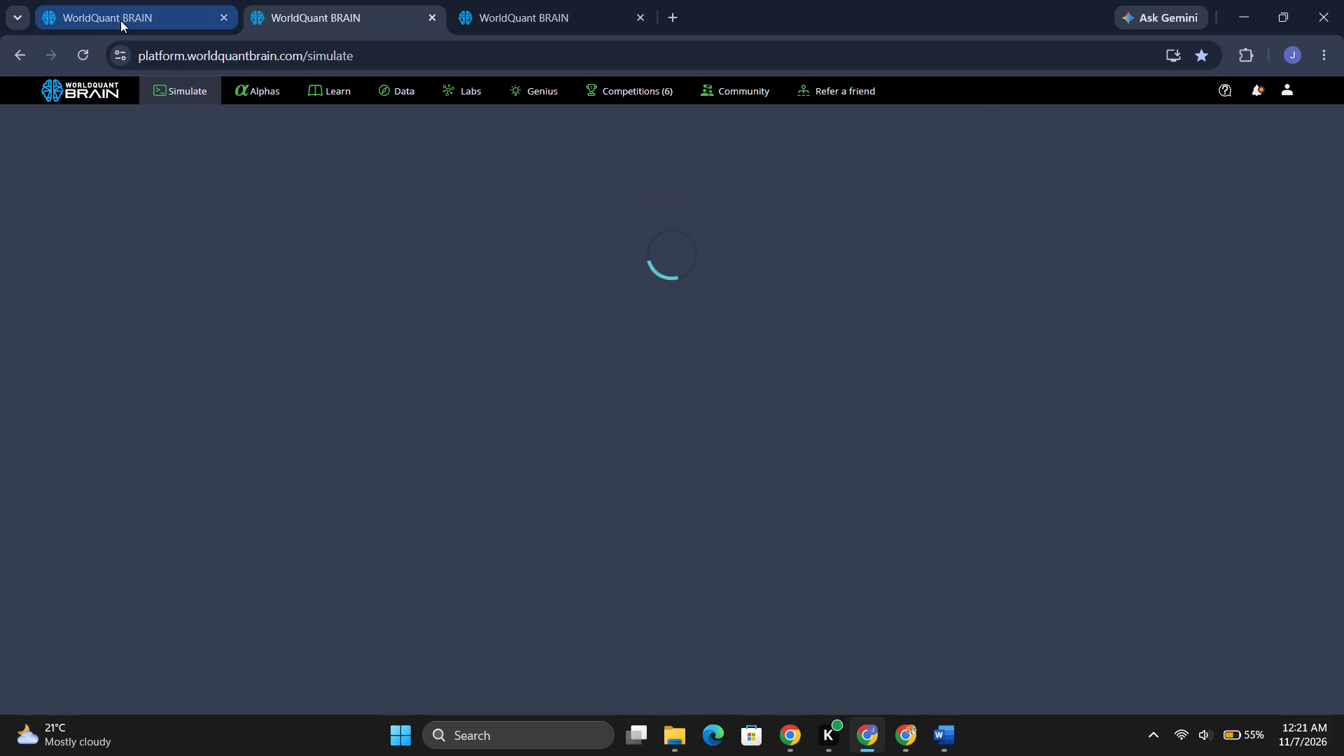
Return to Super Simulation 1 and open the selected alpha with Sharpe 3.27.
left_click(117, 14)
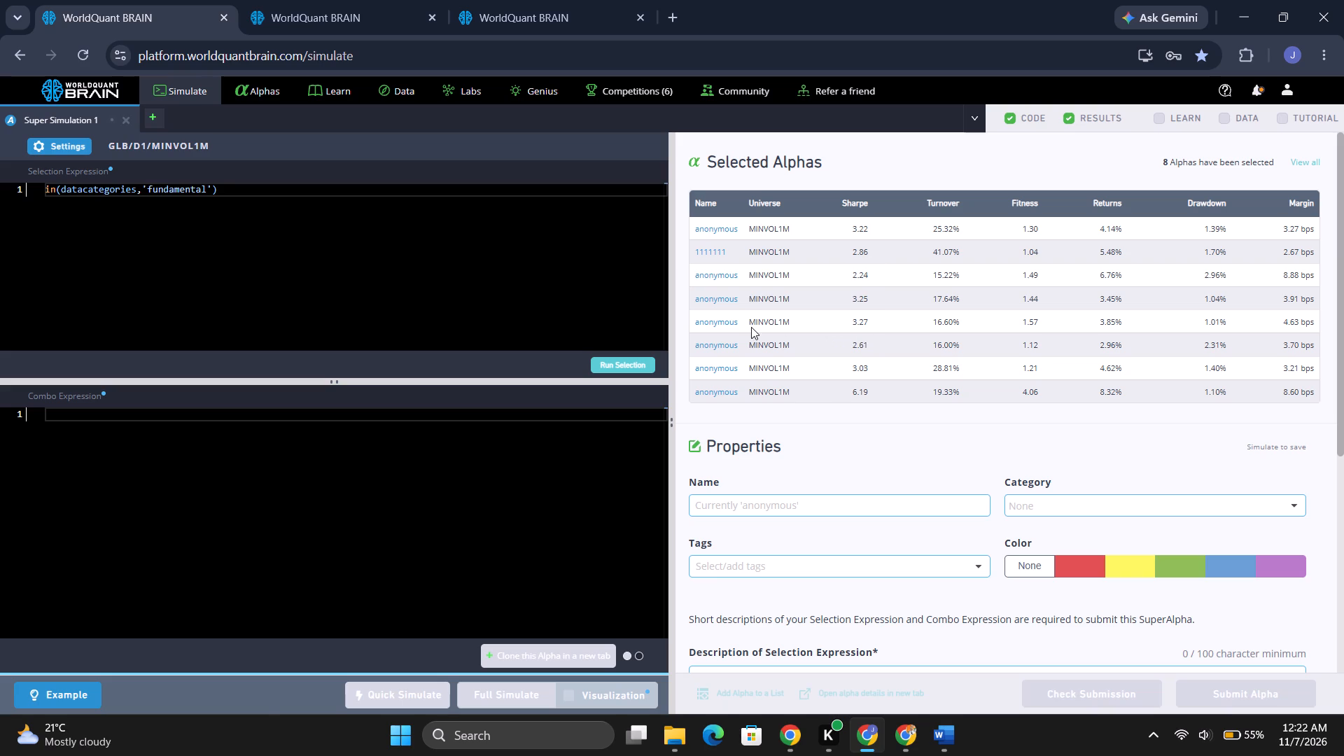
left_click(707, 320)
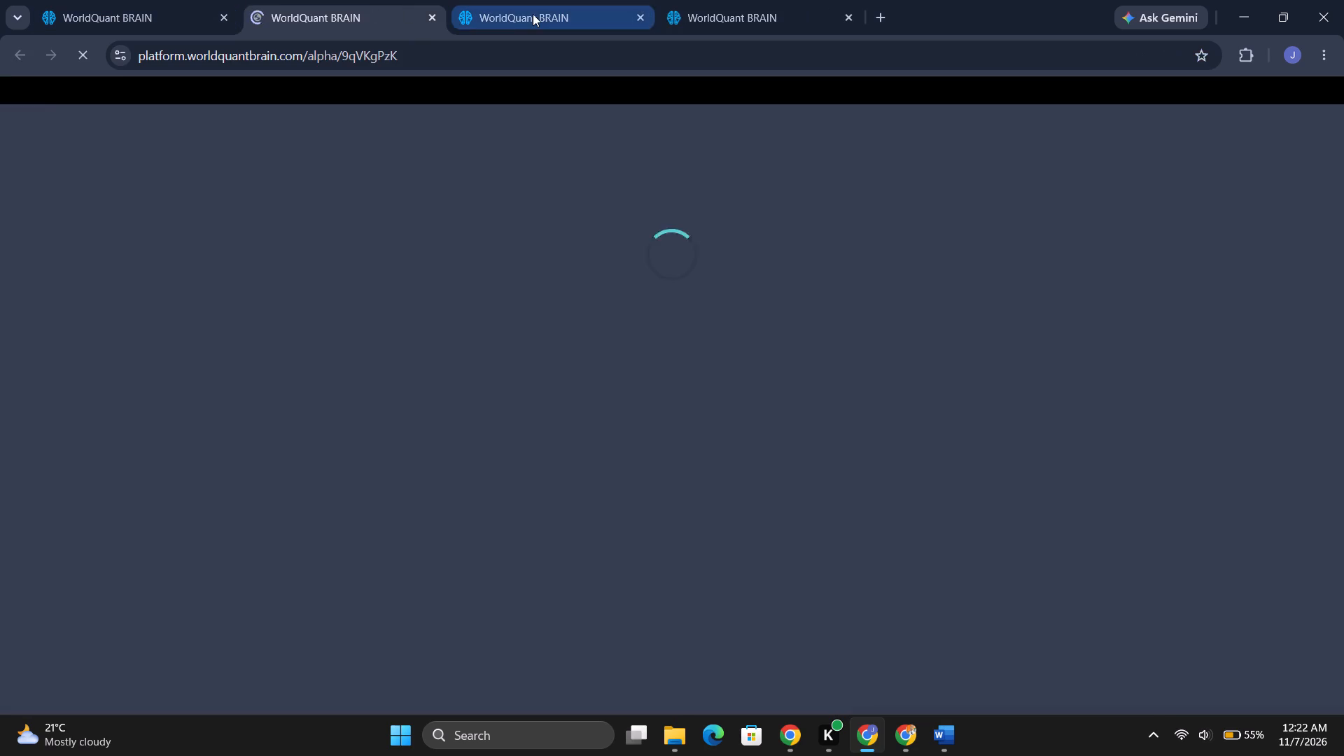
In the cloned Simulation 3, replace fnd23_intfvmfm_olto with fnd28_a_value_08301 copied from Simulation 17, and run a full simulation.
left_click(533, 14)
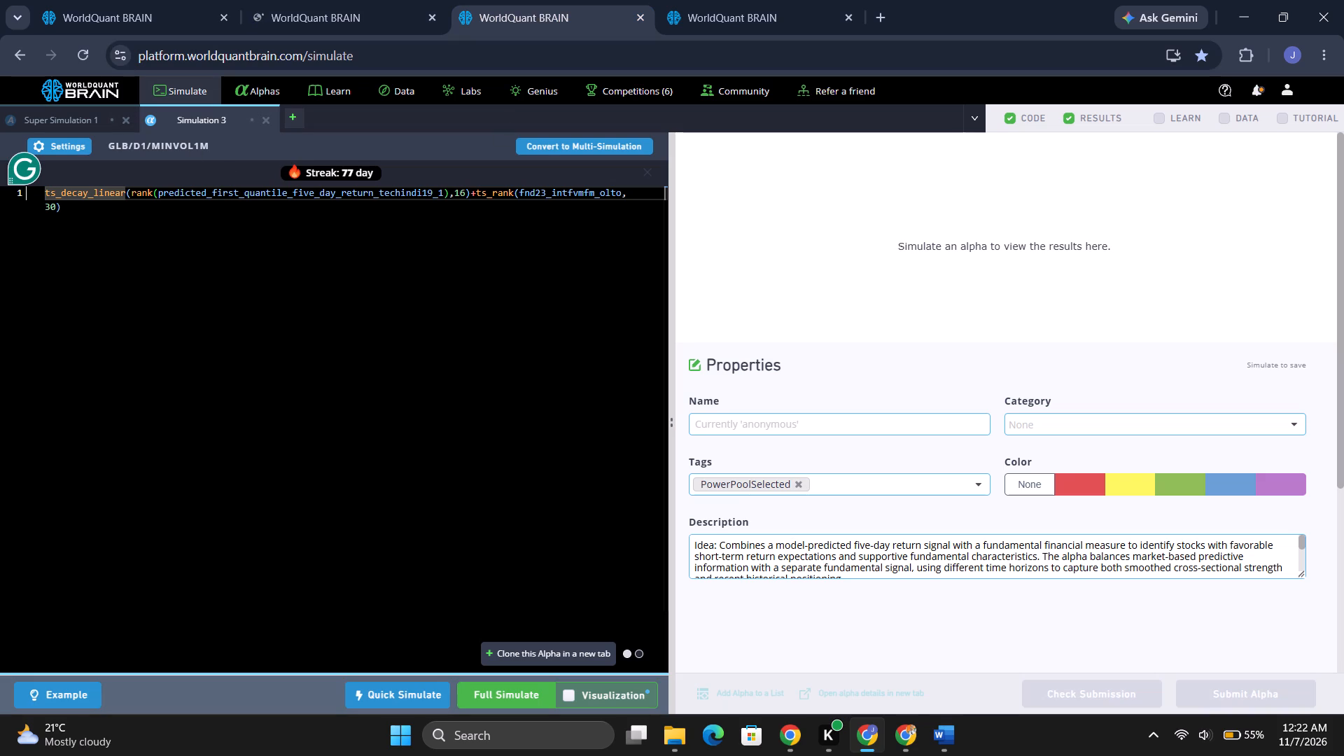
double_click(563, 194)
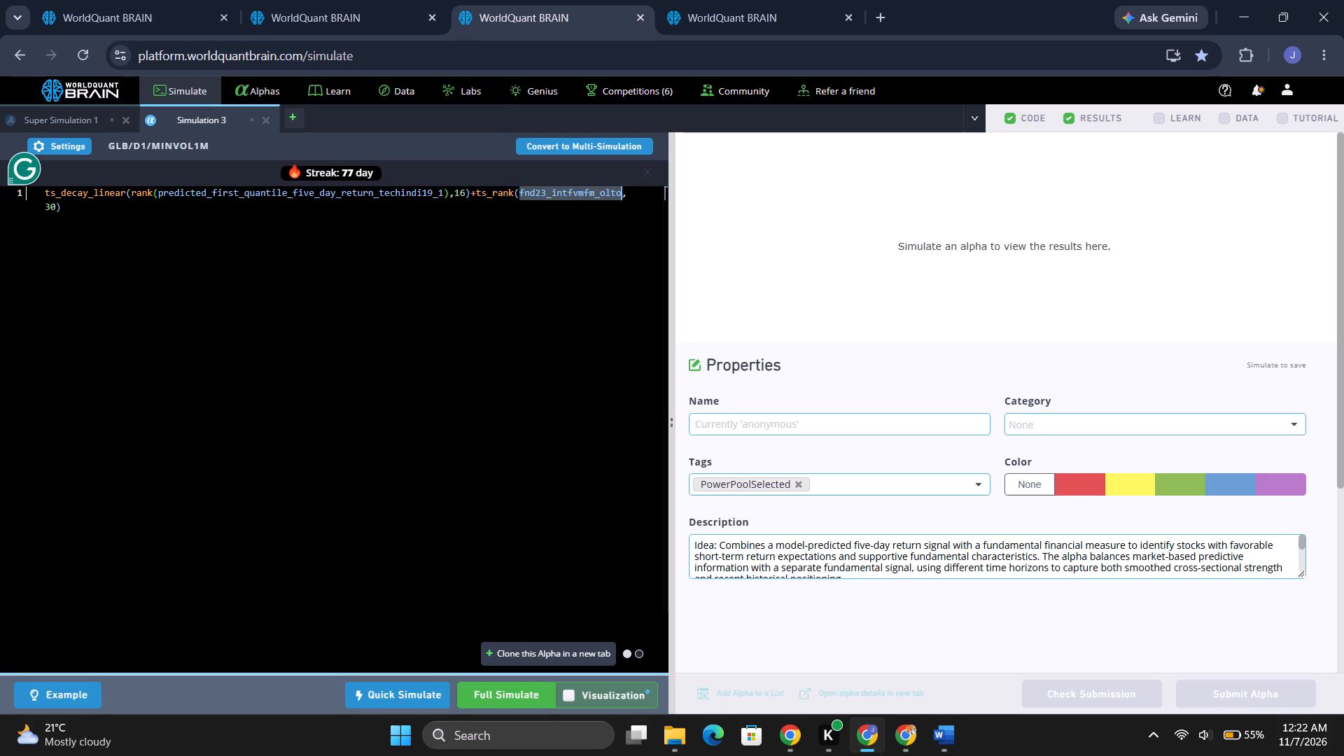
left_click(144, 6)
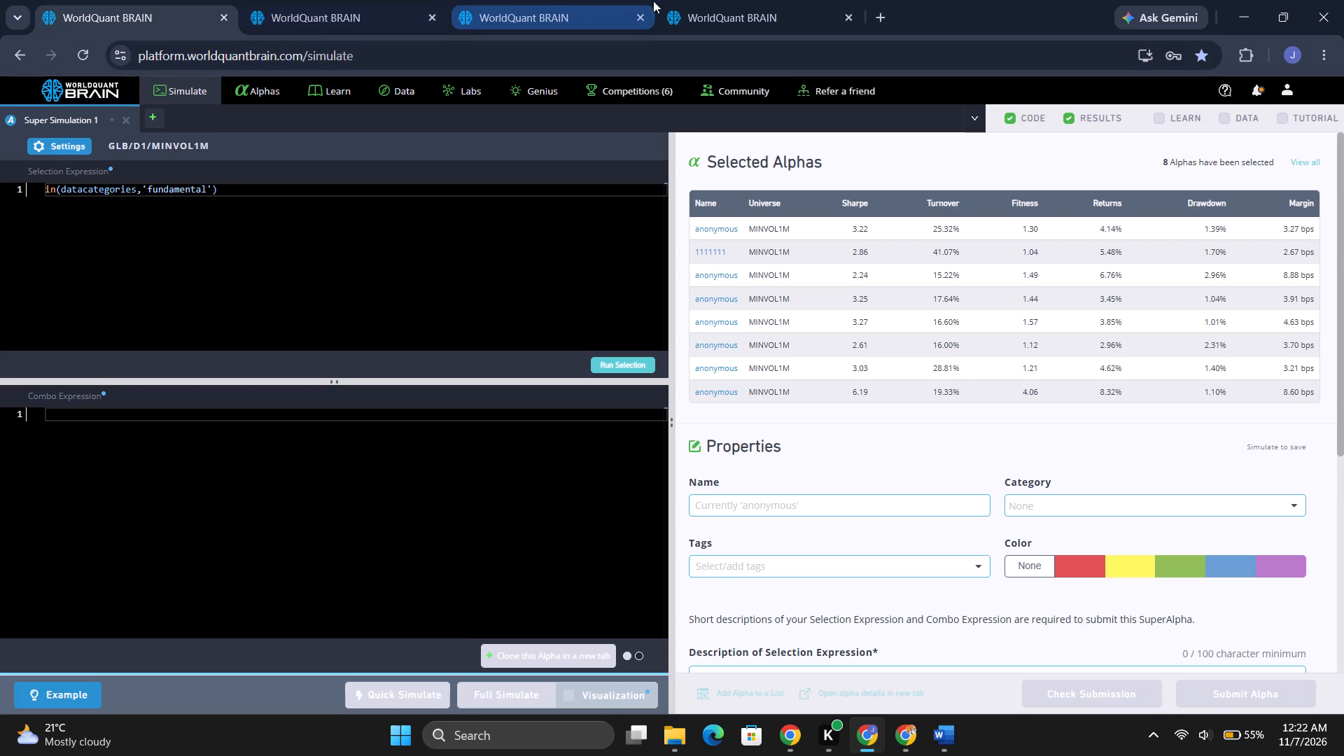
left_click(773, 0)
double_click(241, 193)
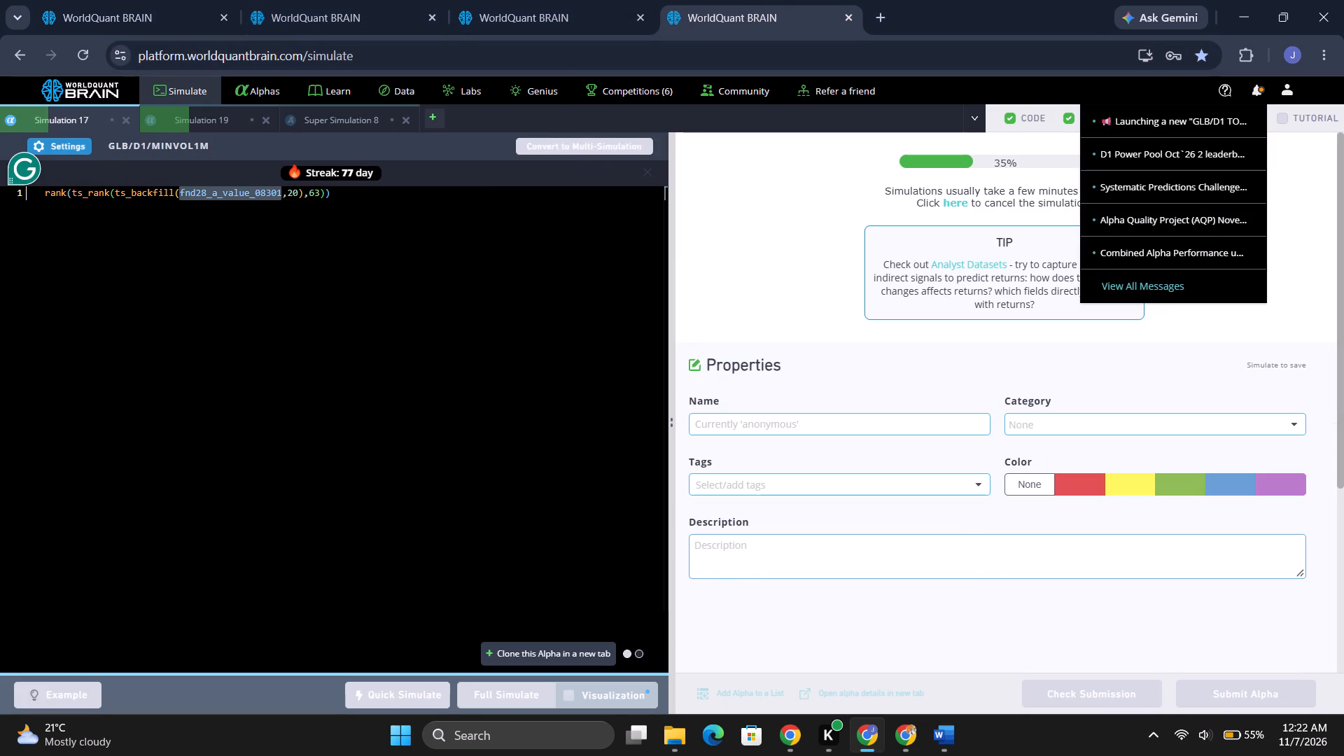
key("ctrl+c")
left_click(158, 13)
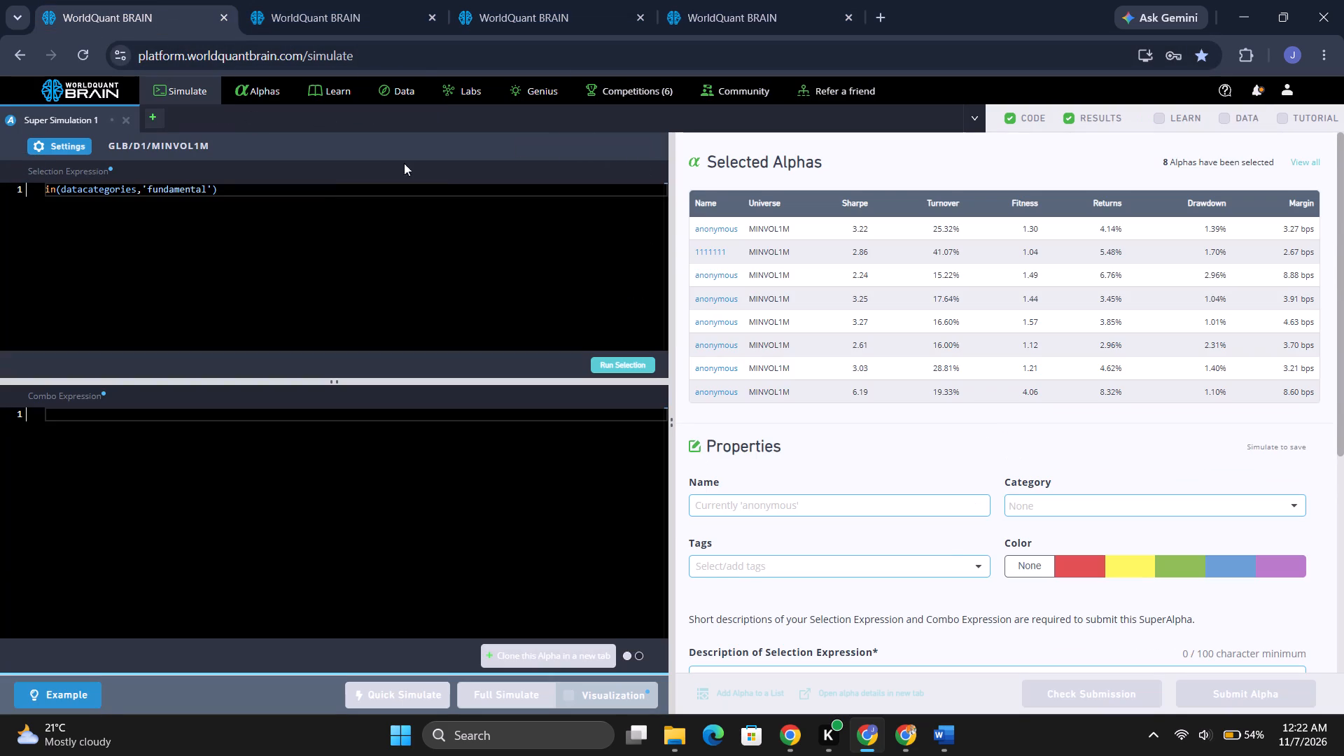
left_click(330, 12)
left_click(506, 9)
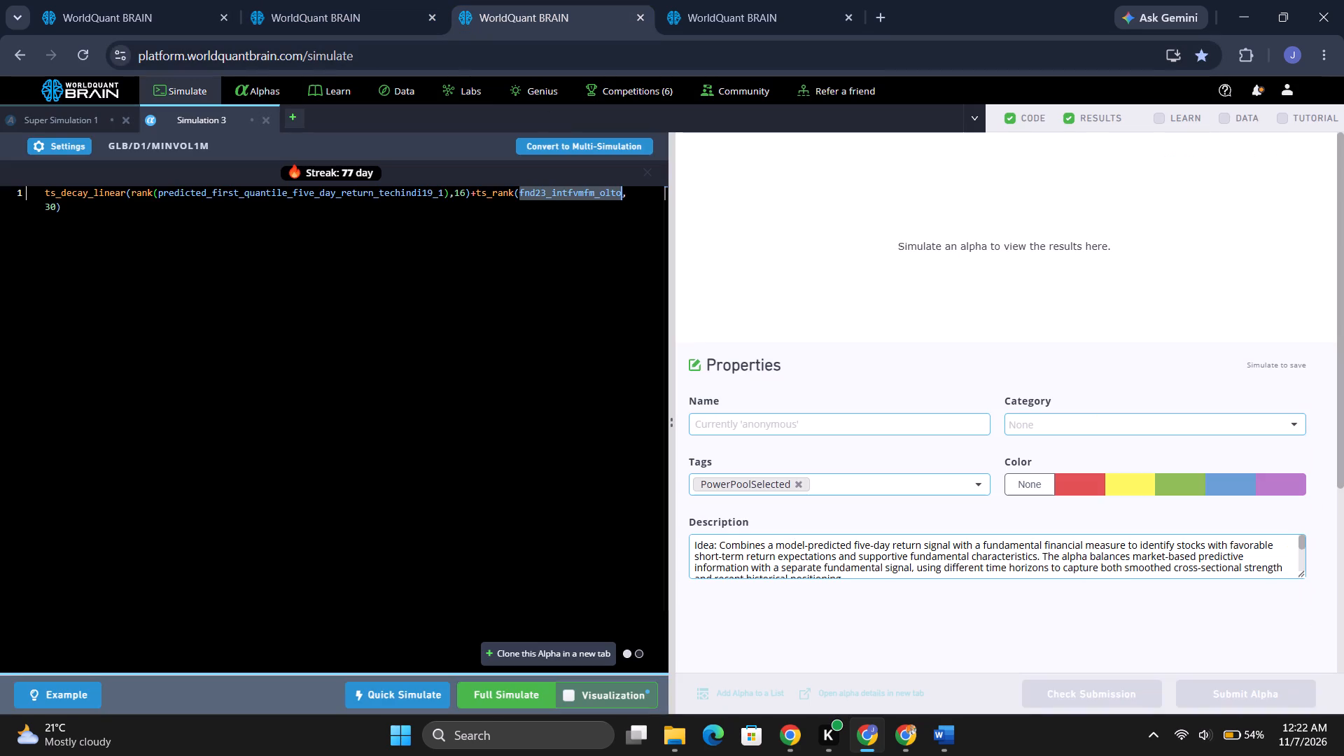
double_click(577, 195)
key("ctrl+v")
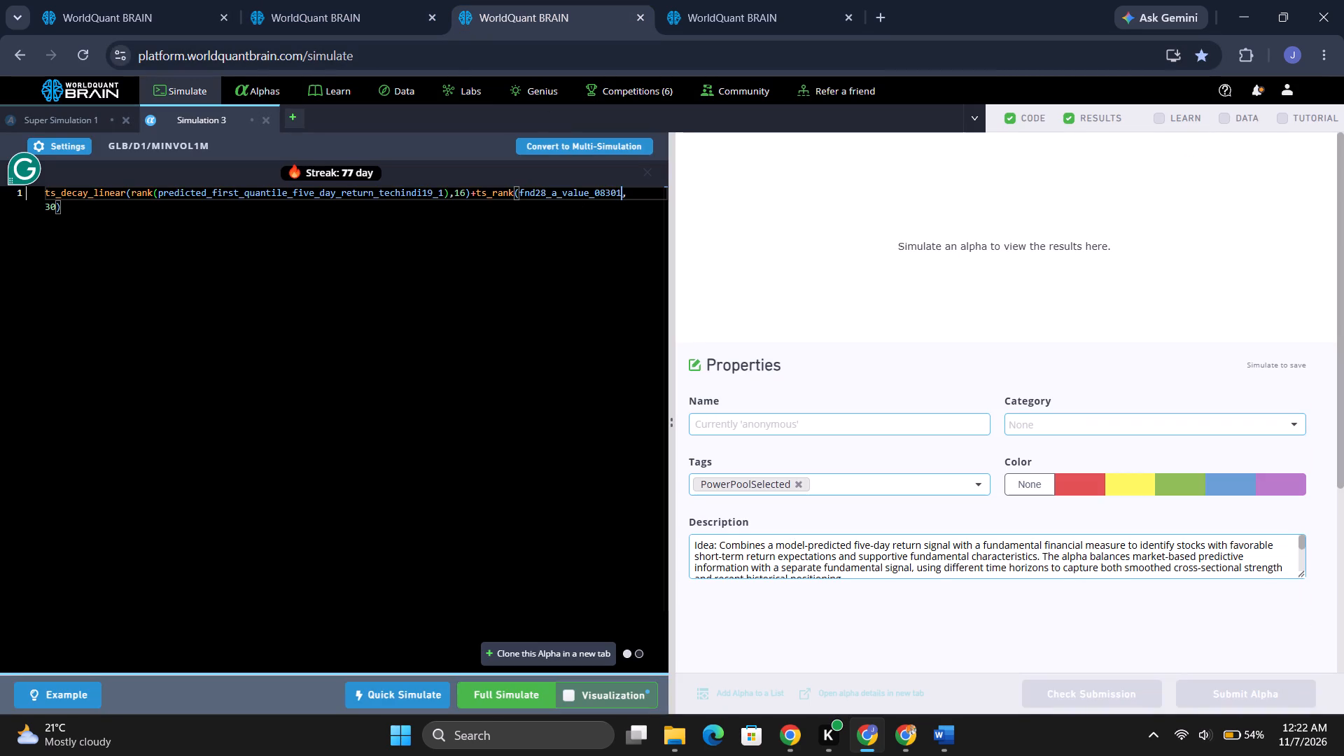
left_click(514, 690)
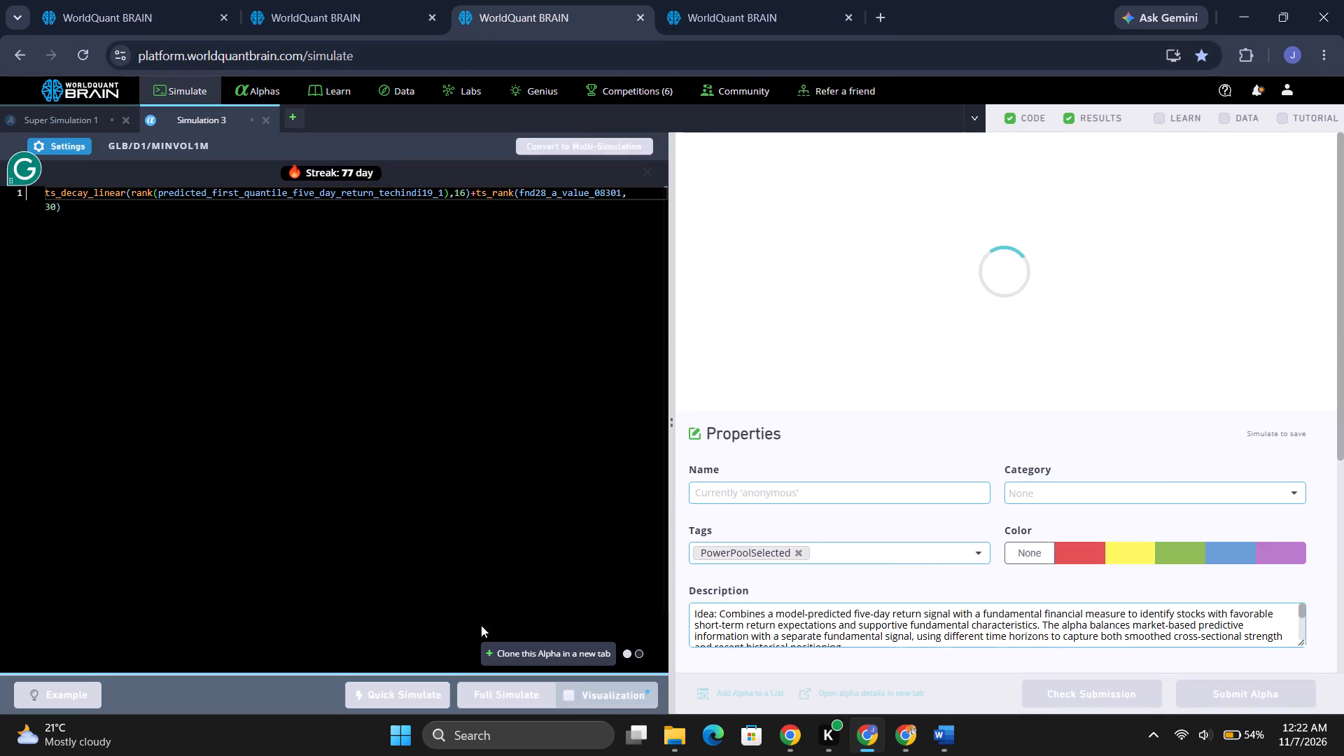
Clone the opened alpha that uses fnd23_annfvmfm2_fcos and star_val_industry_rank into a new simulation.
left_click(282, 1)
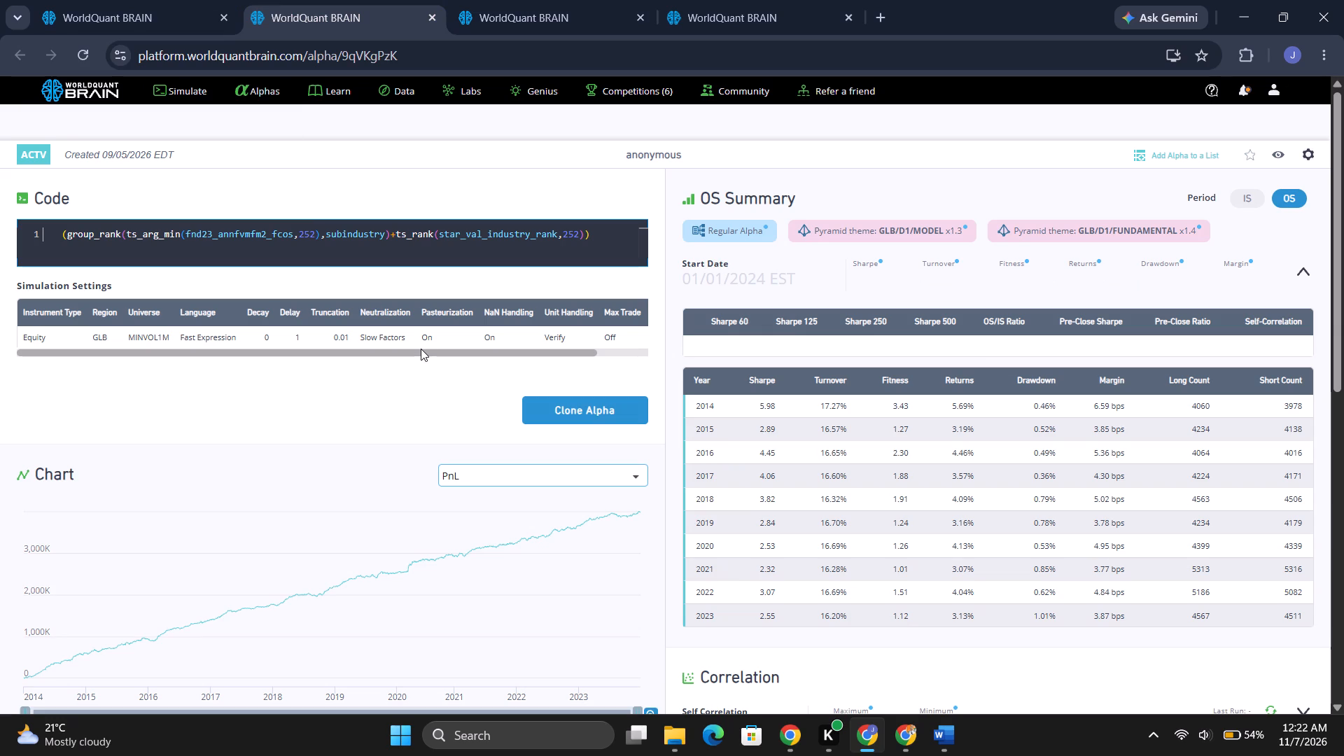
left_click(579, 410)
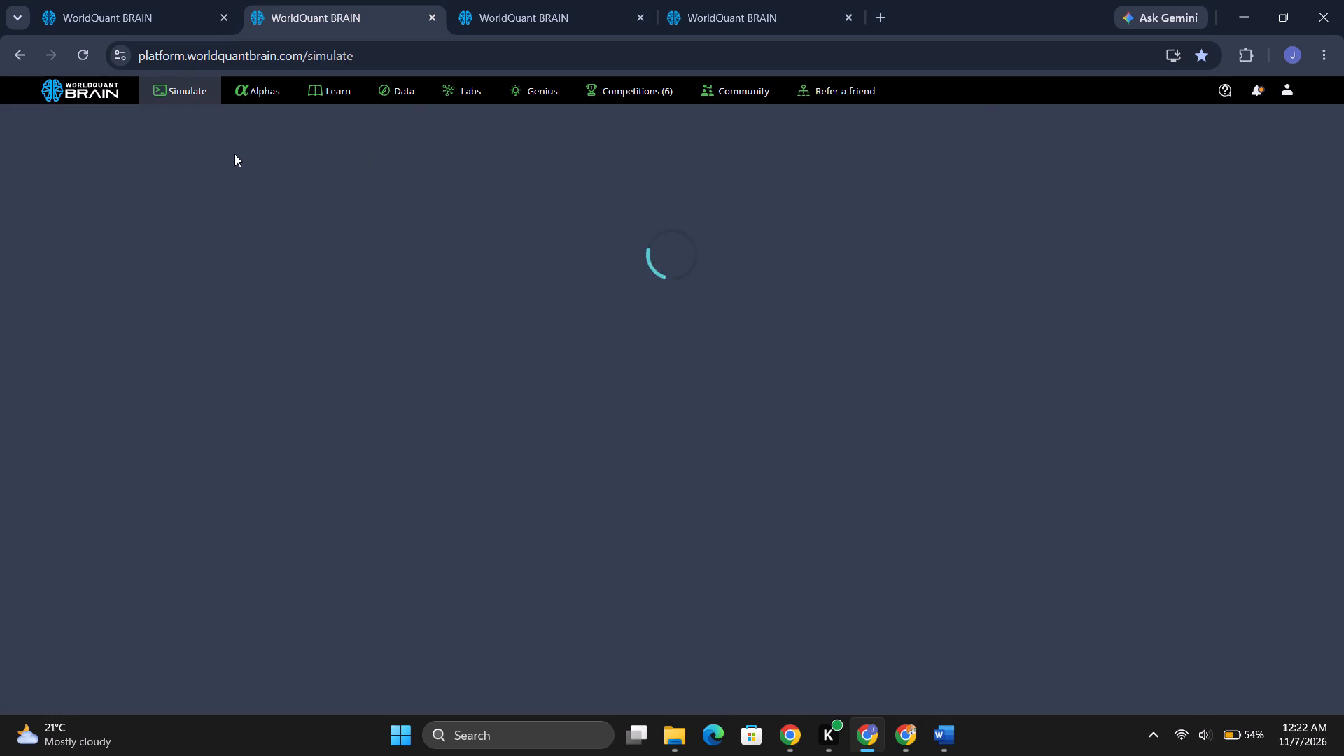
In Simulation 4, replace fnd23_annfvmfm2_fcos with fnd28_a_value_08301 and run a full simulation.
double_click(225, 191)
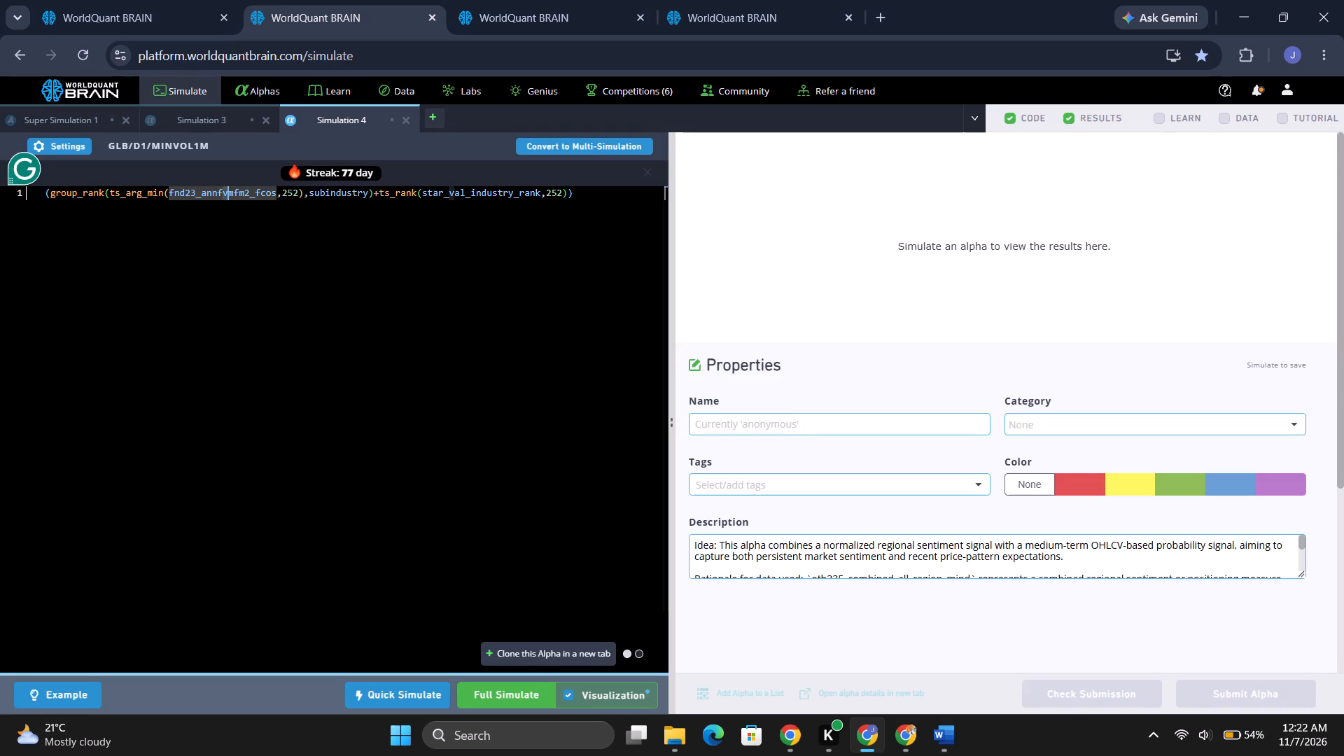
double_click(231, 192)
key("ctrl+v")
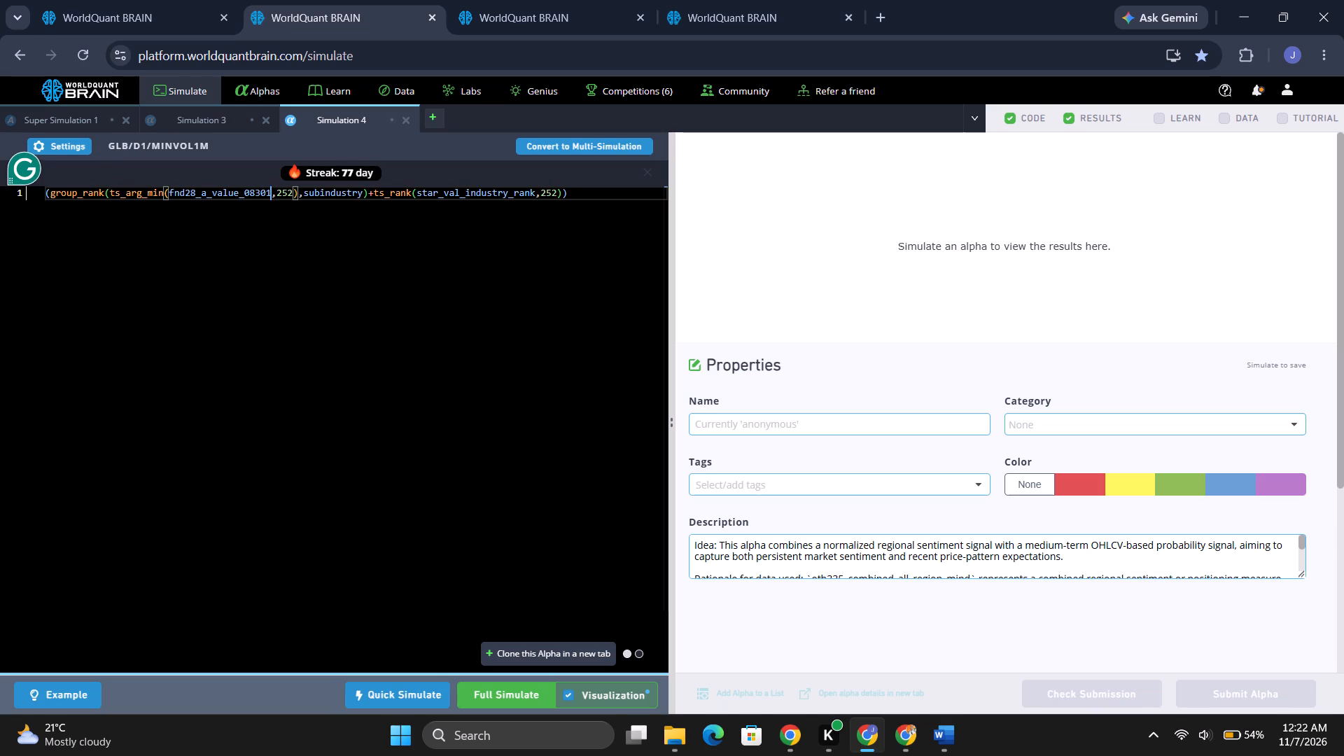
left_click(521, 696)
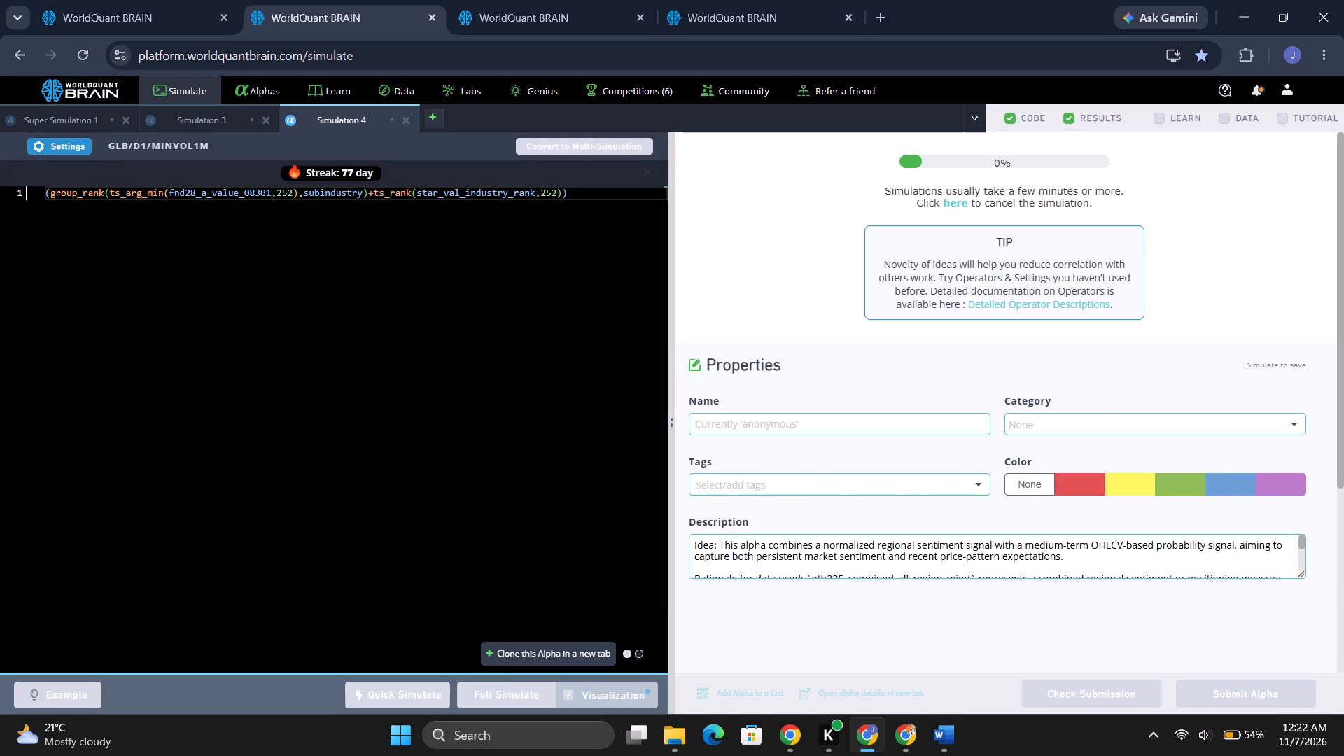
Check the progress of the Simulation 3 run.
left_click(521, 0)
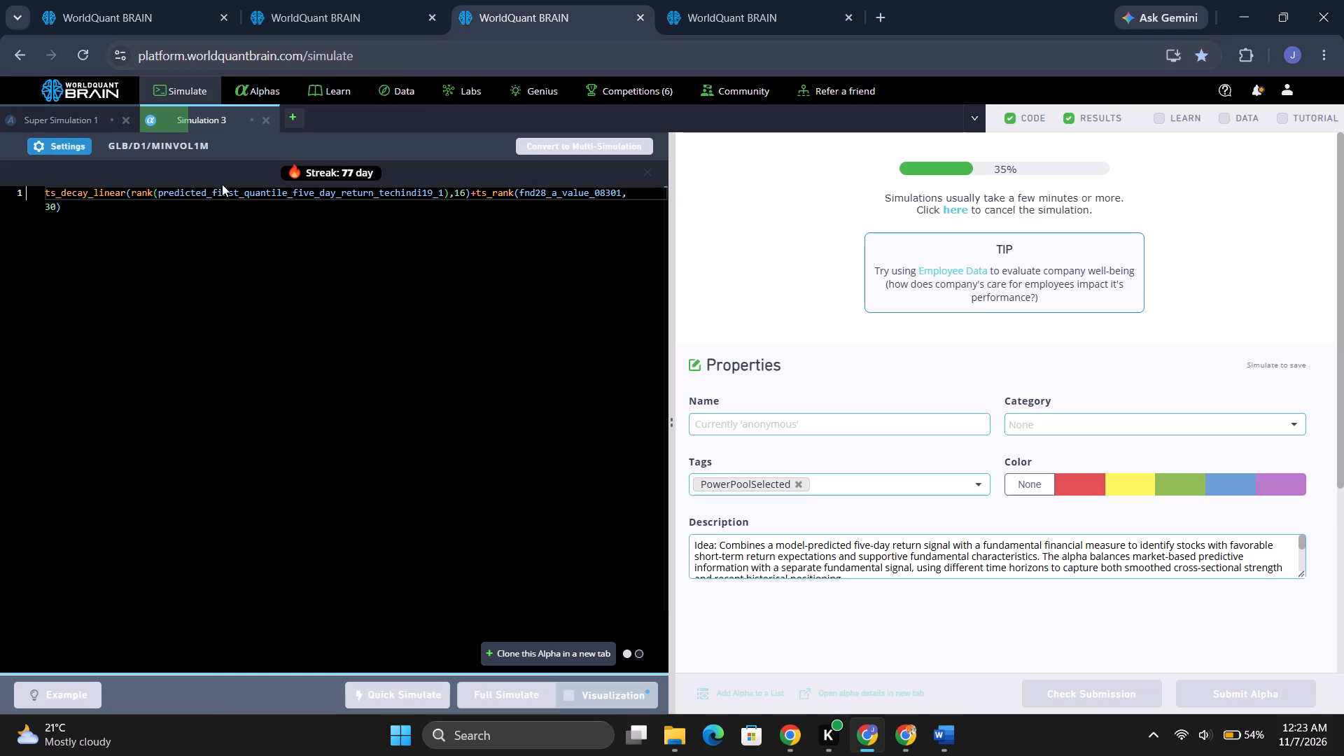
Return to Super Simulation 1 and close the File Explorer windows covering it.
left_click(157, 6)
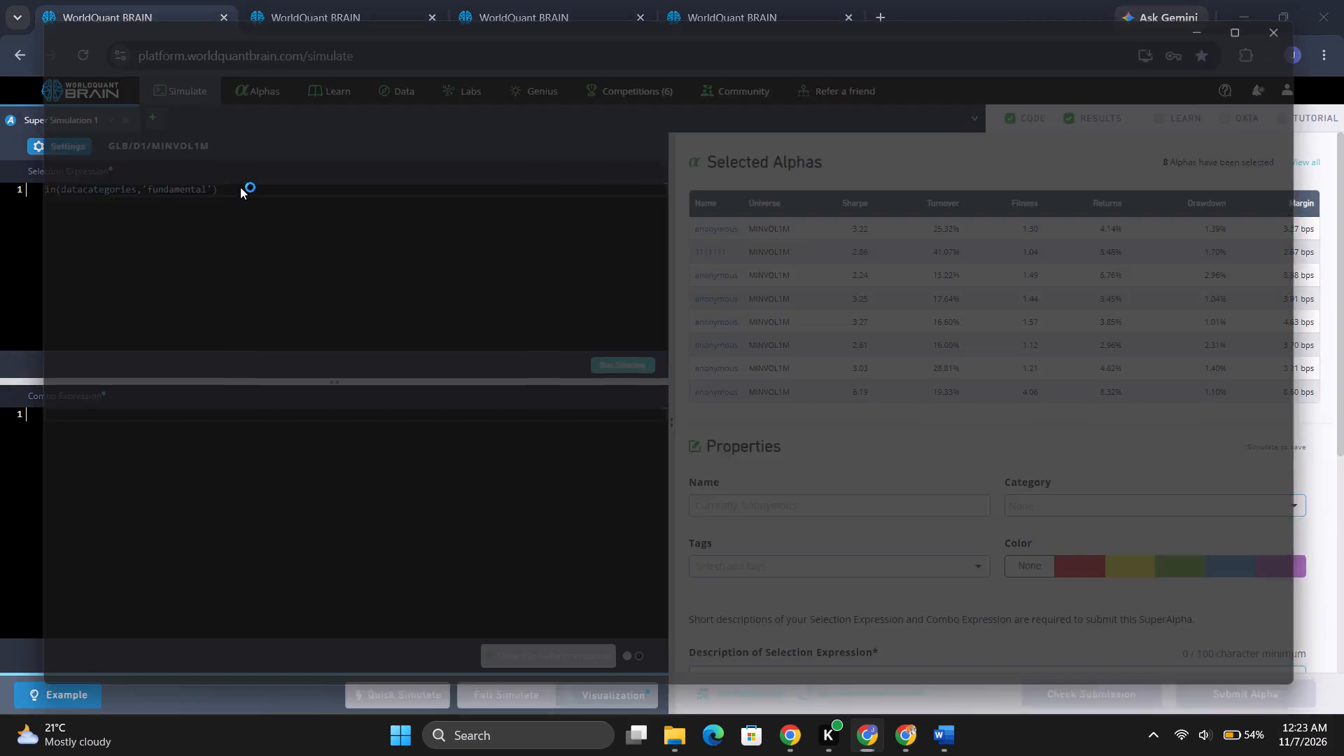
left_click(240, 187)
left_click(1322, 14)
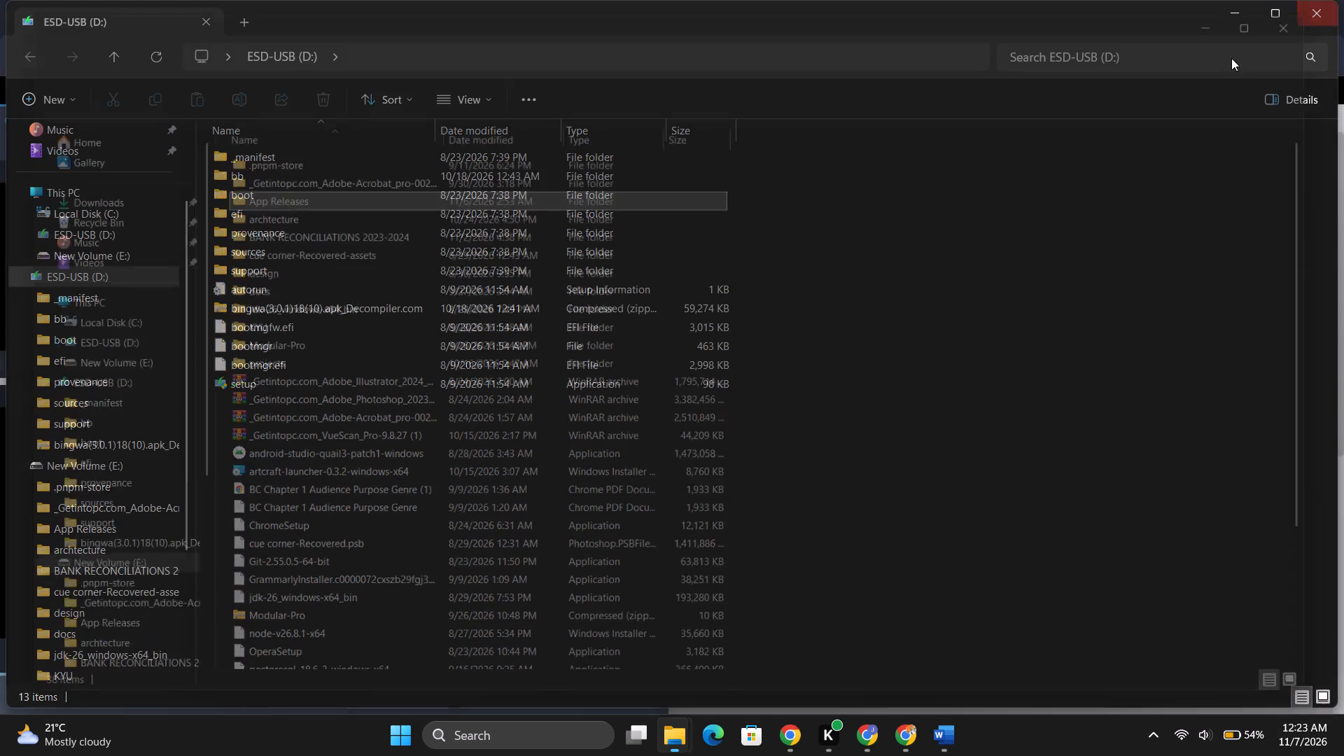
left_click(1337, 8)
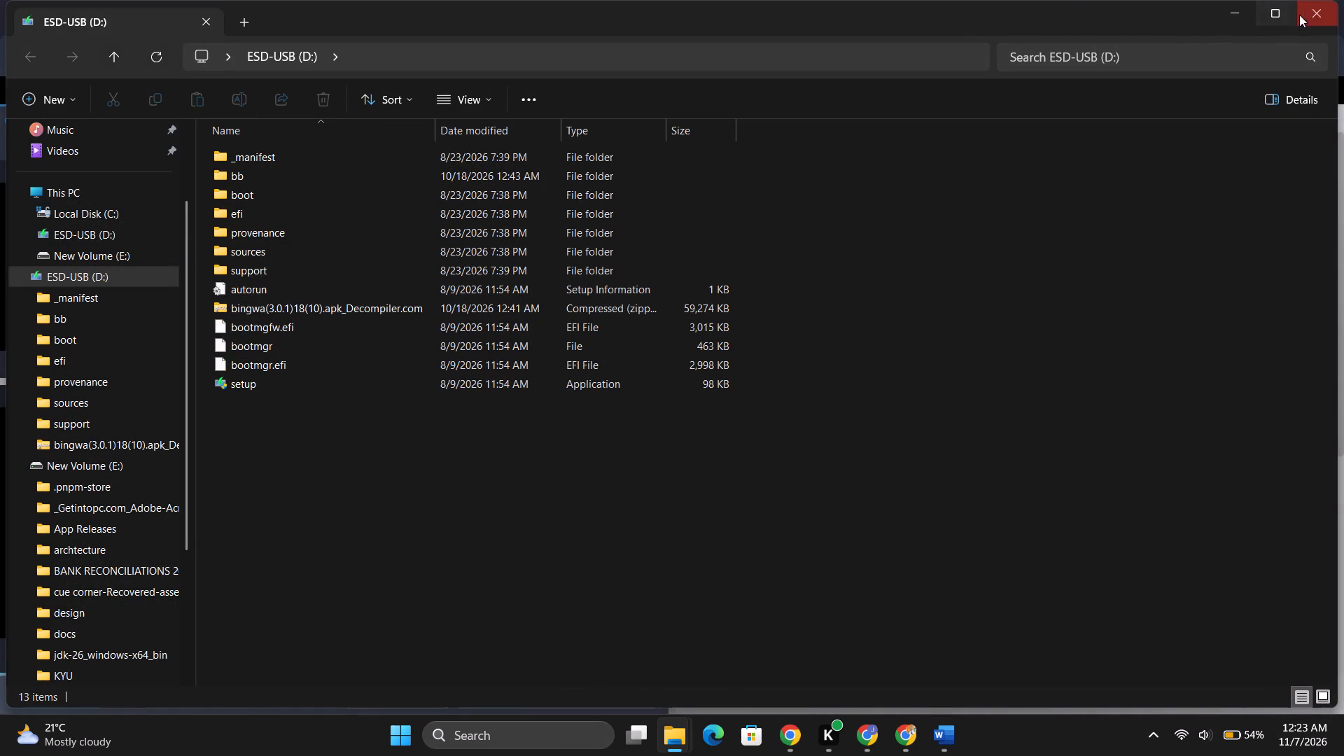
left_click(1308, 12)
Extend the selection expression with || in(datacategories,'model') after the fundamental condition and run the selection.
left_click(294, 202)
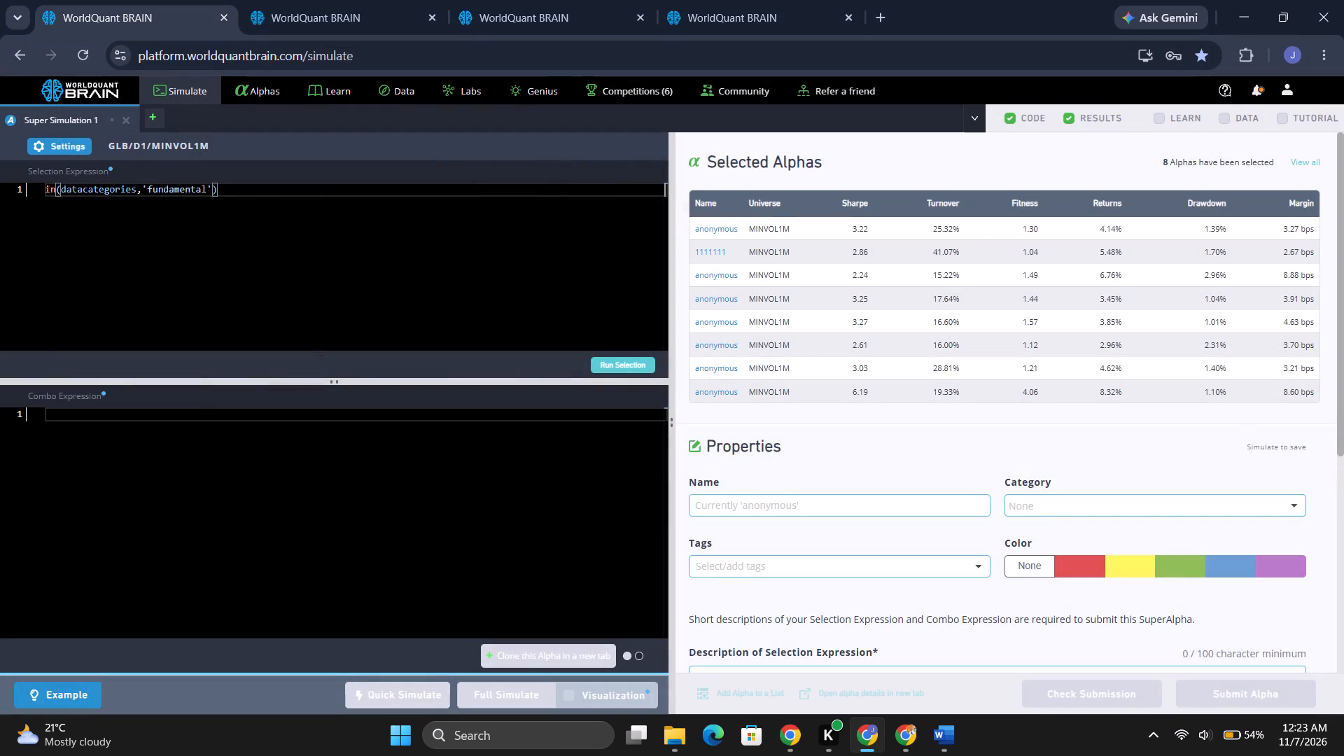
key("space")
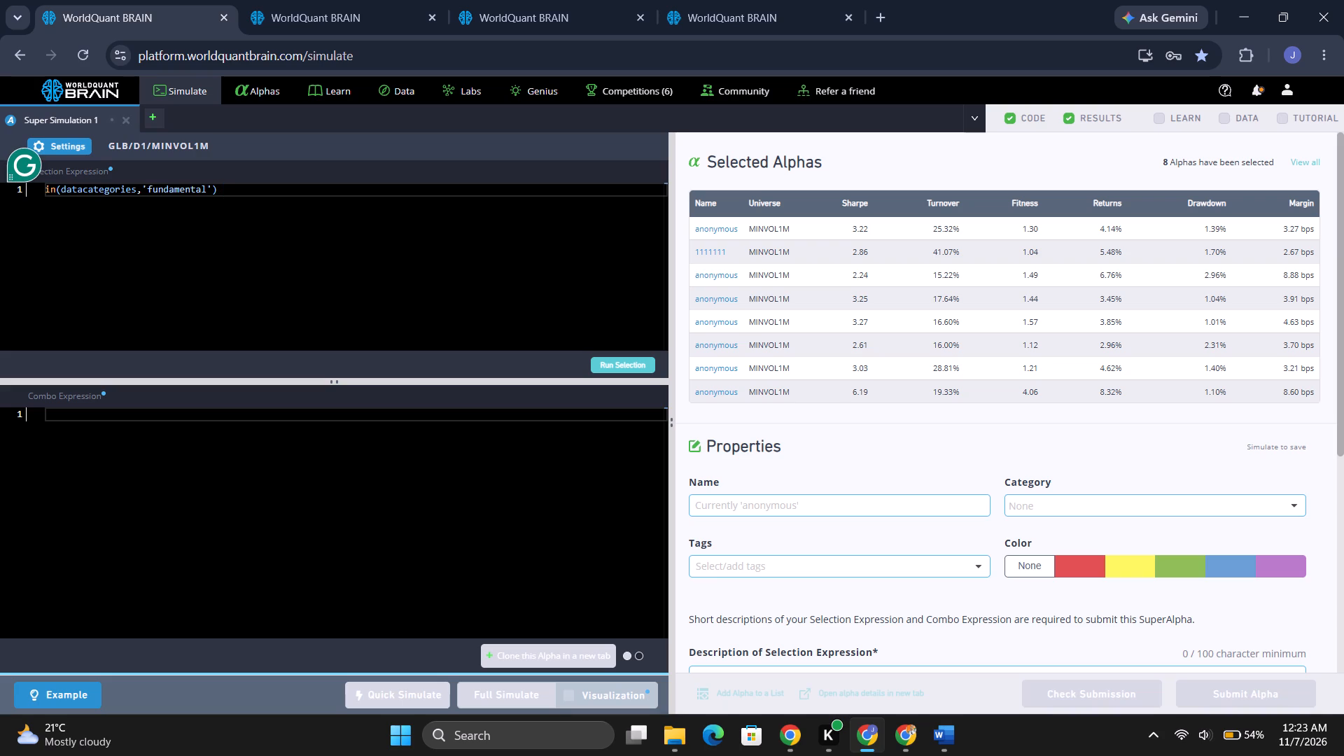
type("\\\\")
key("BackSpace")
key("BackSpace")
type("||")
key("space")
type("in")
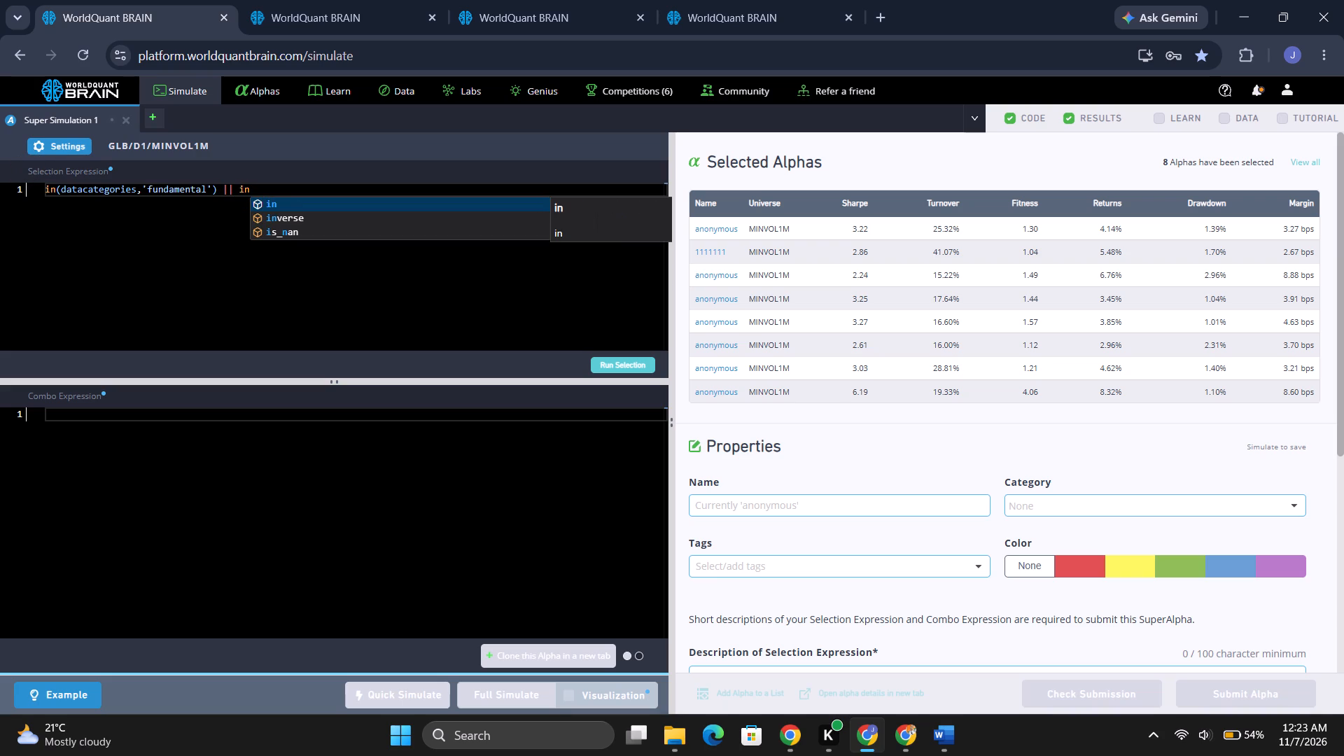
type("(data")
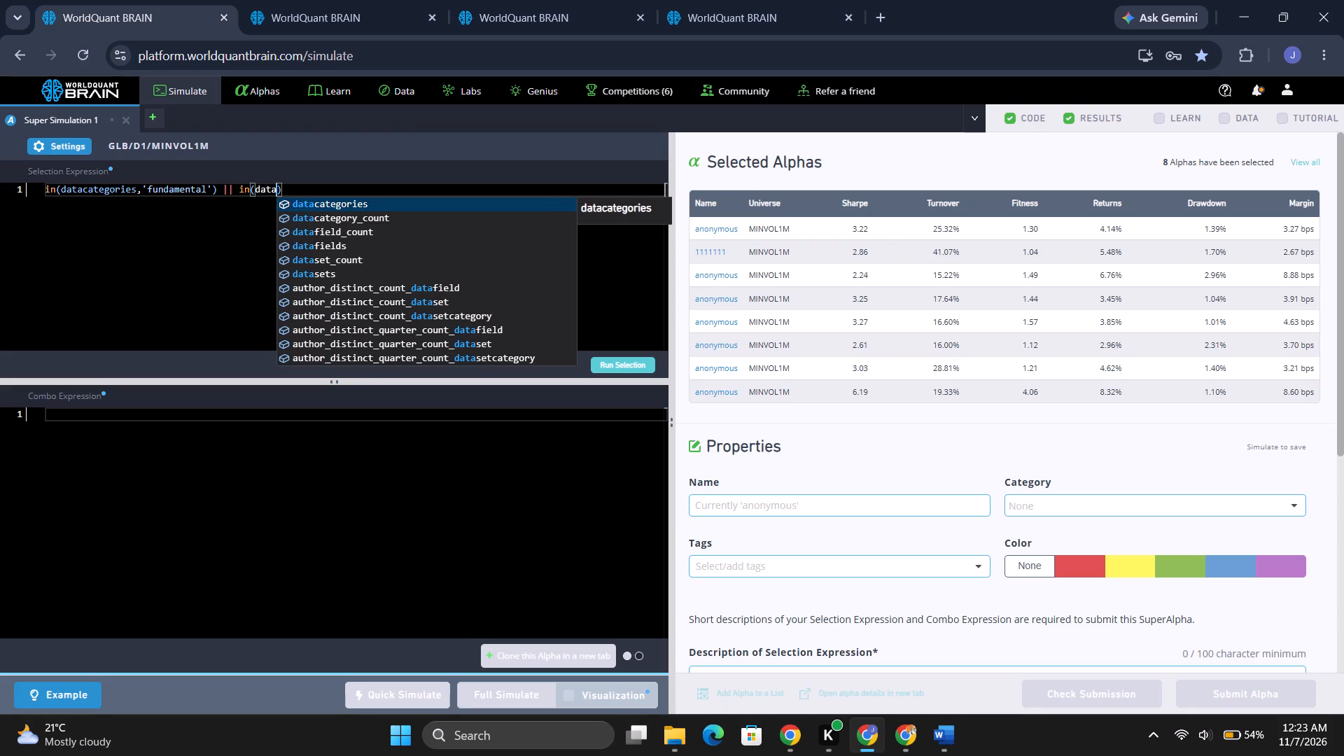
key("Return")
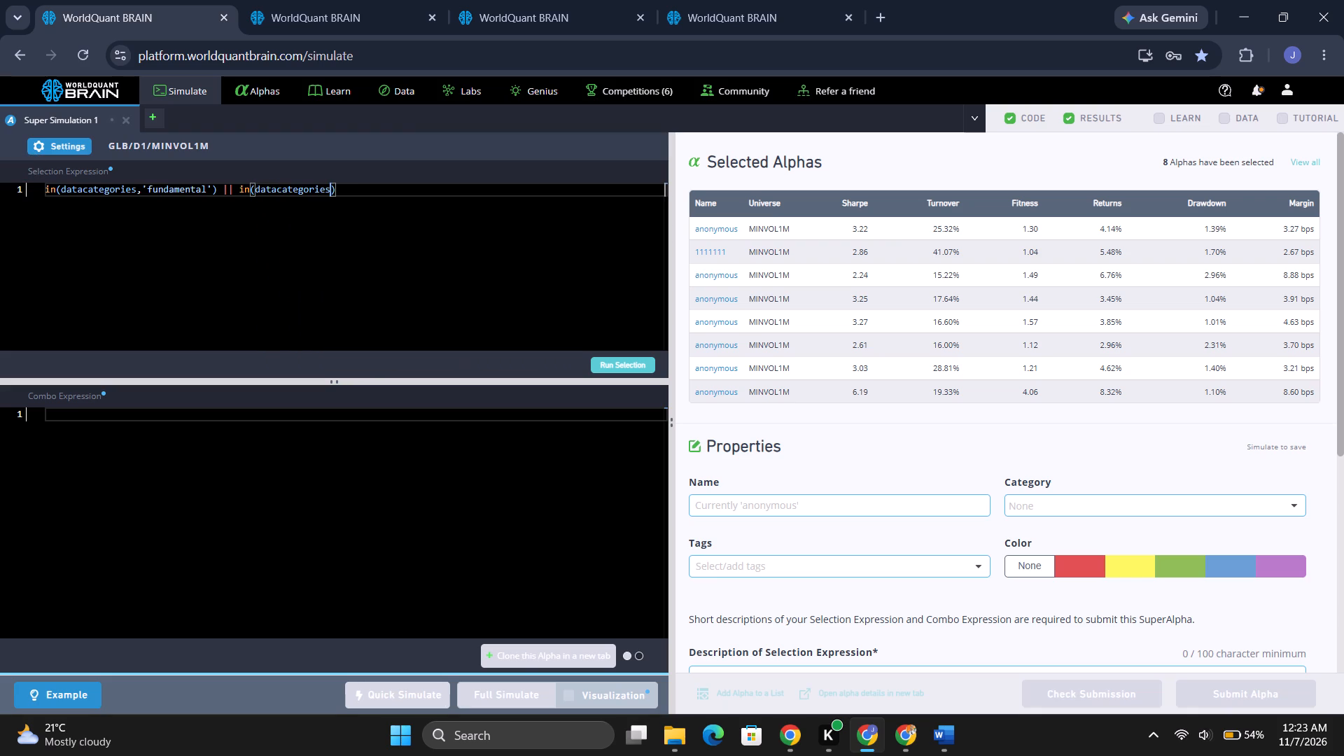
type(",''")
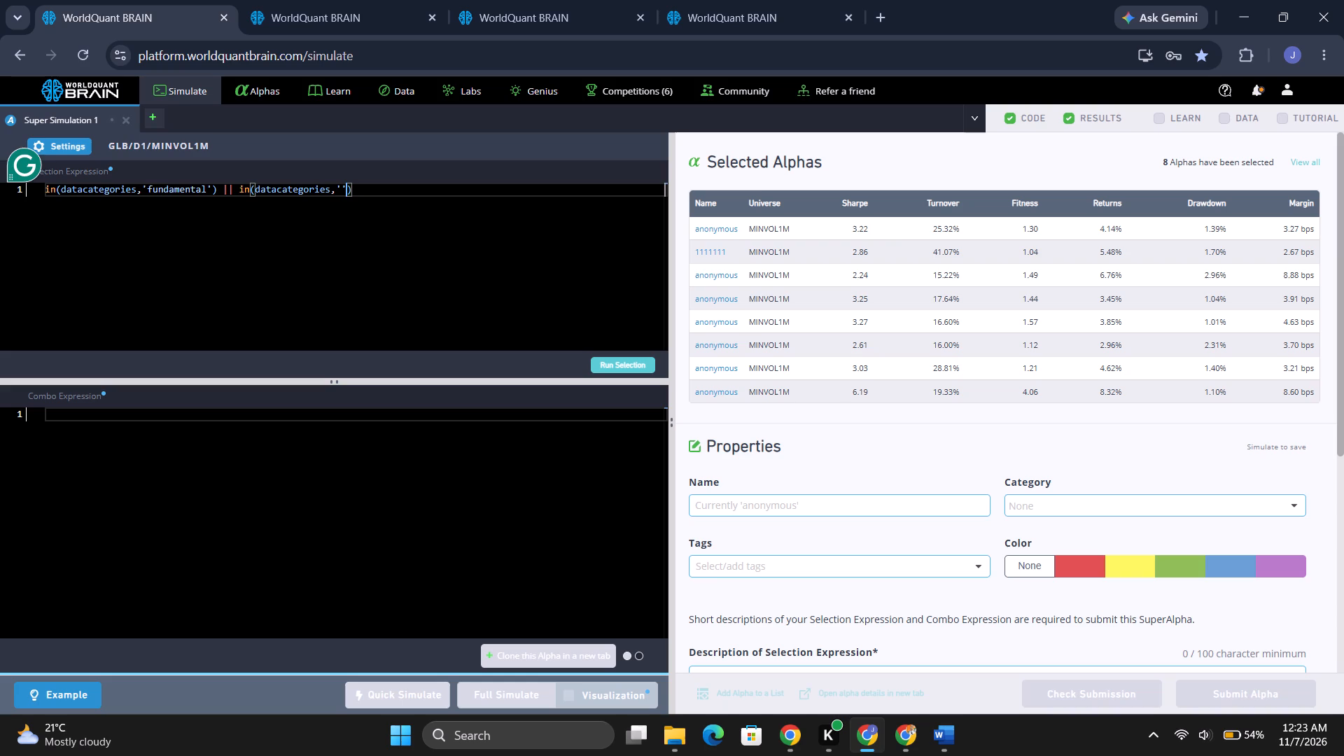
key("Left")
type("model")
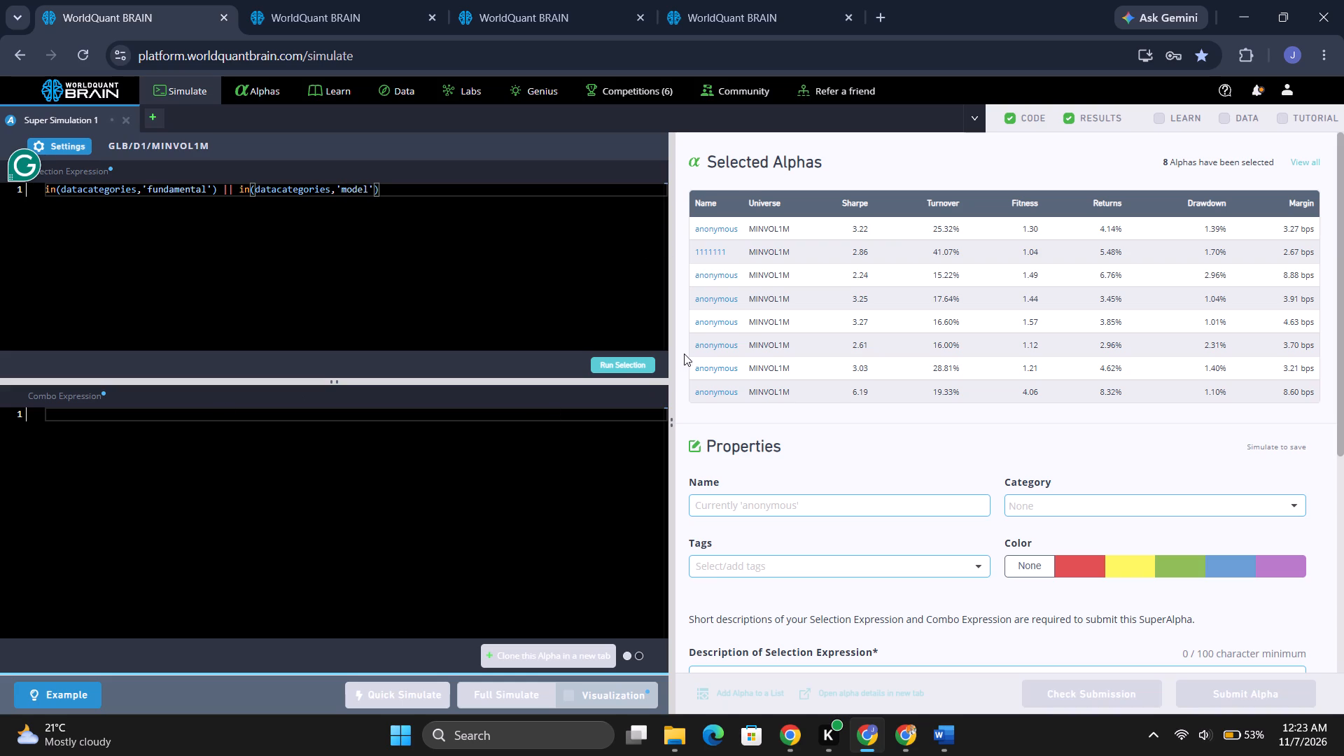
left_click(625, 366)
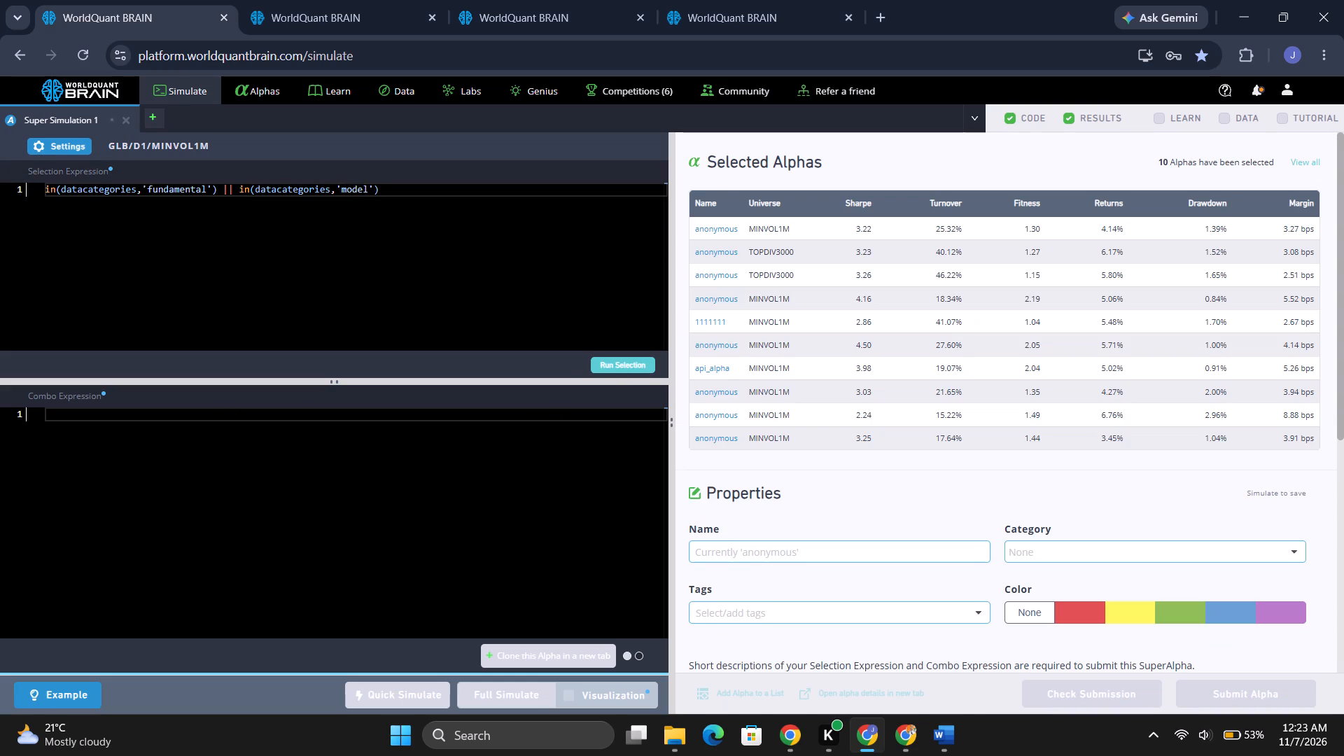
Set the super simulation's selection limit to 100, apply it, and rerun the selection.
left_click(76, 148)
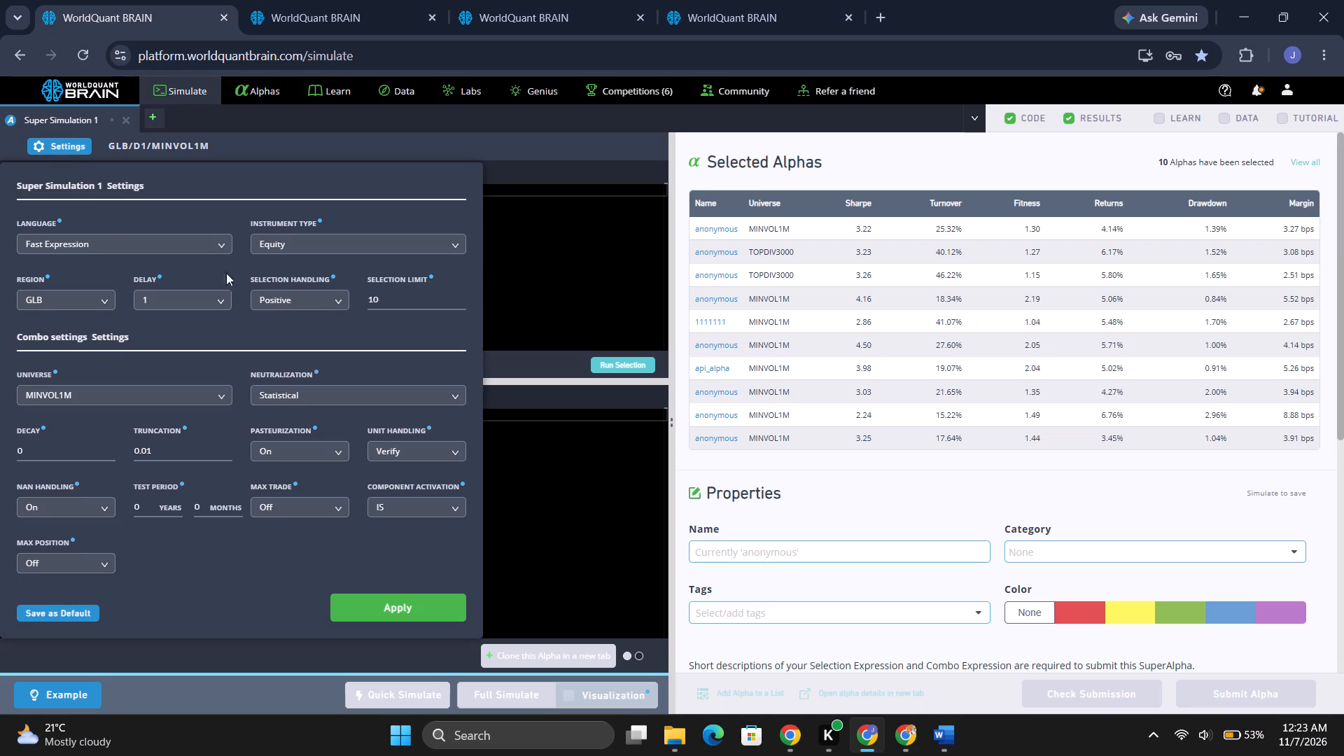
left_click_drag(388, 297, 354, 295)
key("1")
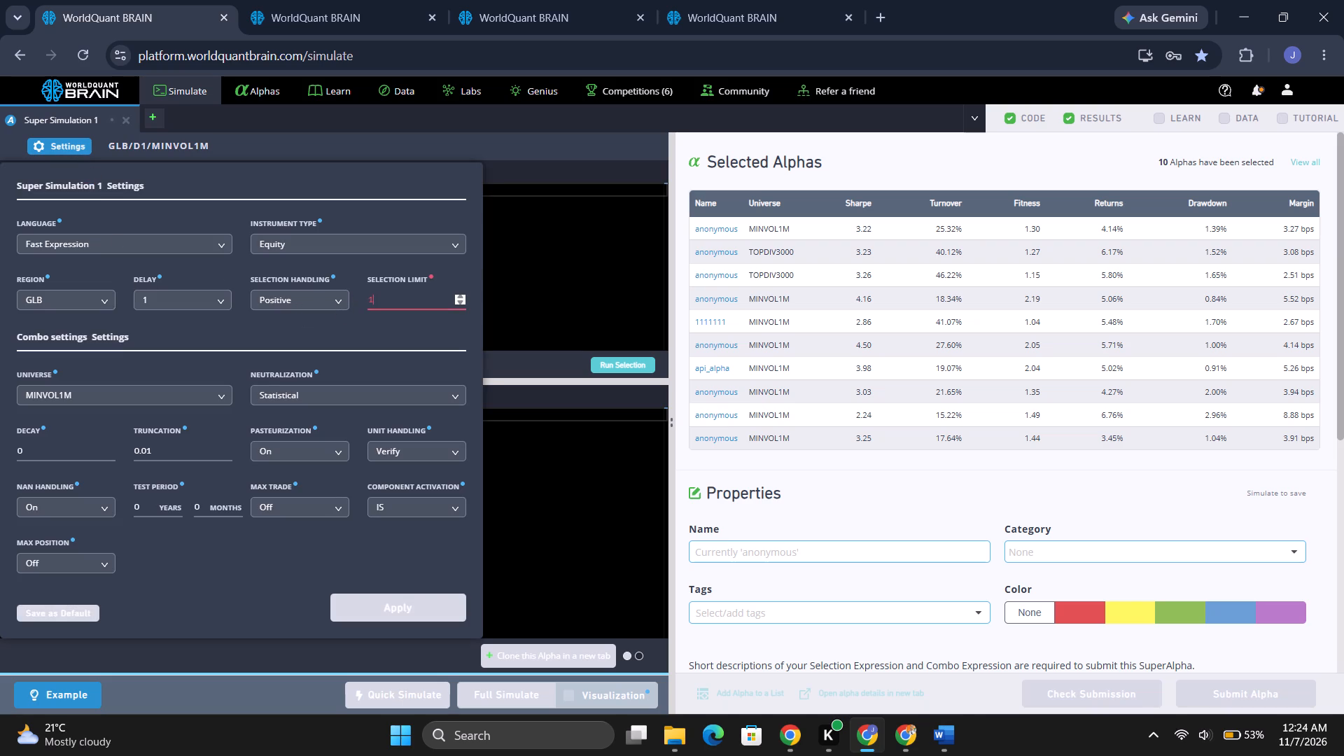
type("00")
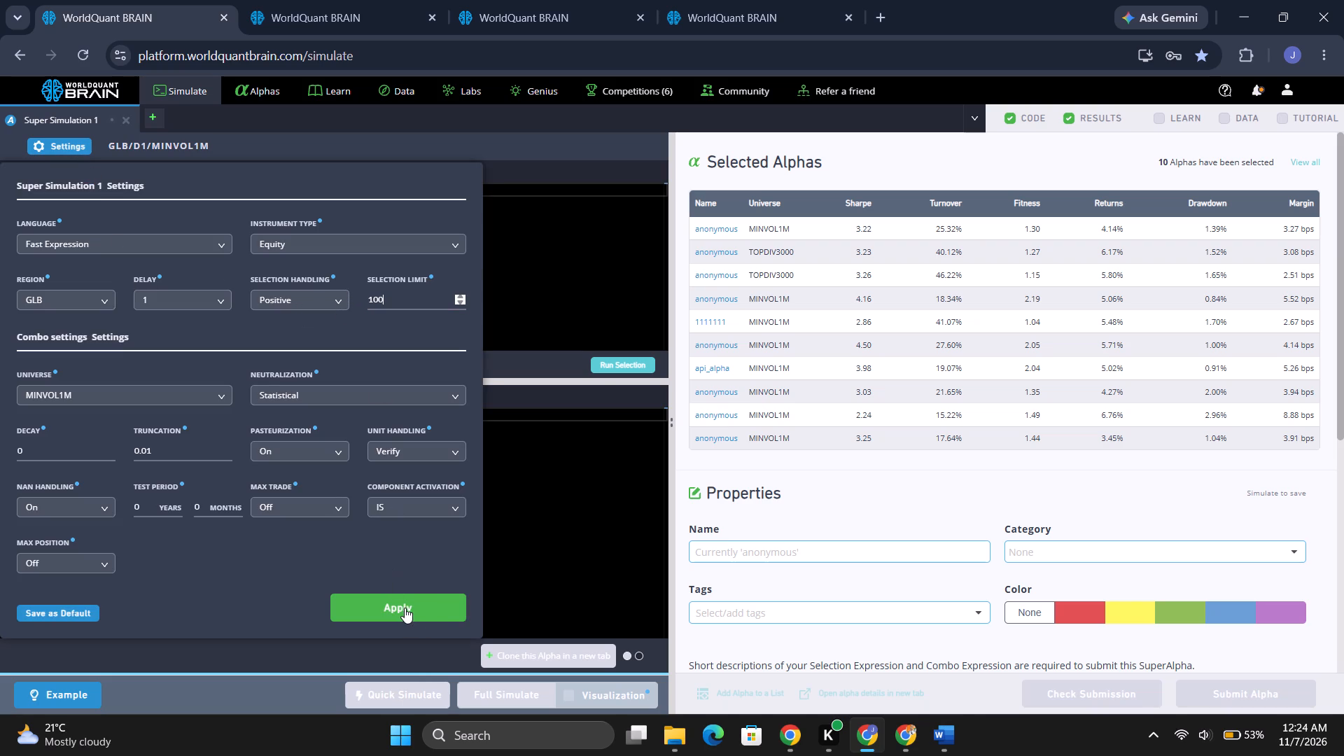
left_click(404, 607)
left_click(605, 365)
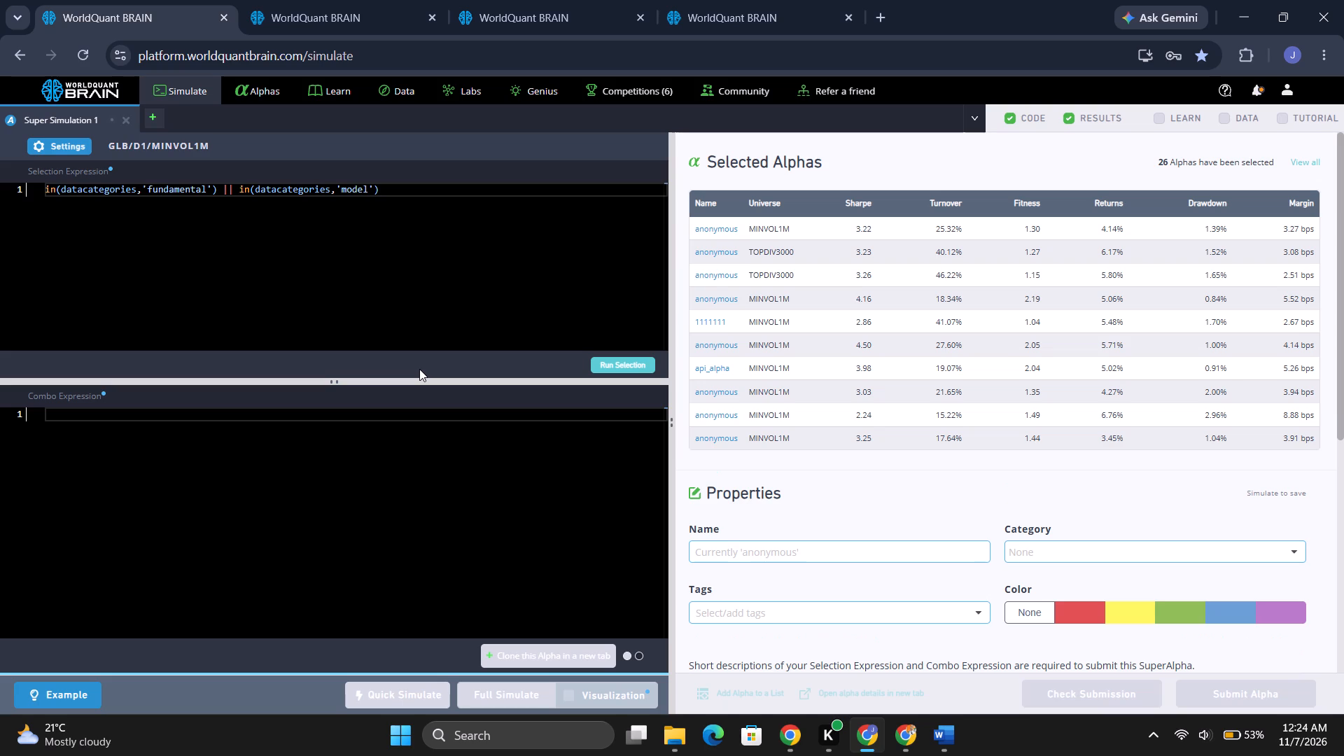
left_click(74, 140)
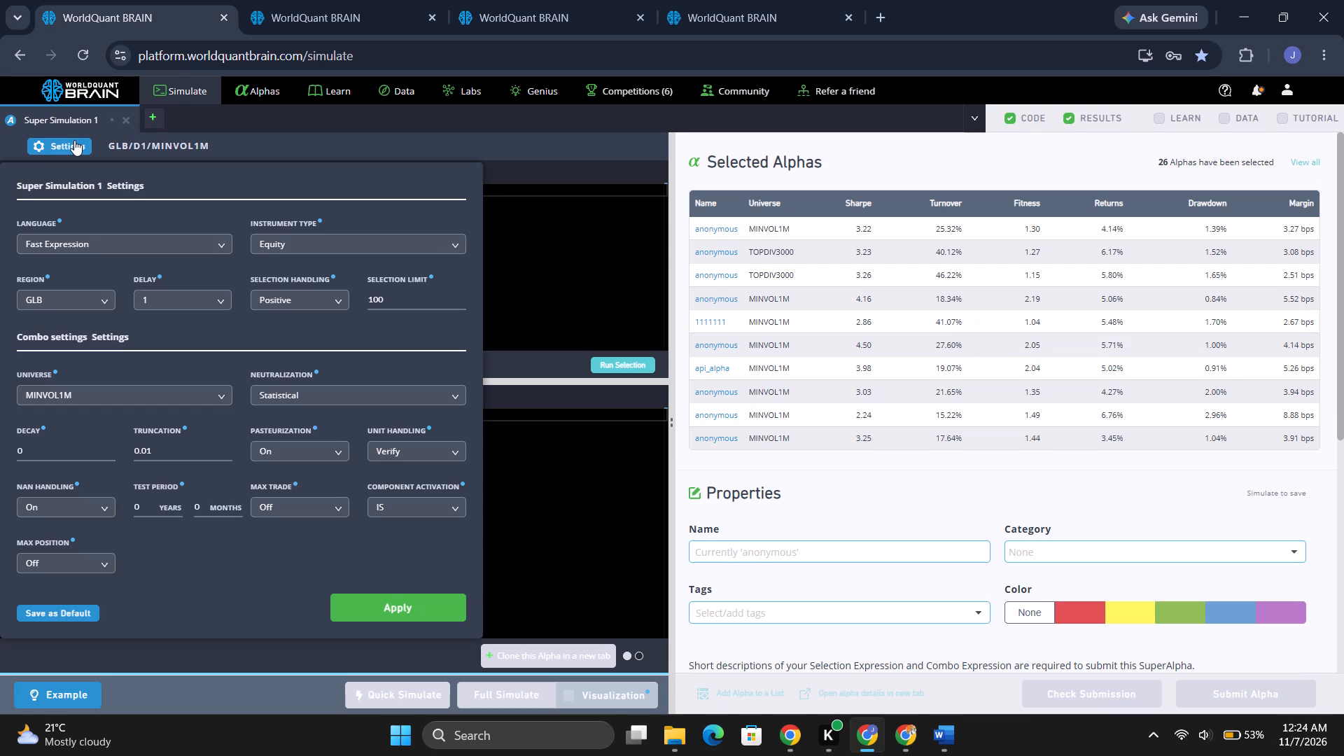
left_click(557, 428)
Fill the combo expression with the suggested combo_a signature, combo_a(alpha, nlength = 250, mode = 'algo1').
left_click(206, 417)
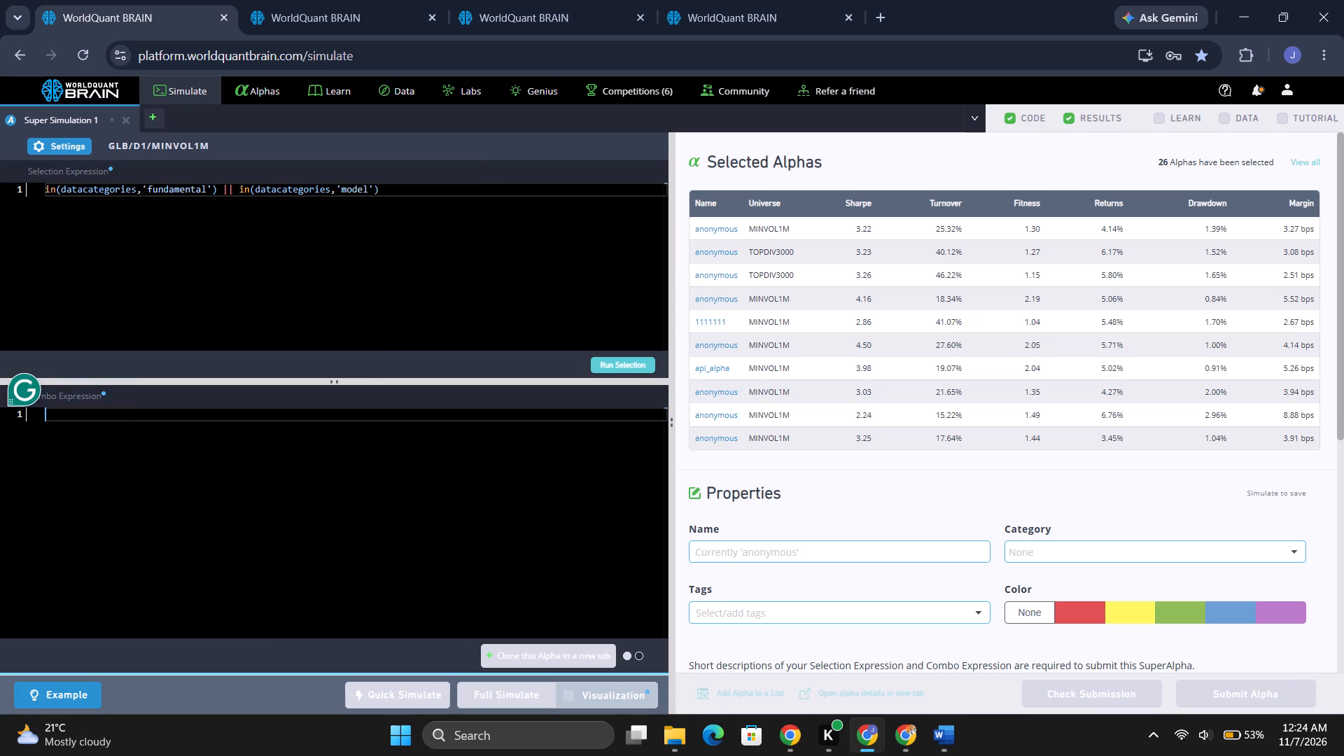
key("c")
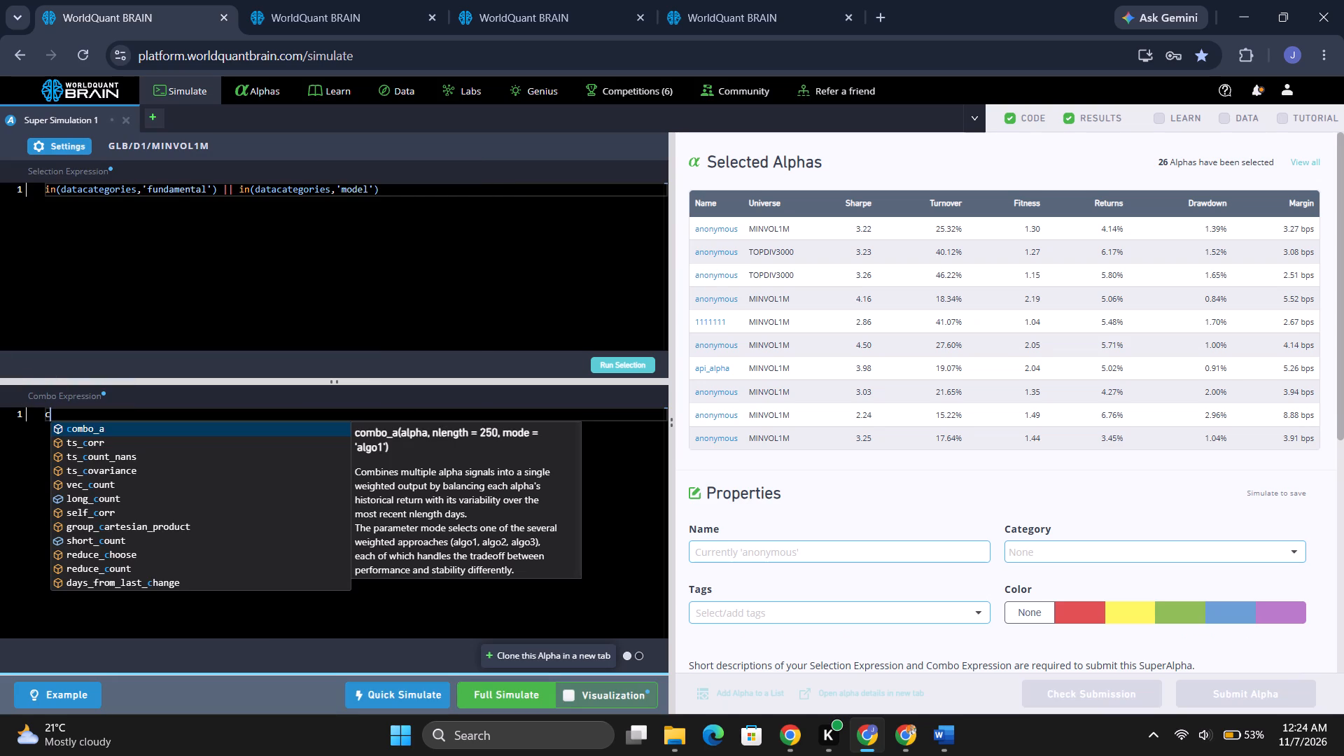
left_click(389, 448)
left_click_drag(393, 447, 356, 435)
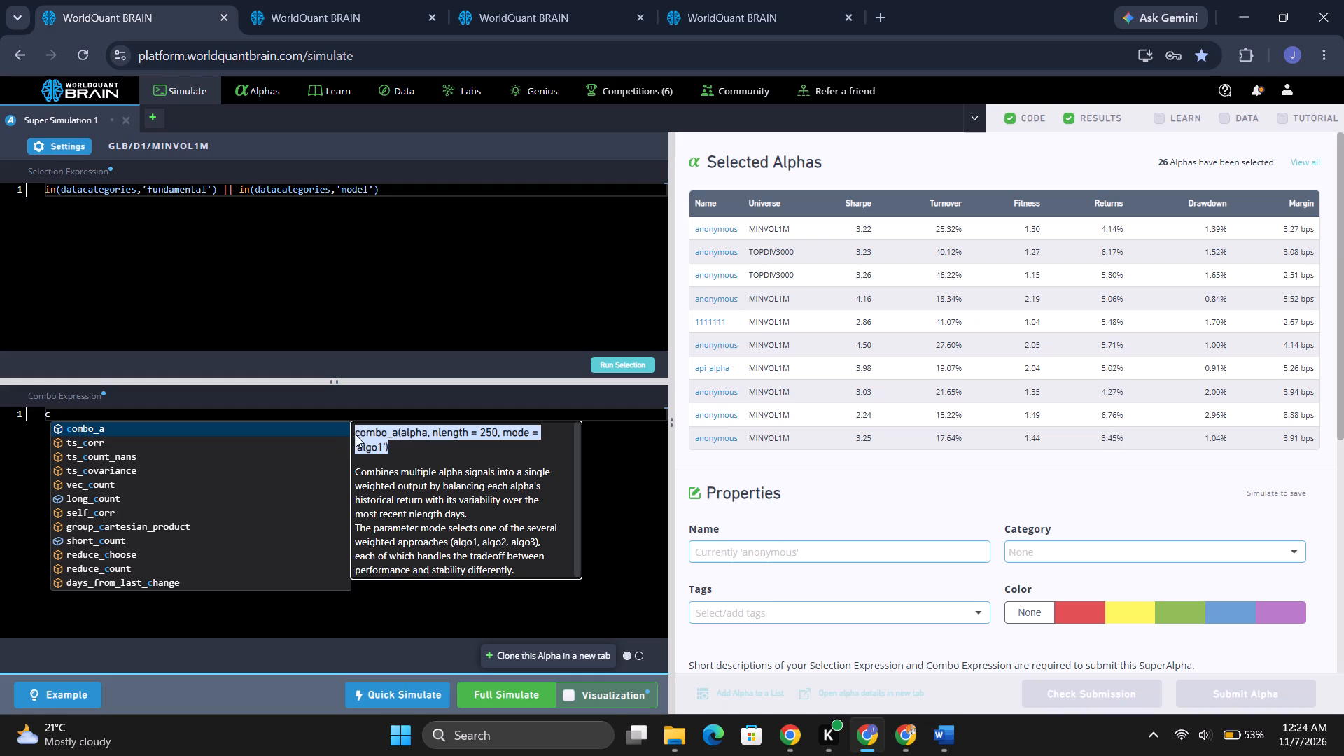
left_click_drag(356, 435, 351, 432)
key("ctrl+c")
left_click_drag(105, 418, 15, 418)
key("ctrl+v")
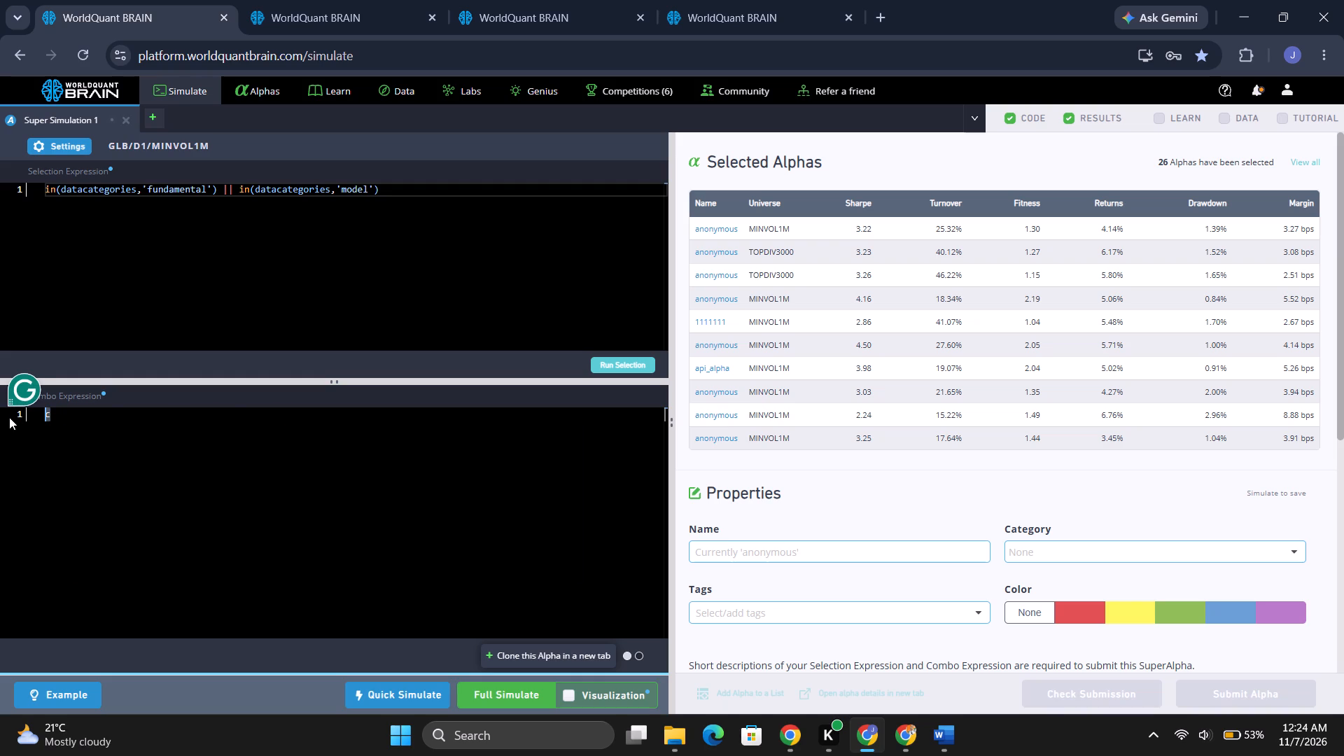
Change nlength in the combo expression to 26 and run a full simulation of Super Simulation 1.
left_click(196, 412)
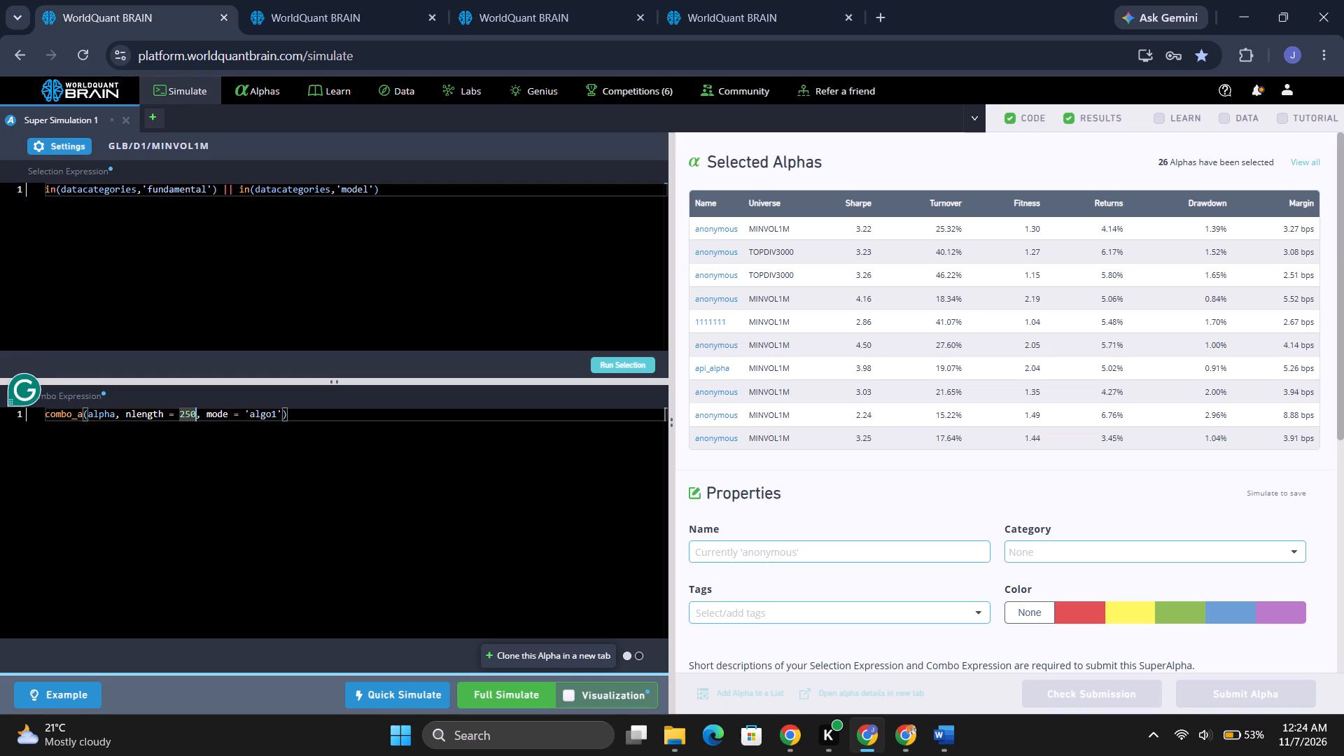
key("BackSpace")
key("BackSpace")
key("6")
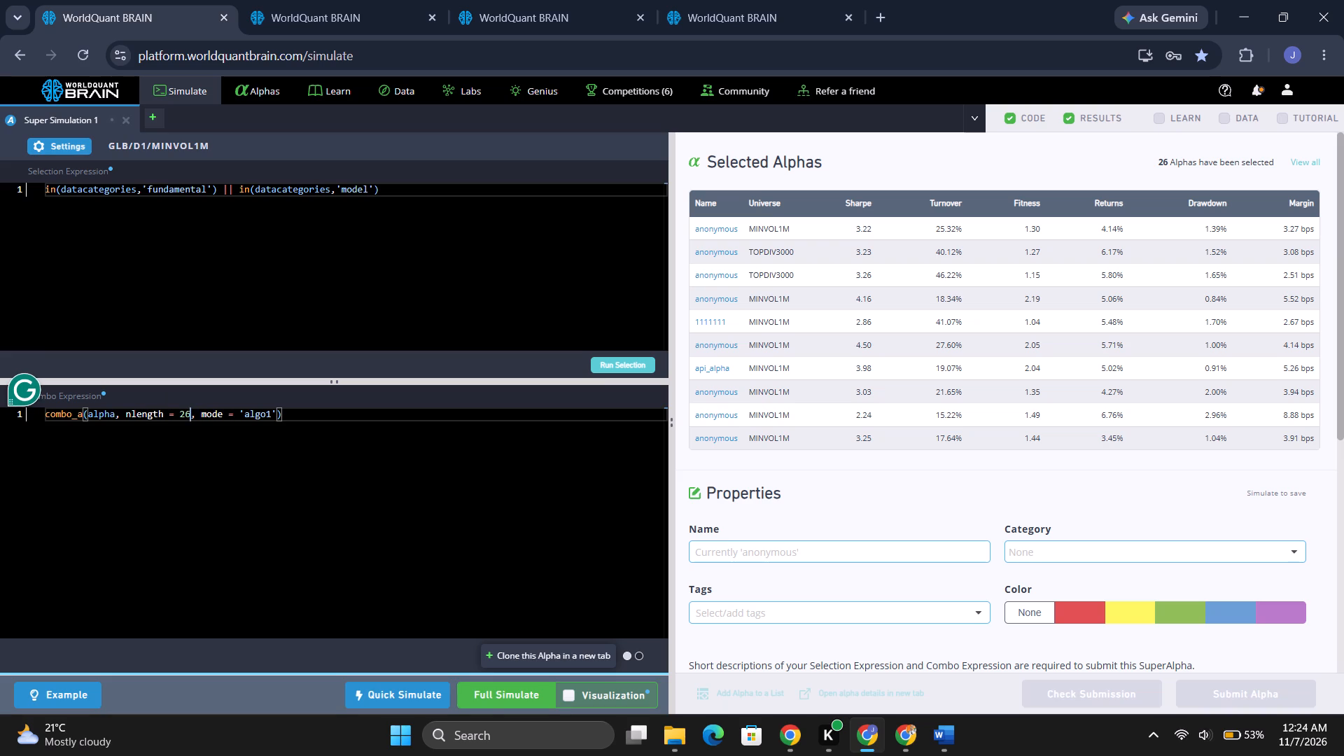
left_click(489, 695)
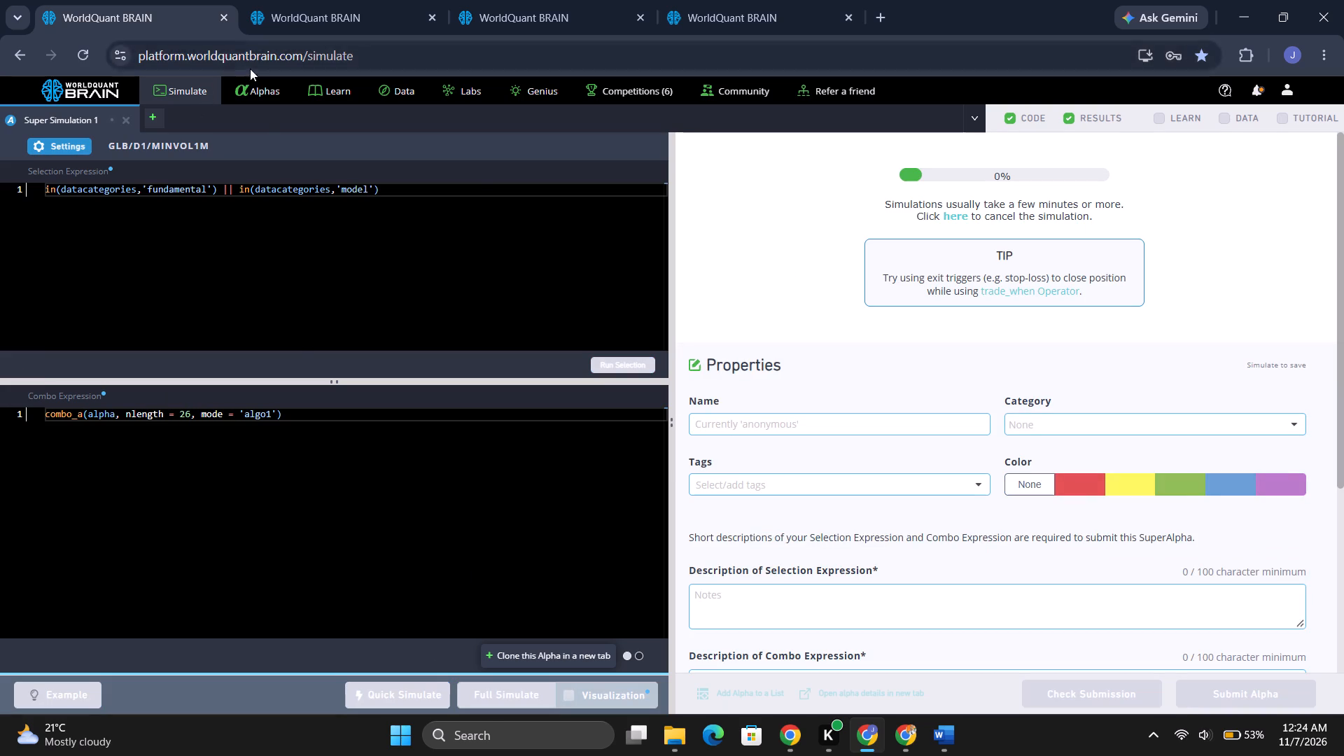
Check the progress of the simulations running in the other WorldQuant BRAIN browser tabs.
left_click(330, 13)
left_click(571, 17)
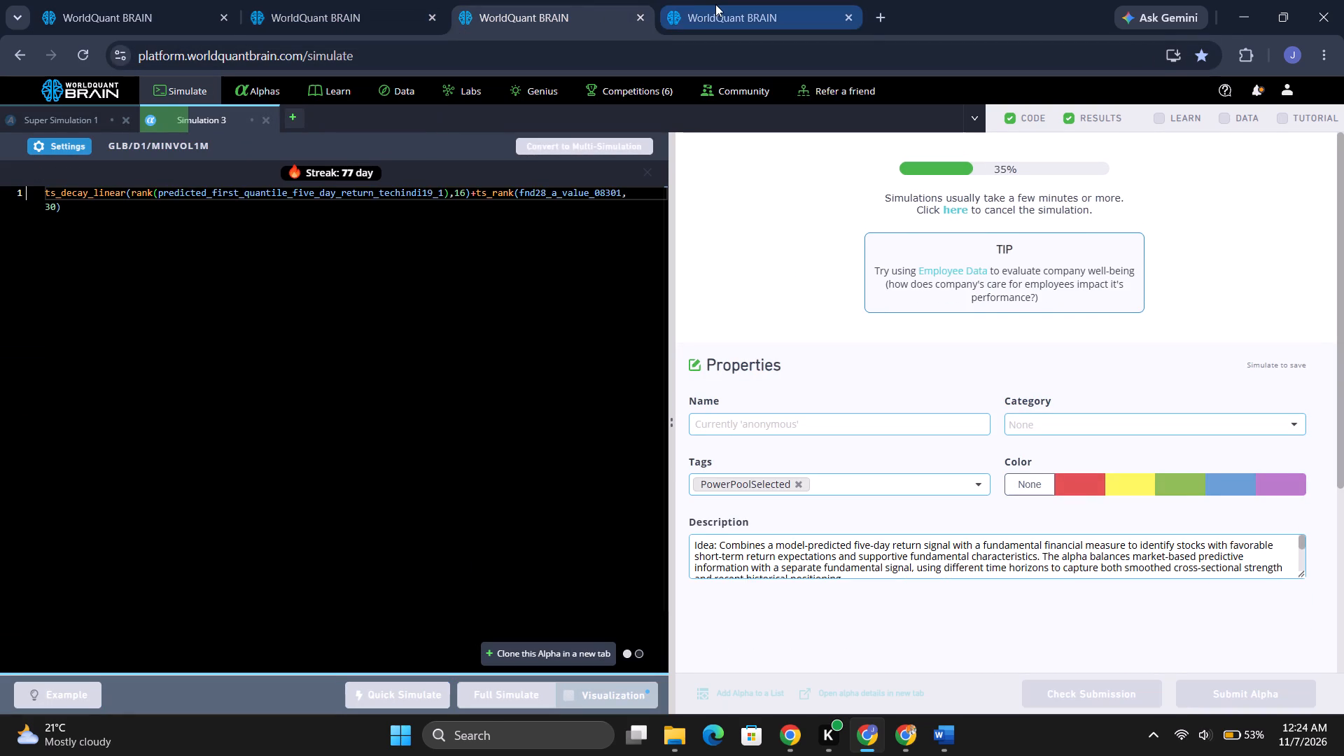
left_click(715, 4)
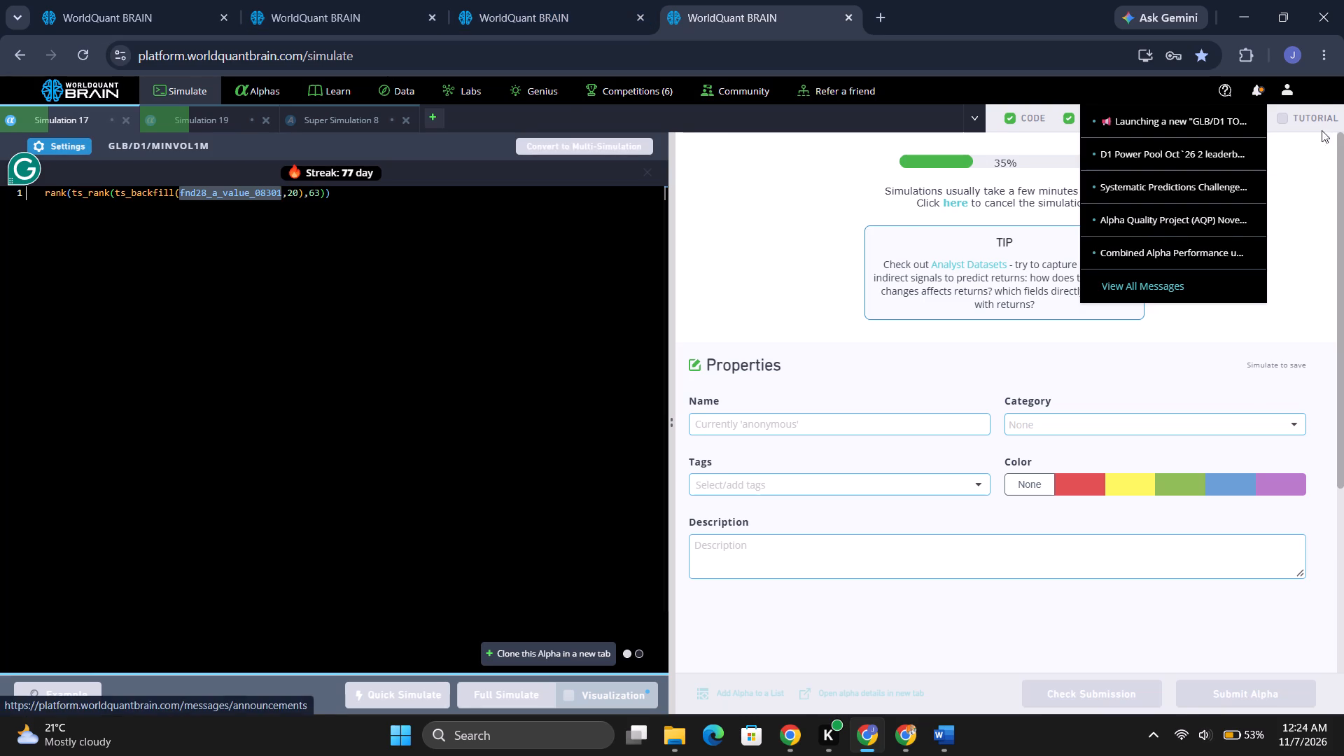
Open the notifications list to view the recent announcements.
left_click(1257, 92)
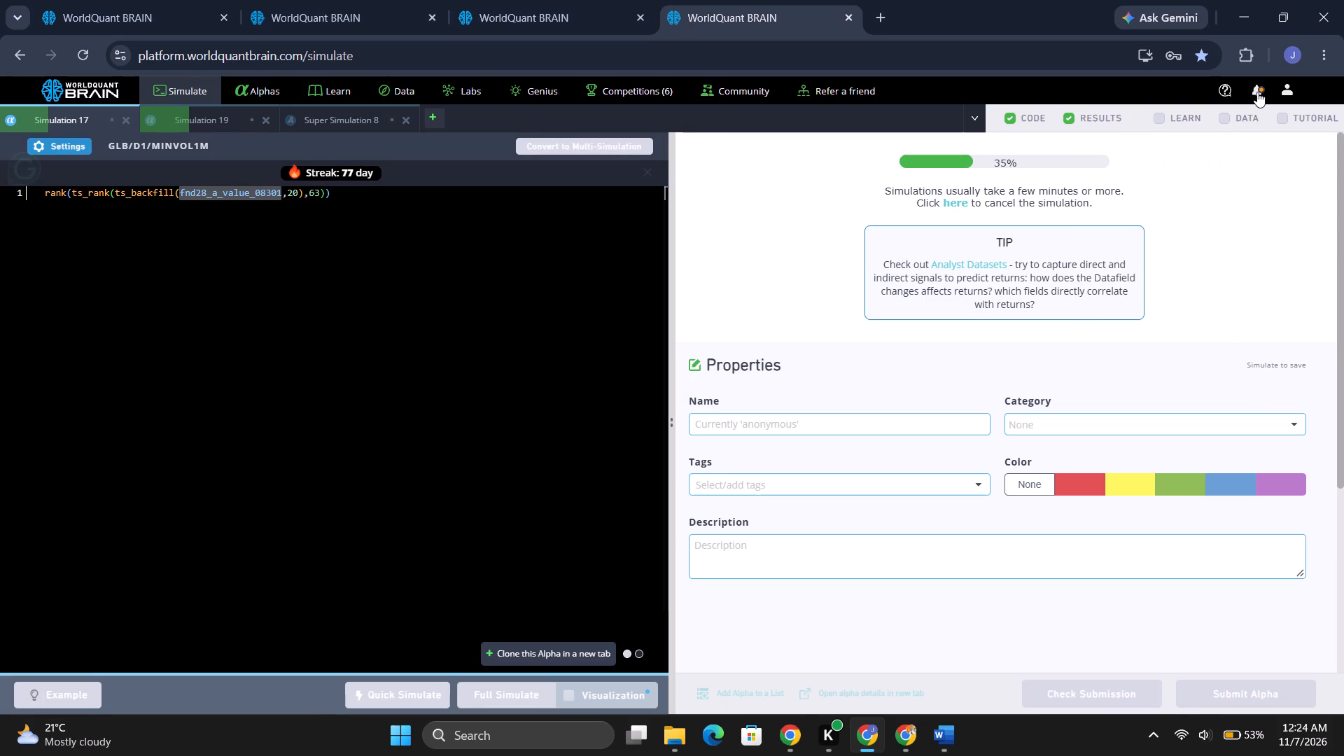
left_click(1257, 92)
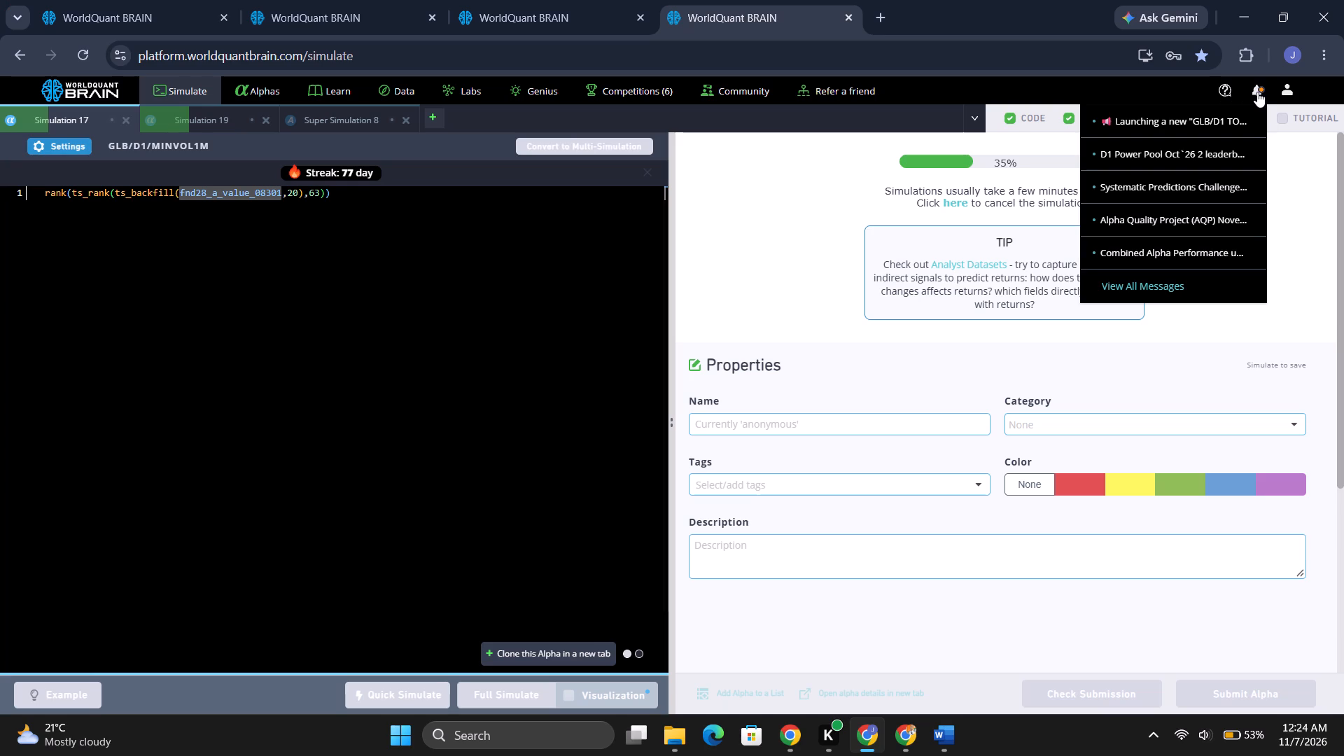
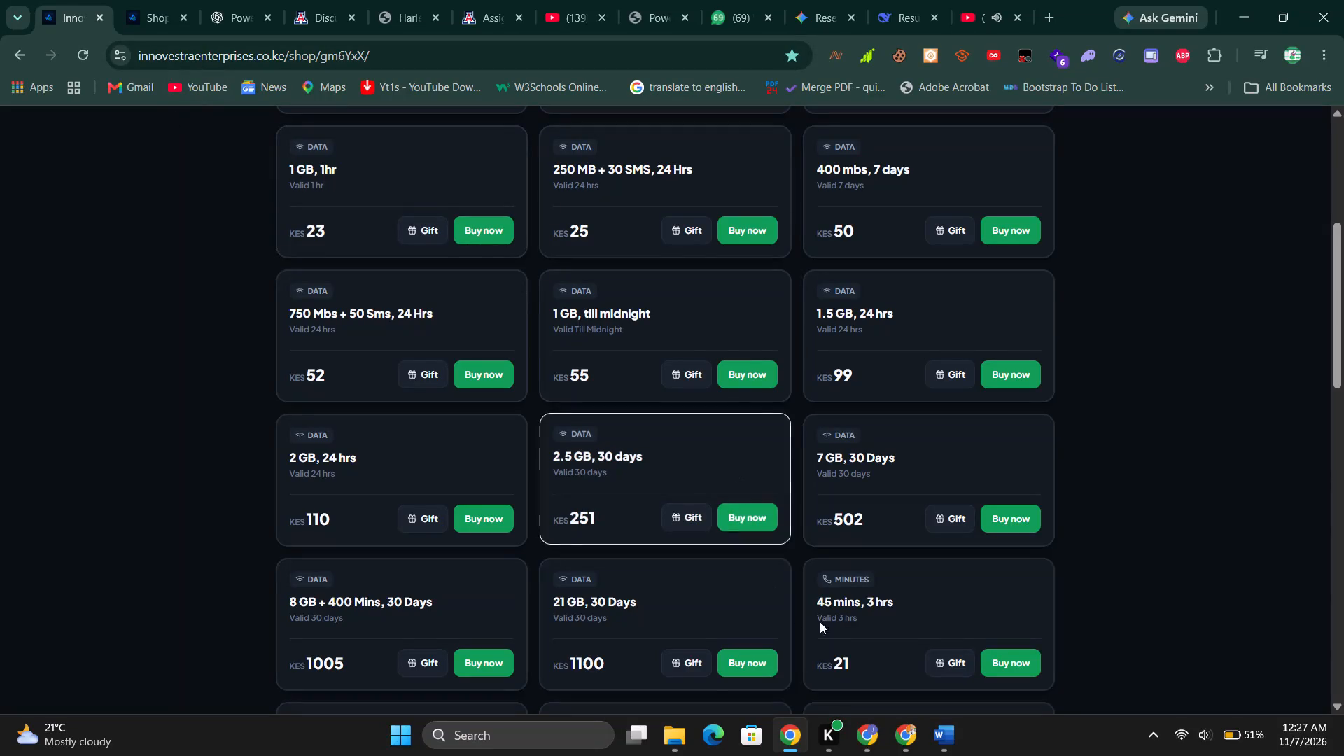
Switch to the WorldQuant BRAIN window, run the submission check on the finished Simulation 3 alpha, and expand its IS testing warnings.
left_click(868, 740)
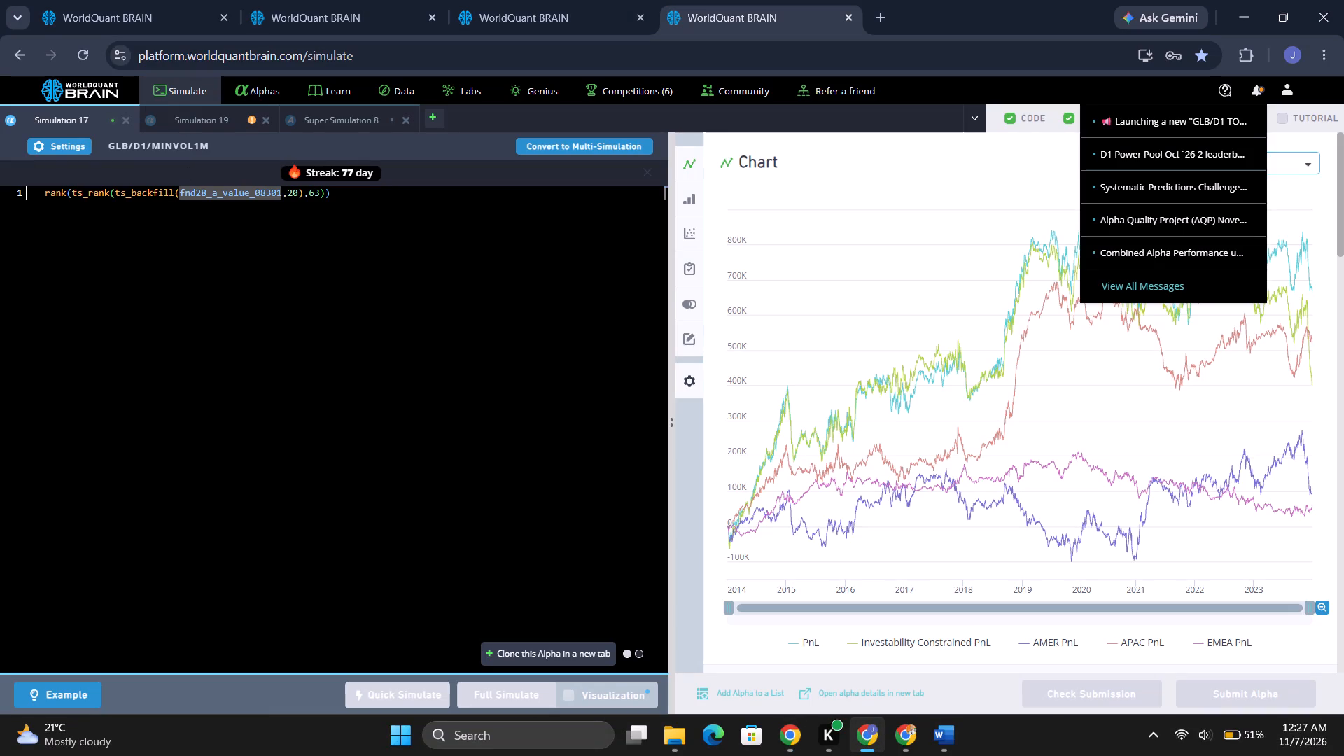
left_click(386, 6)
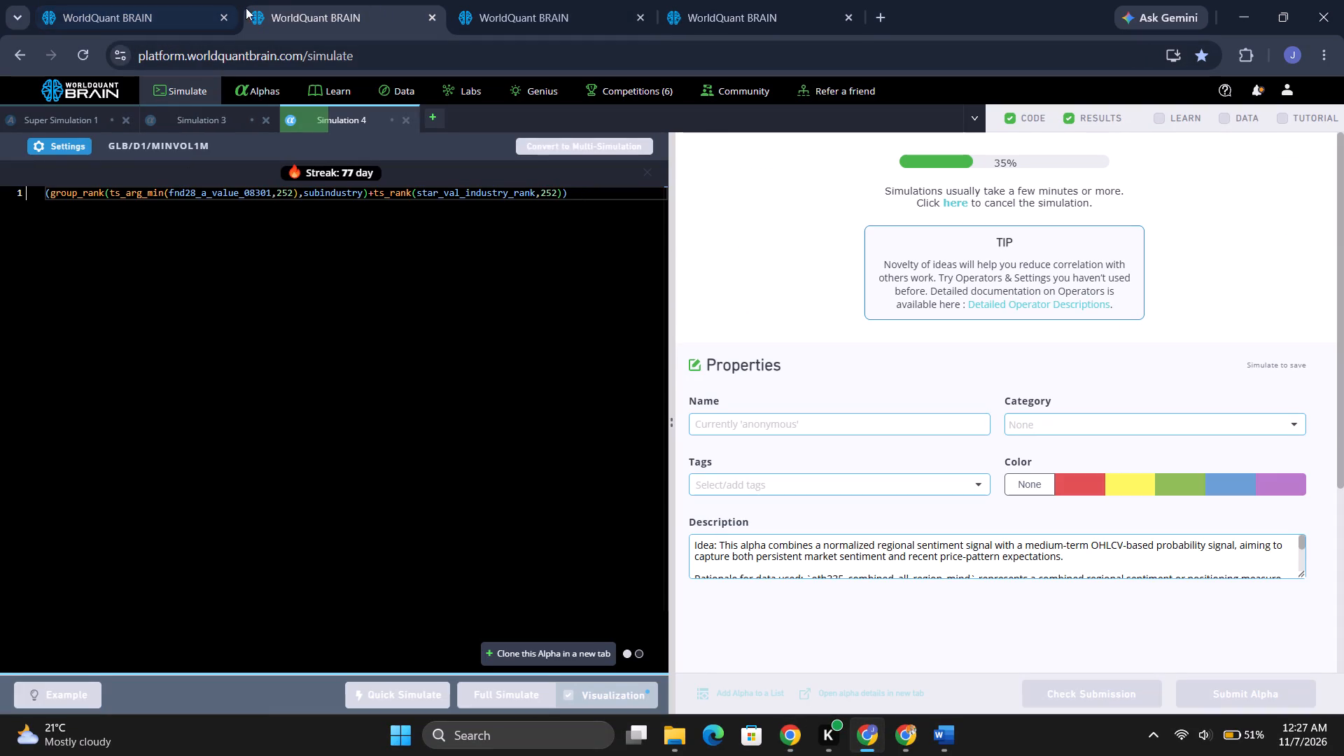
left_click(500, 1)
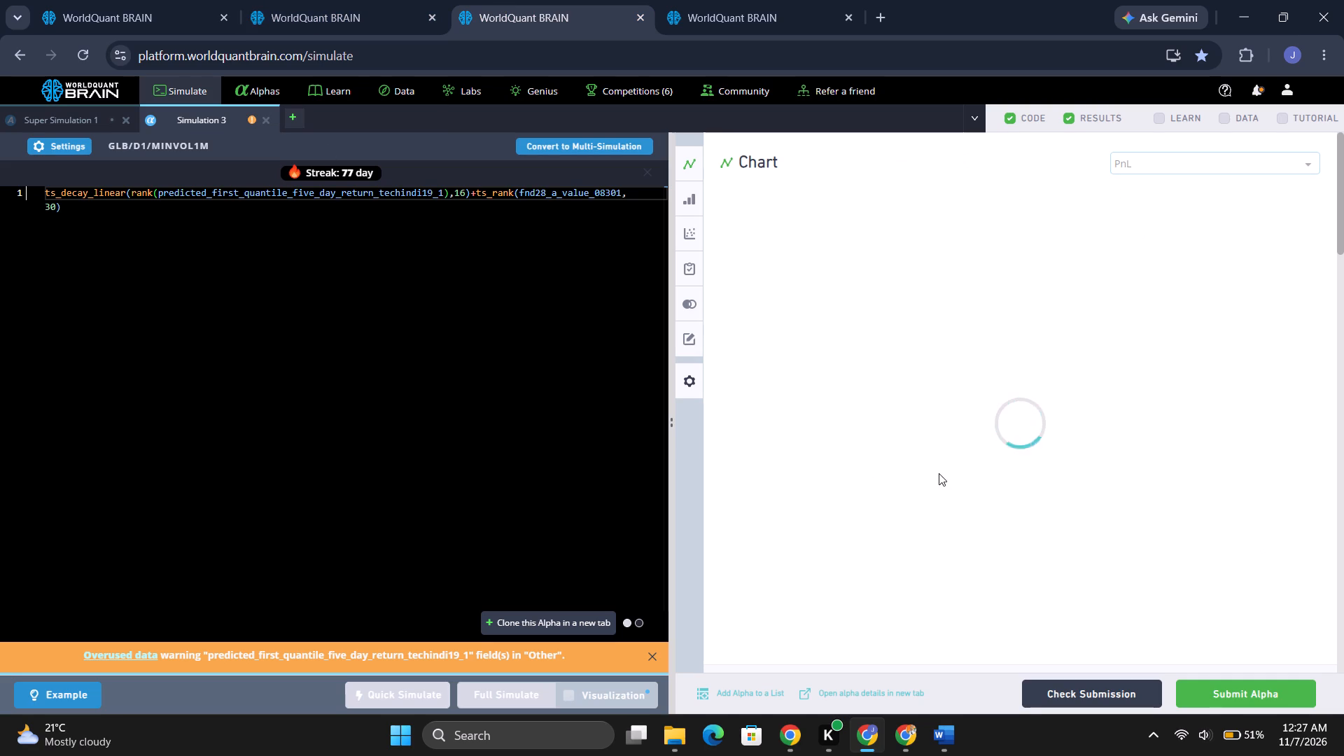
scroll(939, 473, "down", 4)
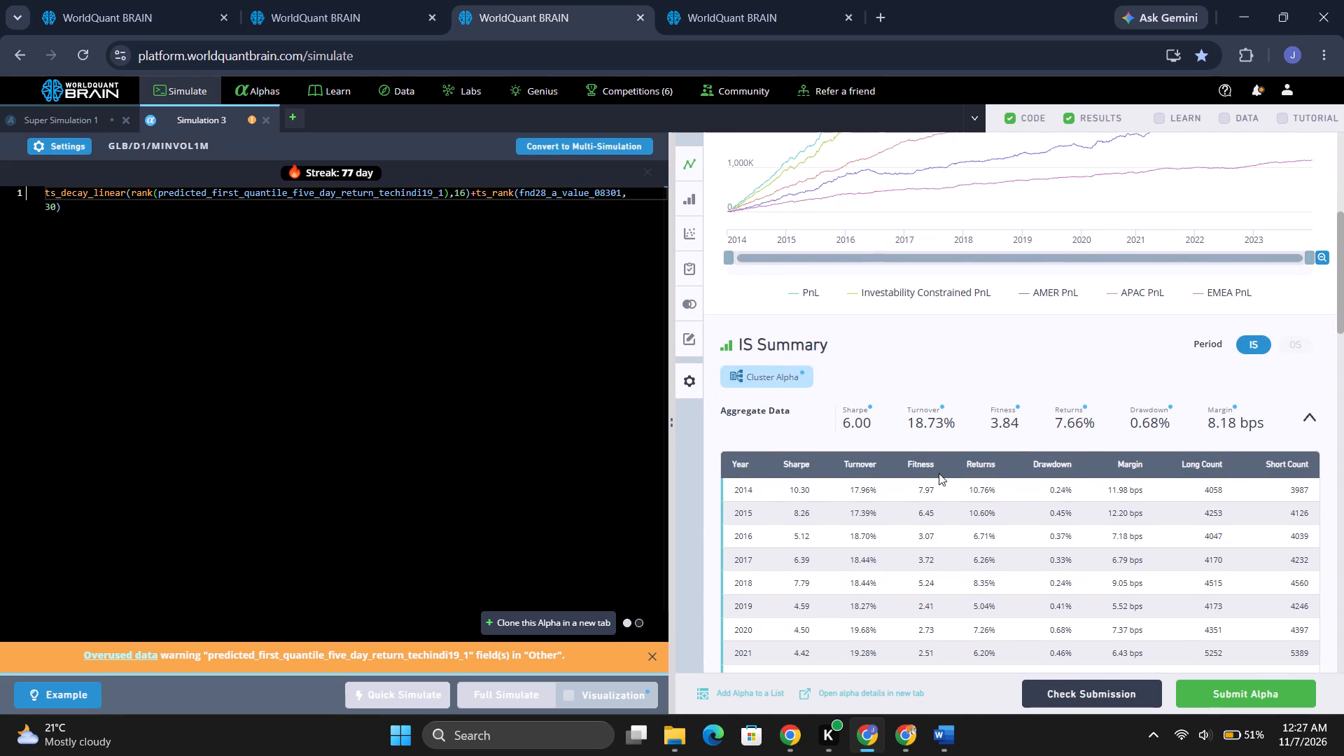
left_click(1070, 686)
scroll(790, 406, "up", 4)
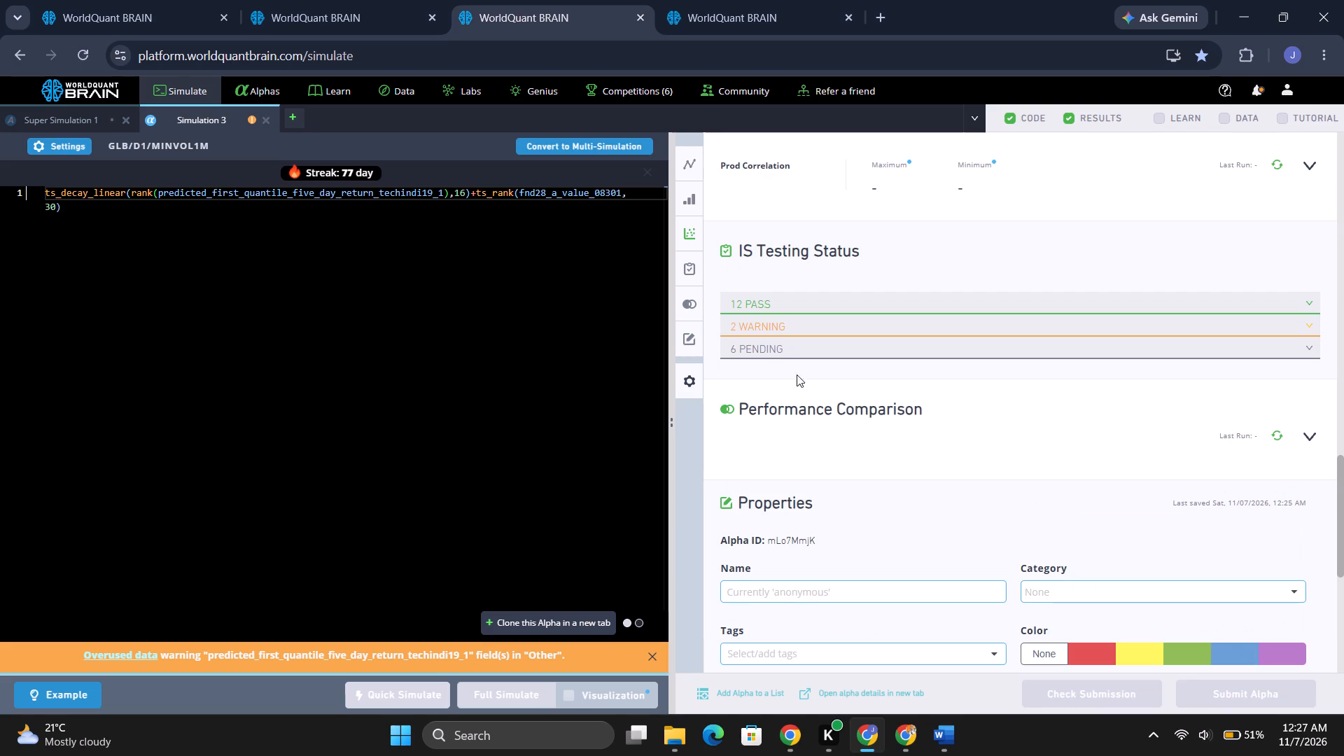
left_click(766, 328)
scroll(785, 551, "down", 3)
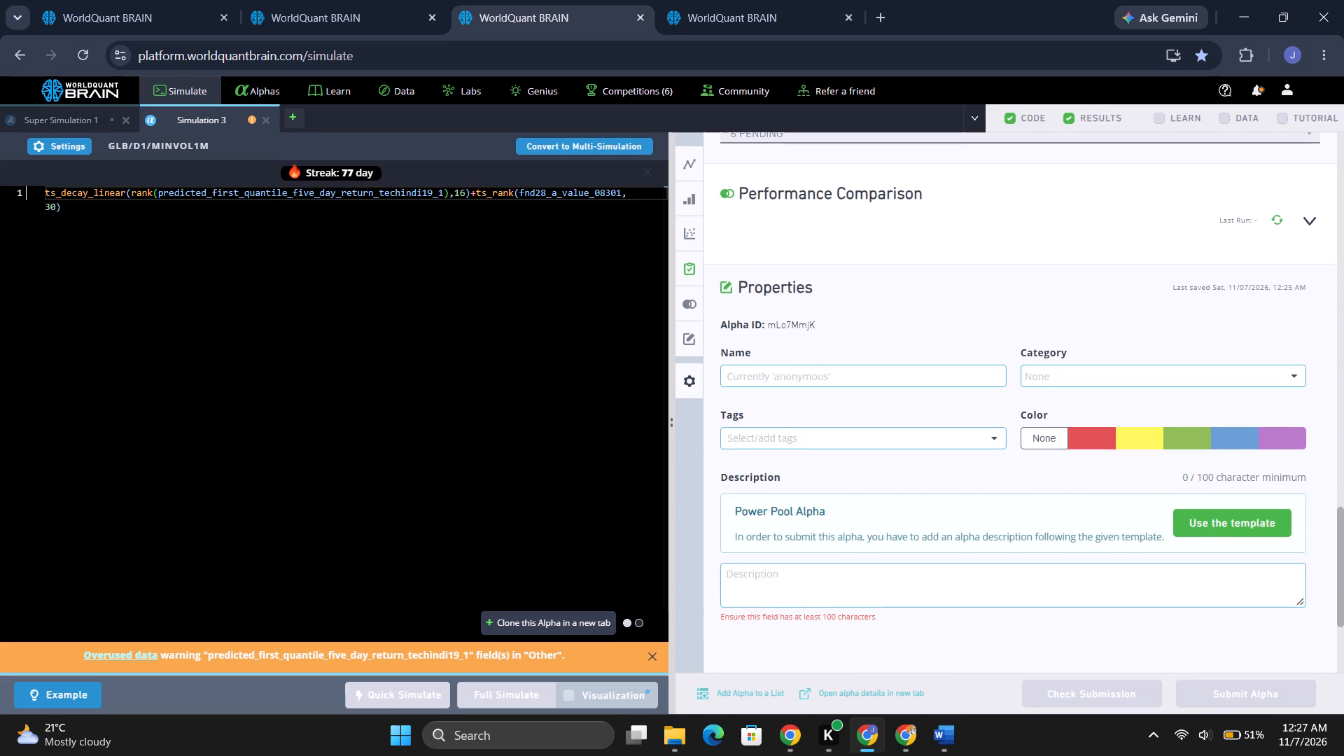
left_click(752, 577)
key("super+v")
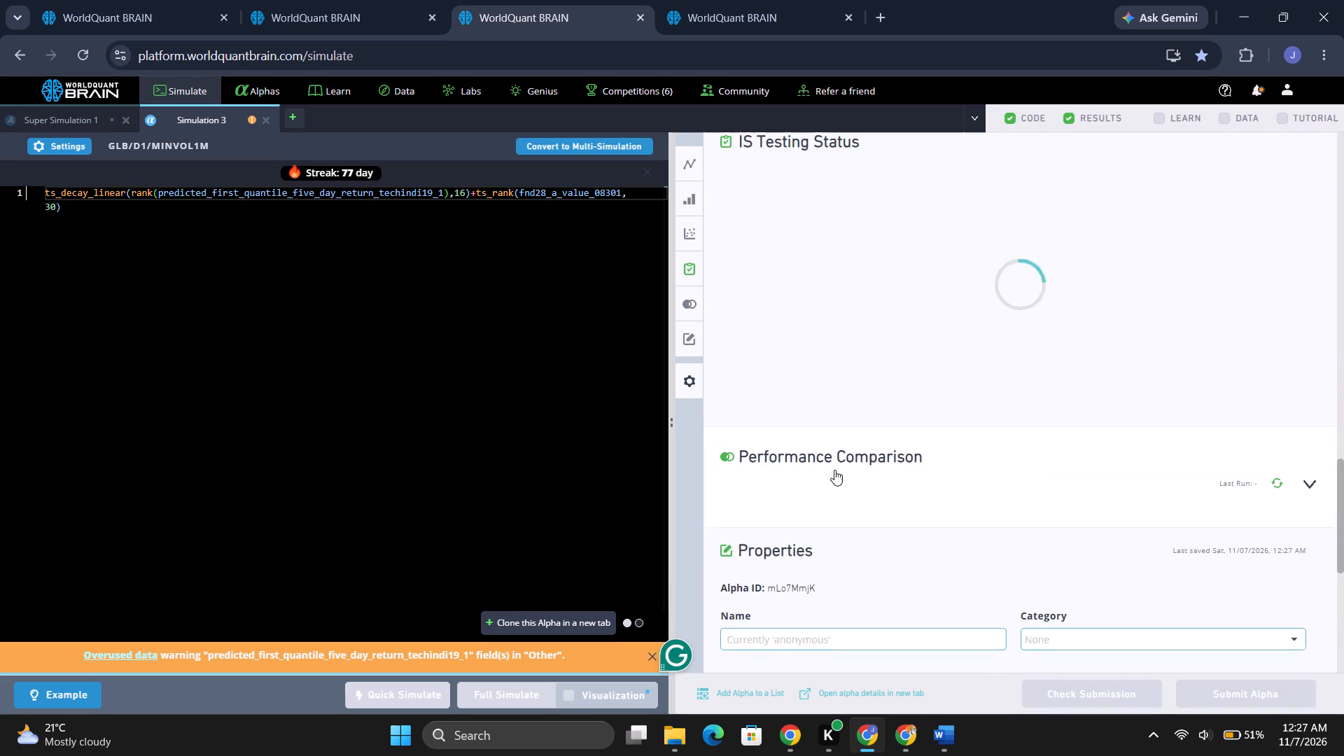
left_click(300, 11)
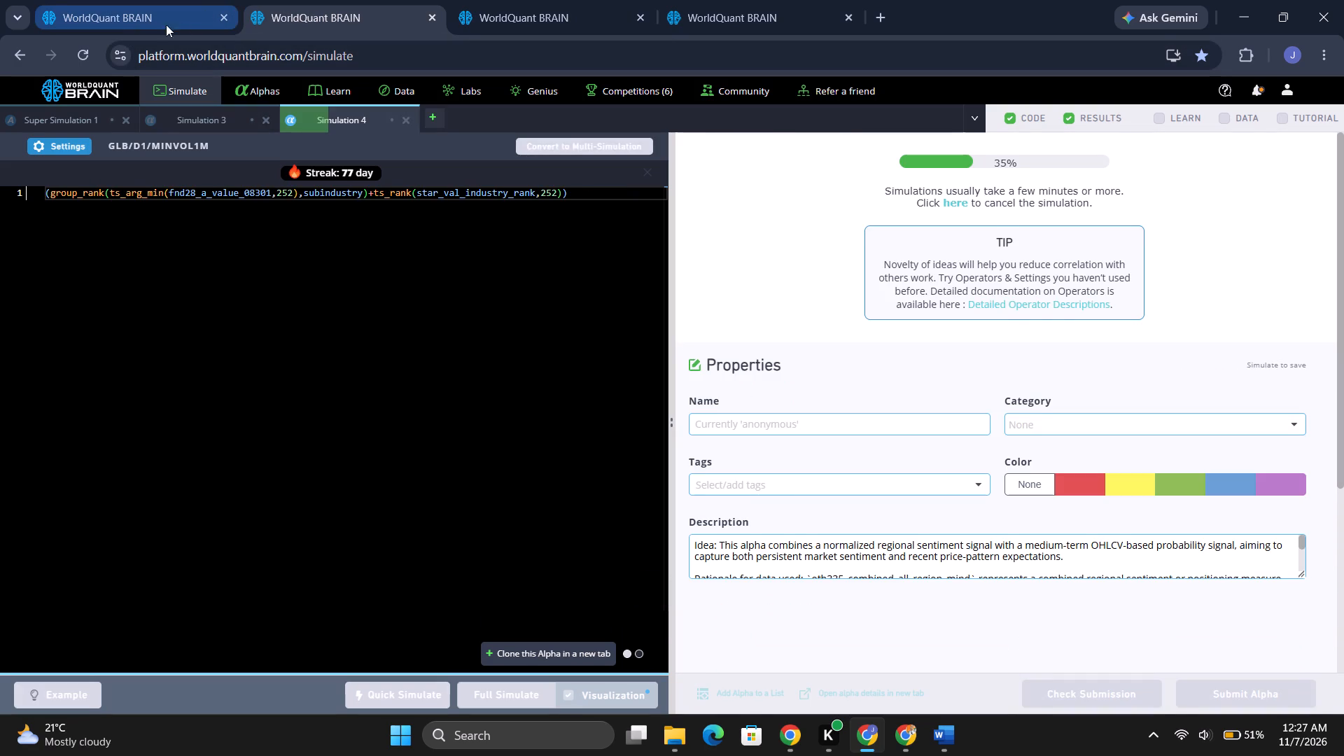
left_click(115, 20)
left_click(581, 6)
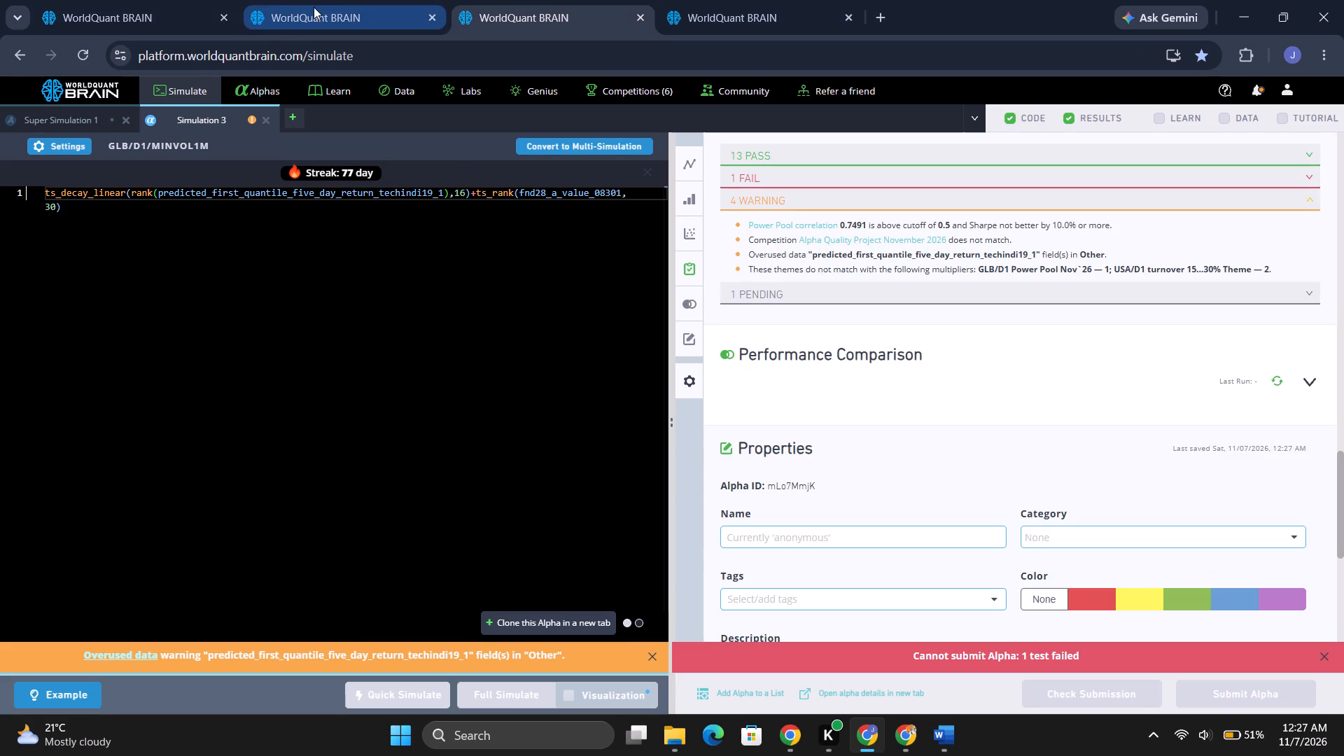
left_click(747, 176)
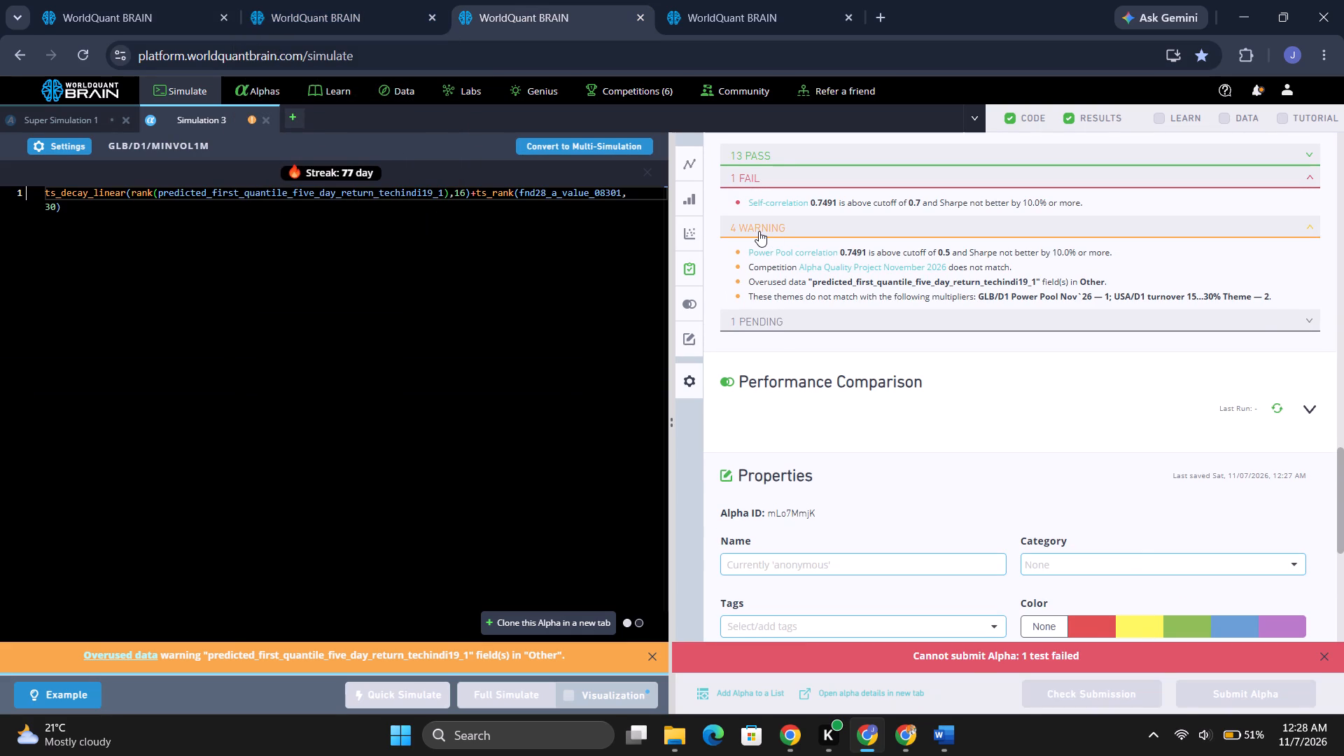
left_click(752, 327)
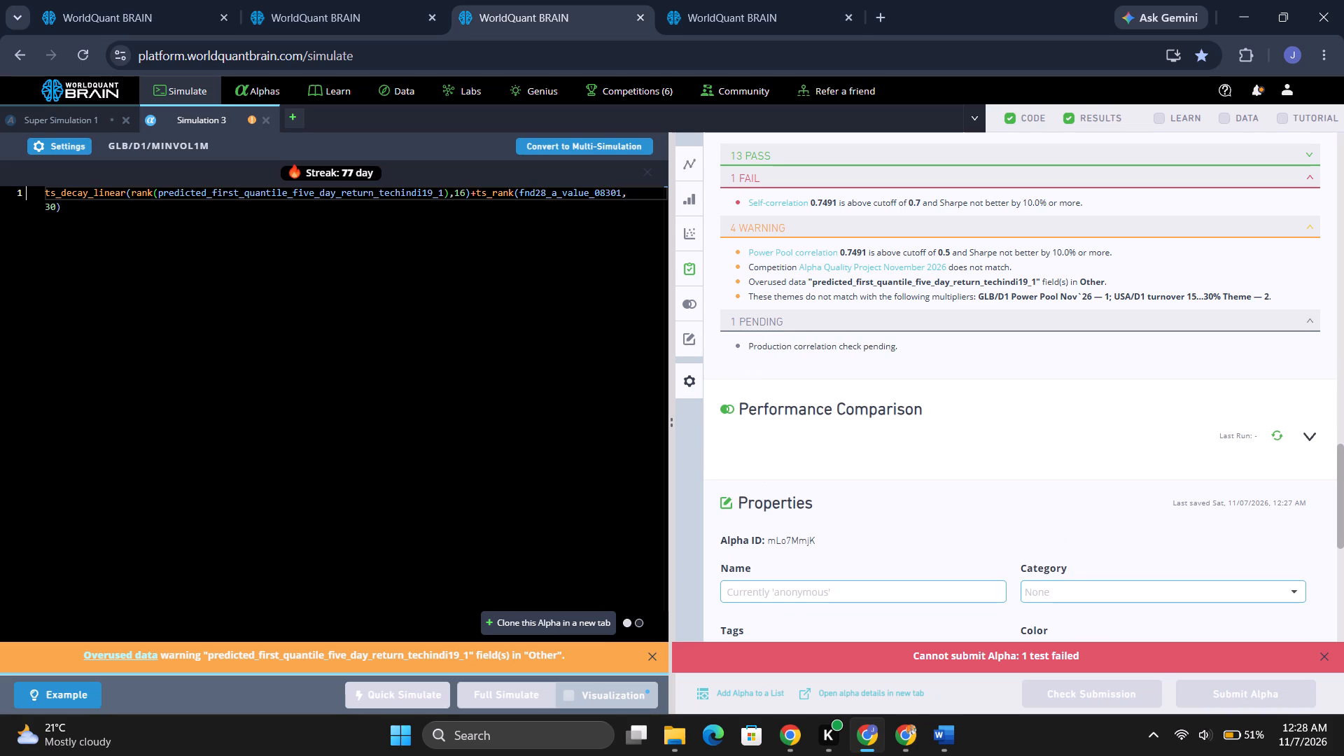
Set Simulation 3's truncation to 0.001 and run a full simulation.
left_click(81, 143)
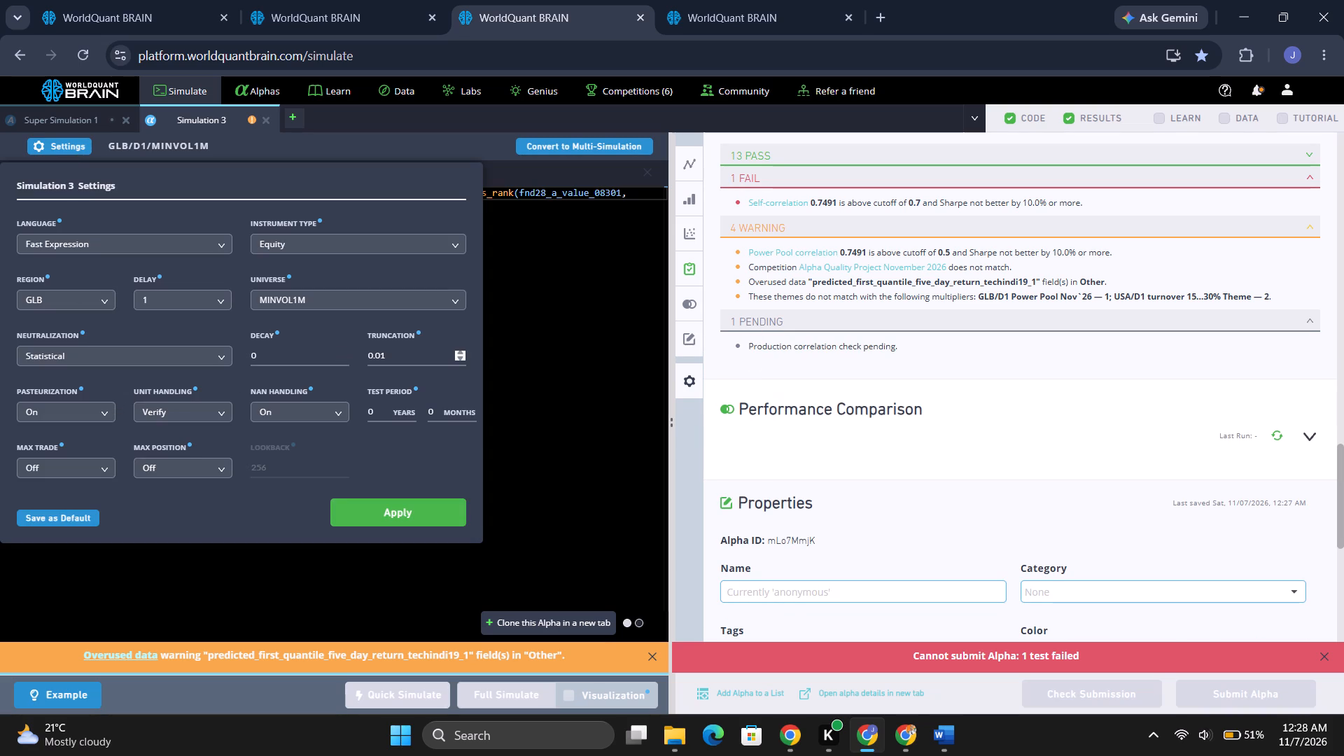
left_click(379, 352)
key("0")
left_click(384, 508)
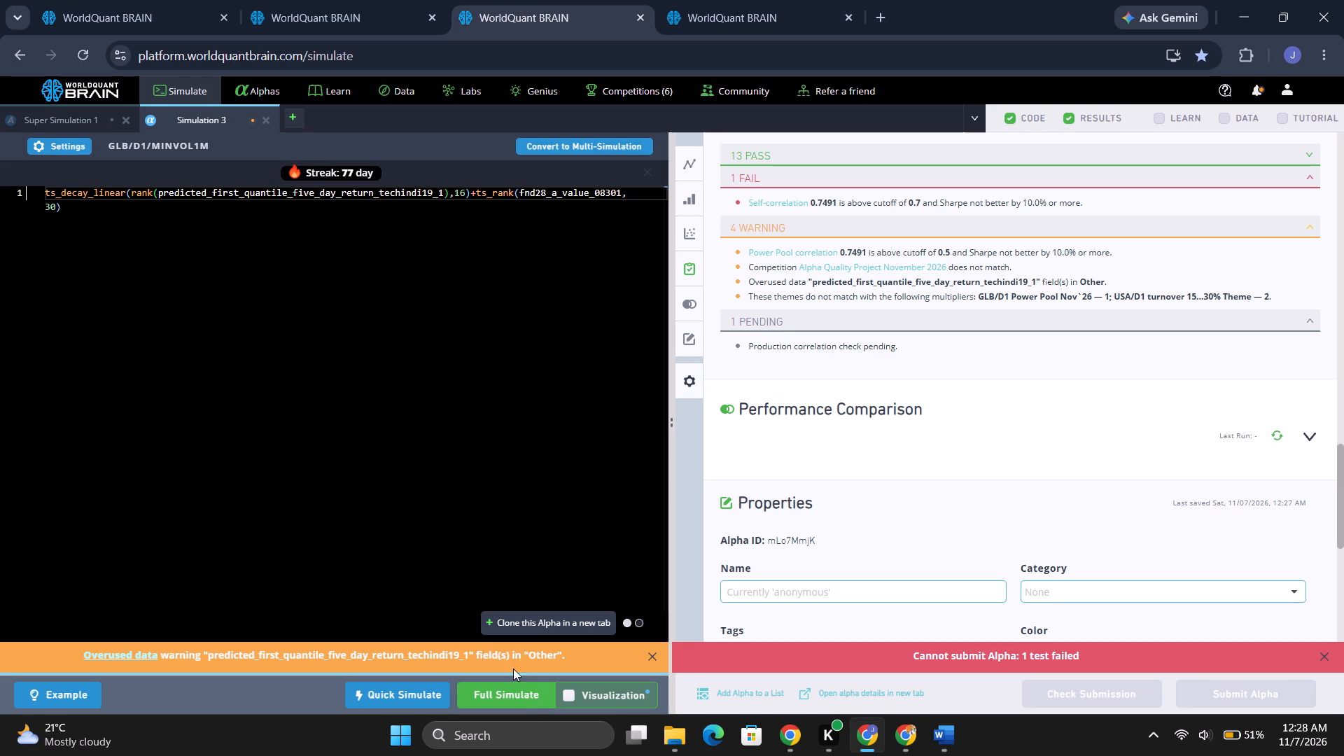
left_click(518, 696)
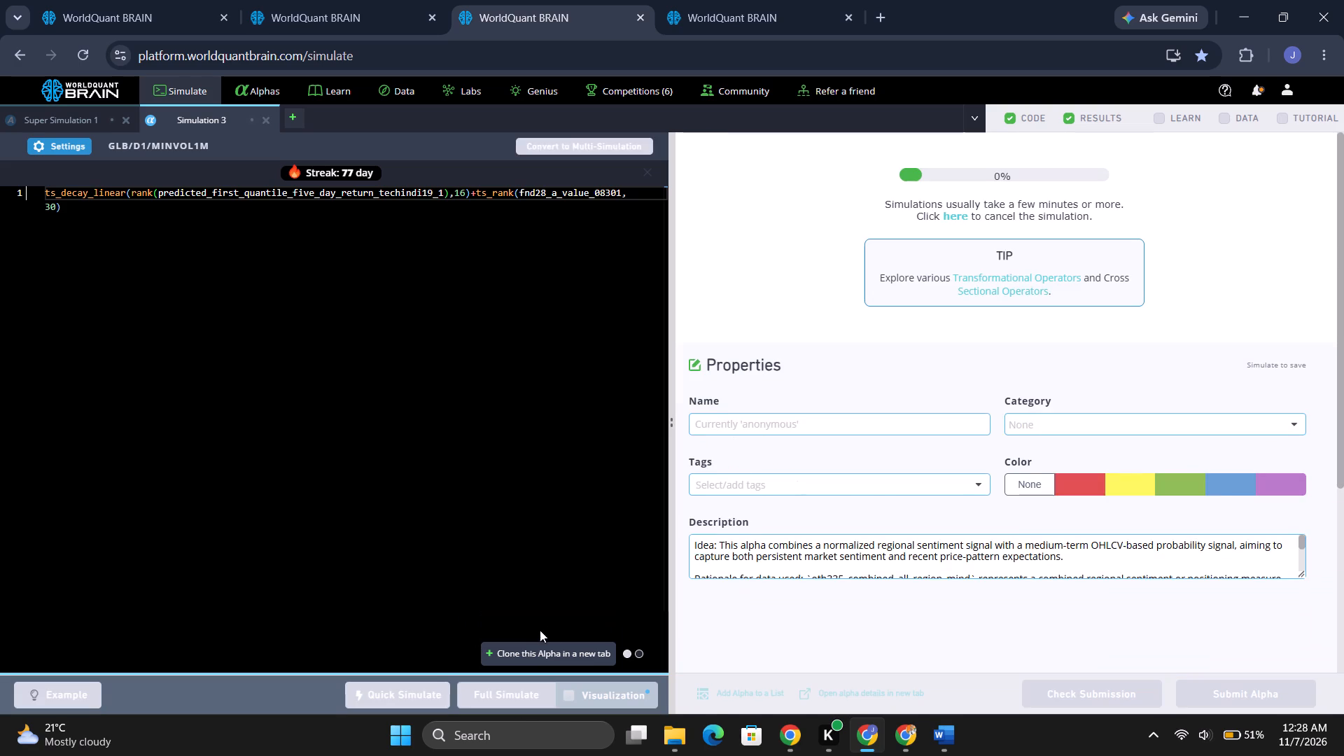
Clone the Simulation 3 alpha into a new simulation, set its neutralization to Subindustry, and run a full simulation.
left_click(533, 647)
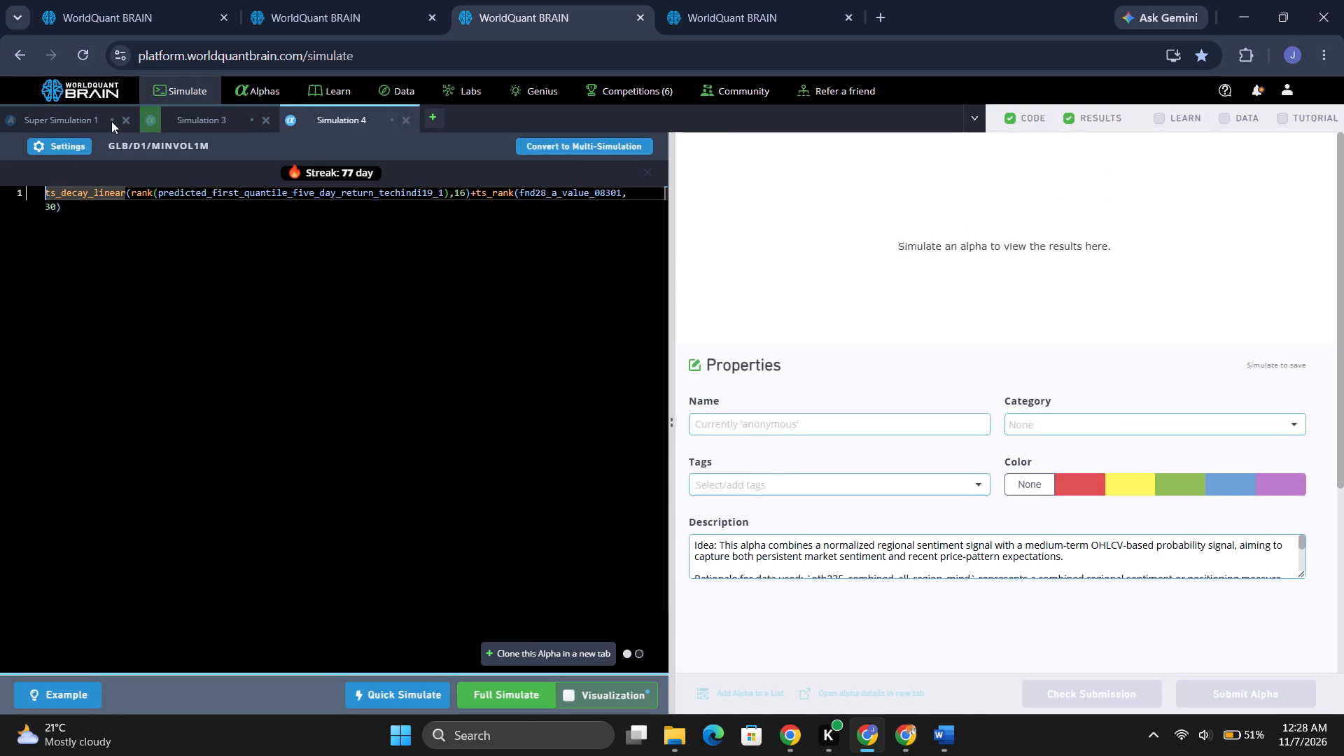
left_click(62, 140)
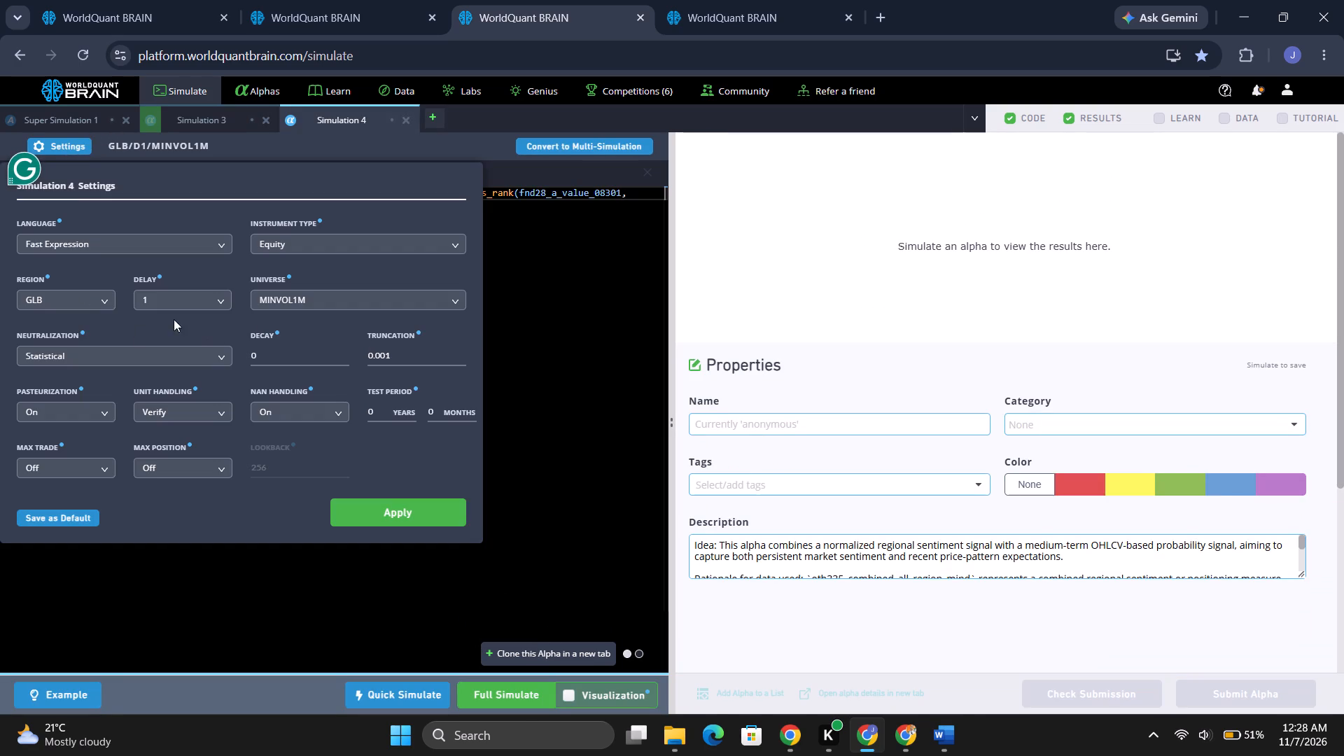
left_click(76, 350)
scroll(111, 482, "down", 3)
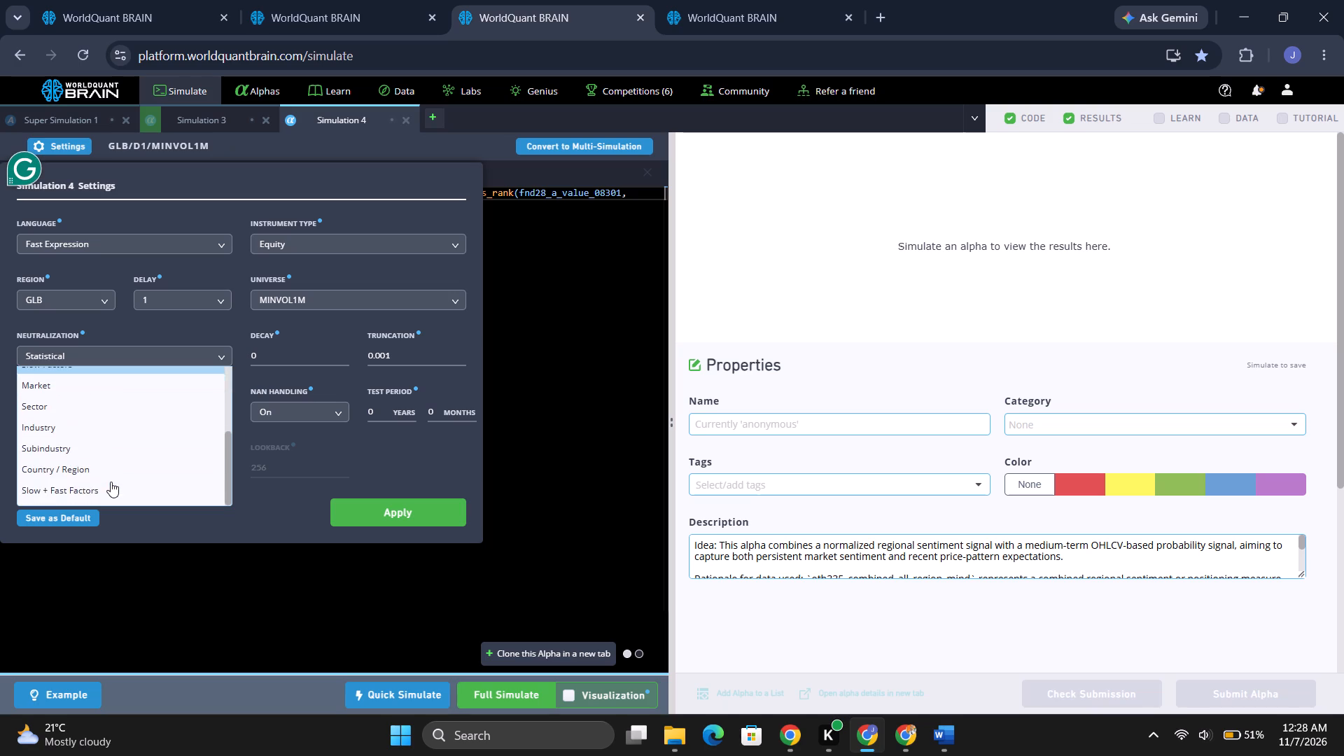
left_click(64, 450)
left_click(388, 503)
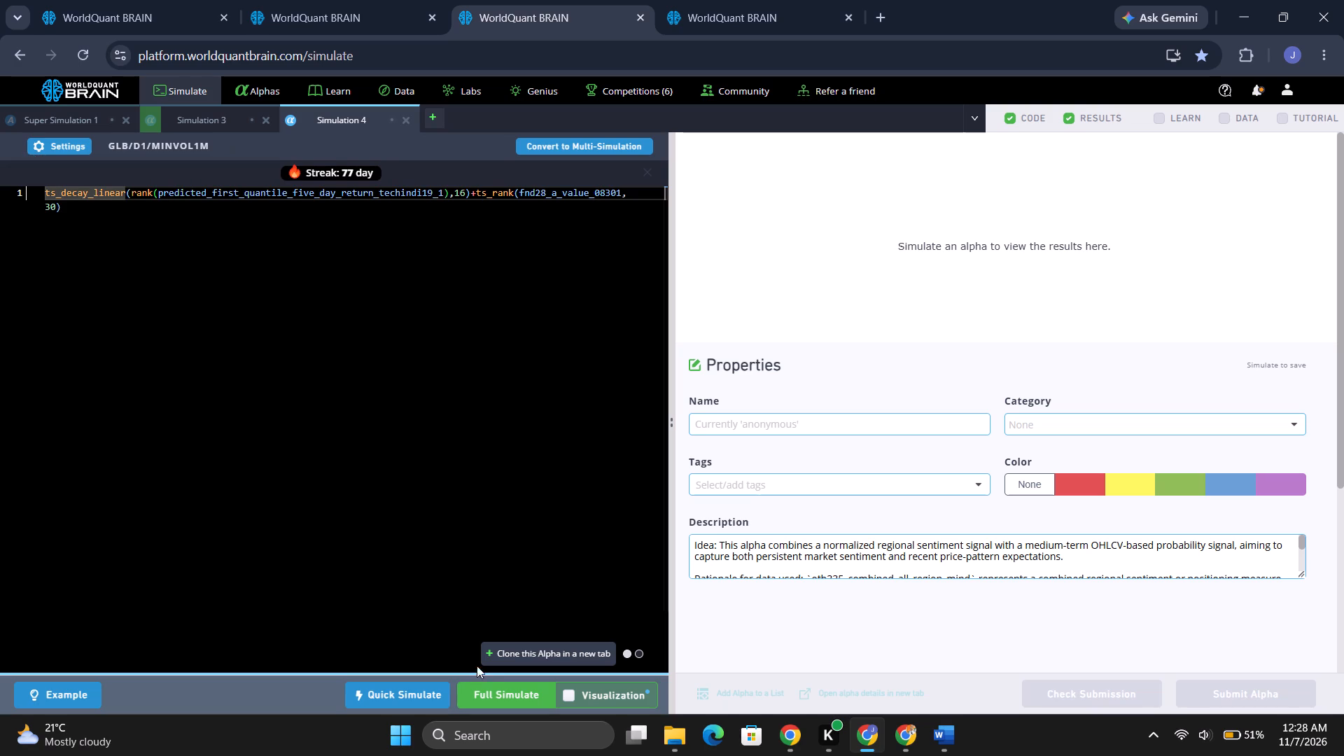
left_click(513, 689)
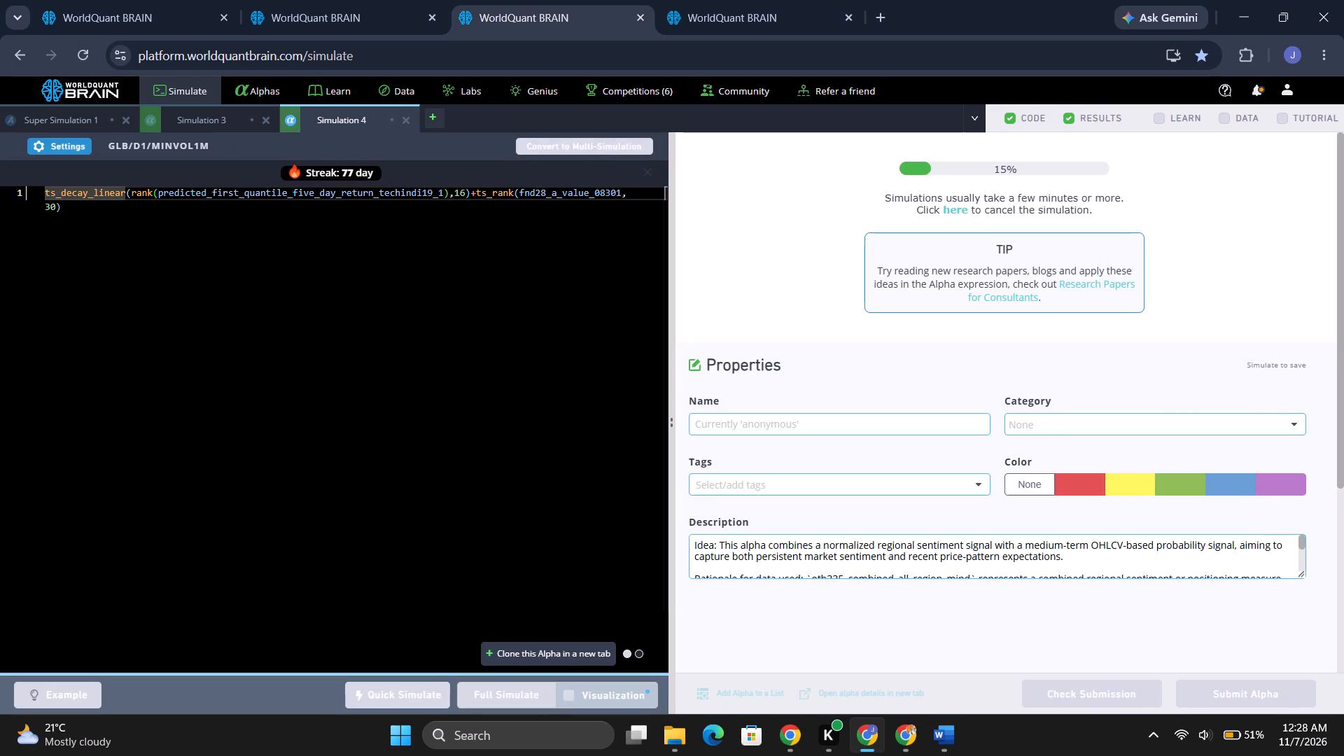
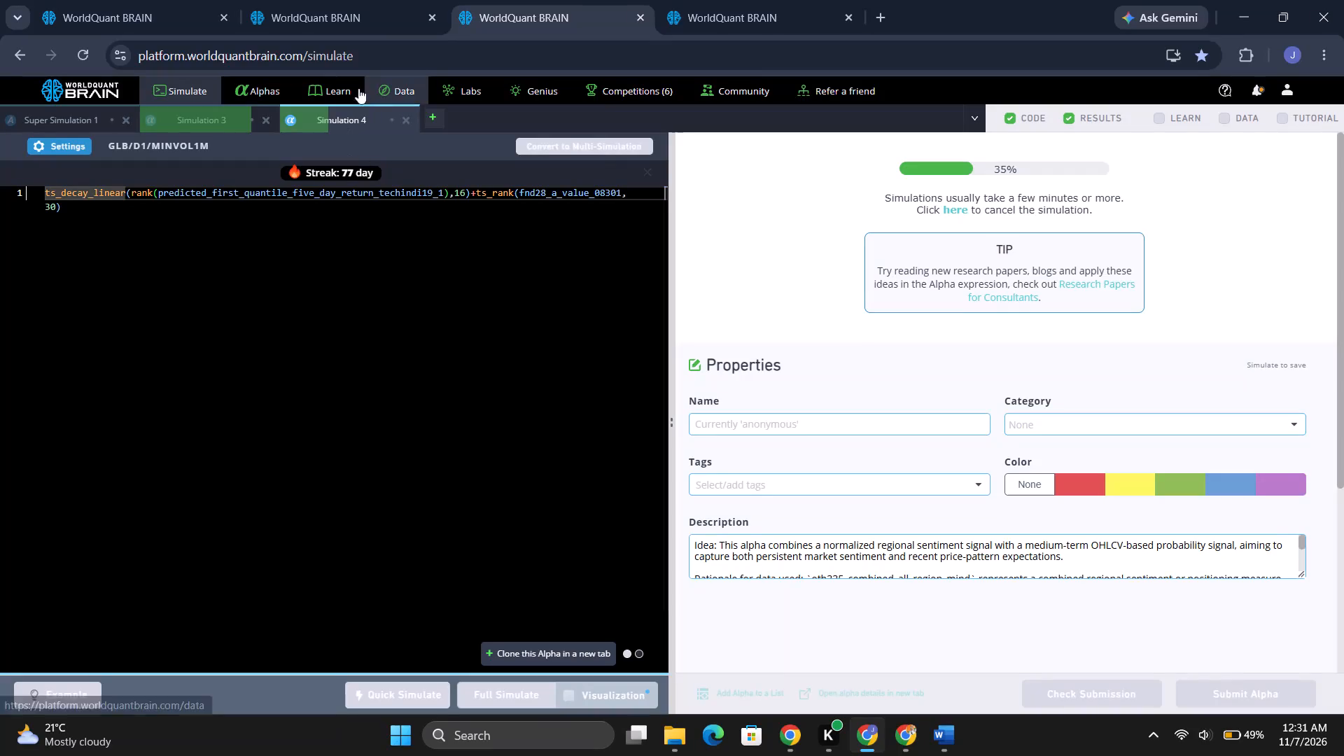
Review the IS Summary of Super Simulation 1 and run its submission check.
left_click(329, 5)
left_click(135, 8)
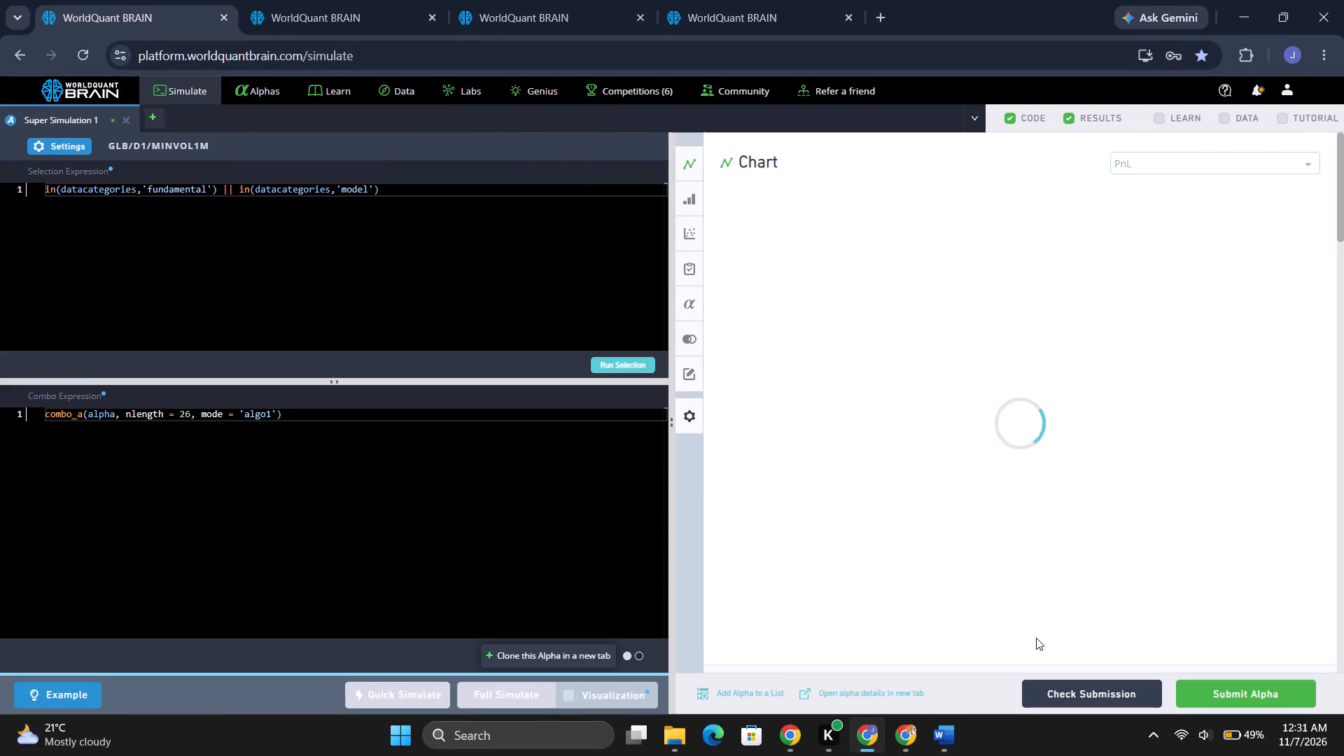
scroll(1275, 648, "down", 6)
scroll(1275, 645, "up", 2)
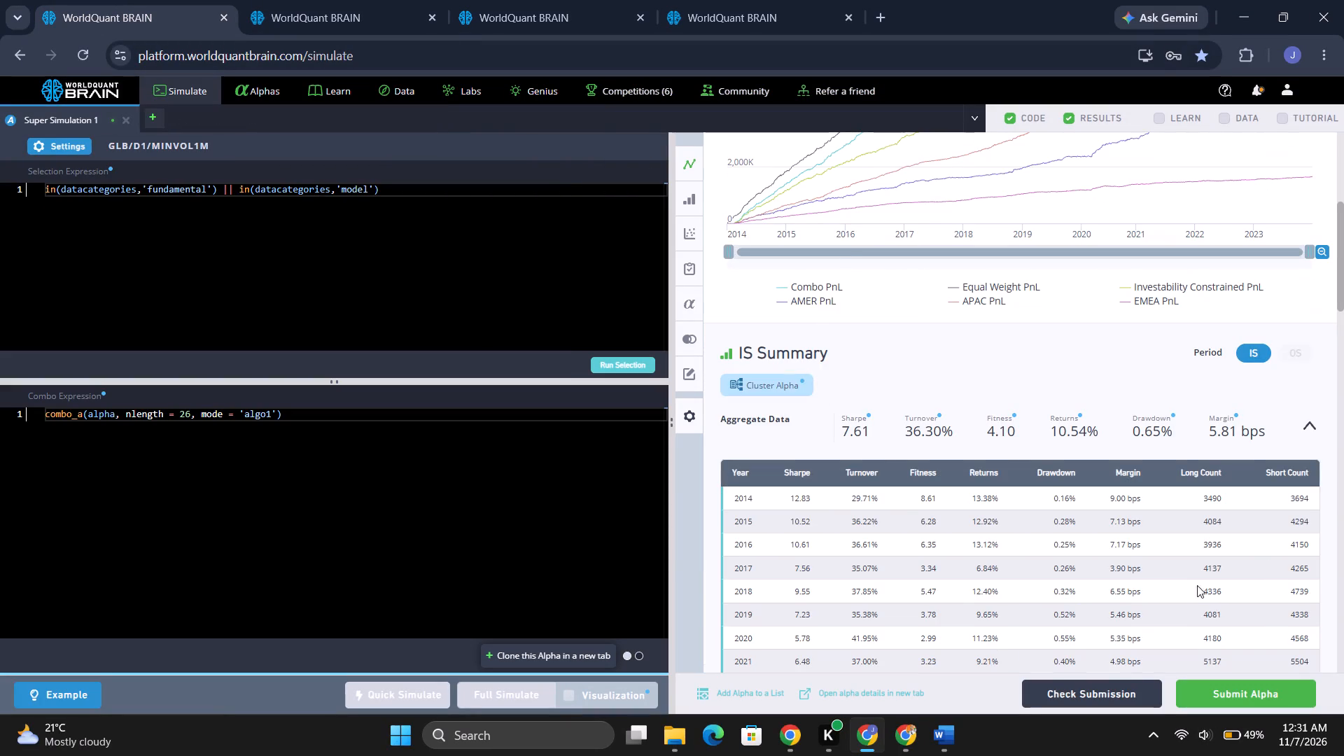
scroll(1126, 633, "down", 3)
left_click(1097, 685)
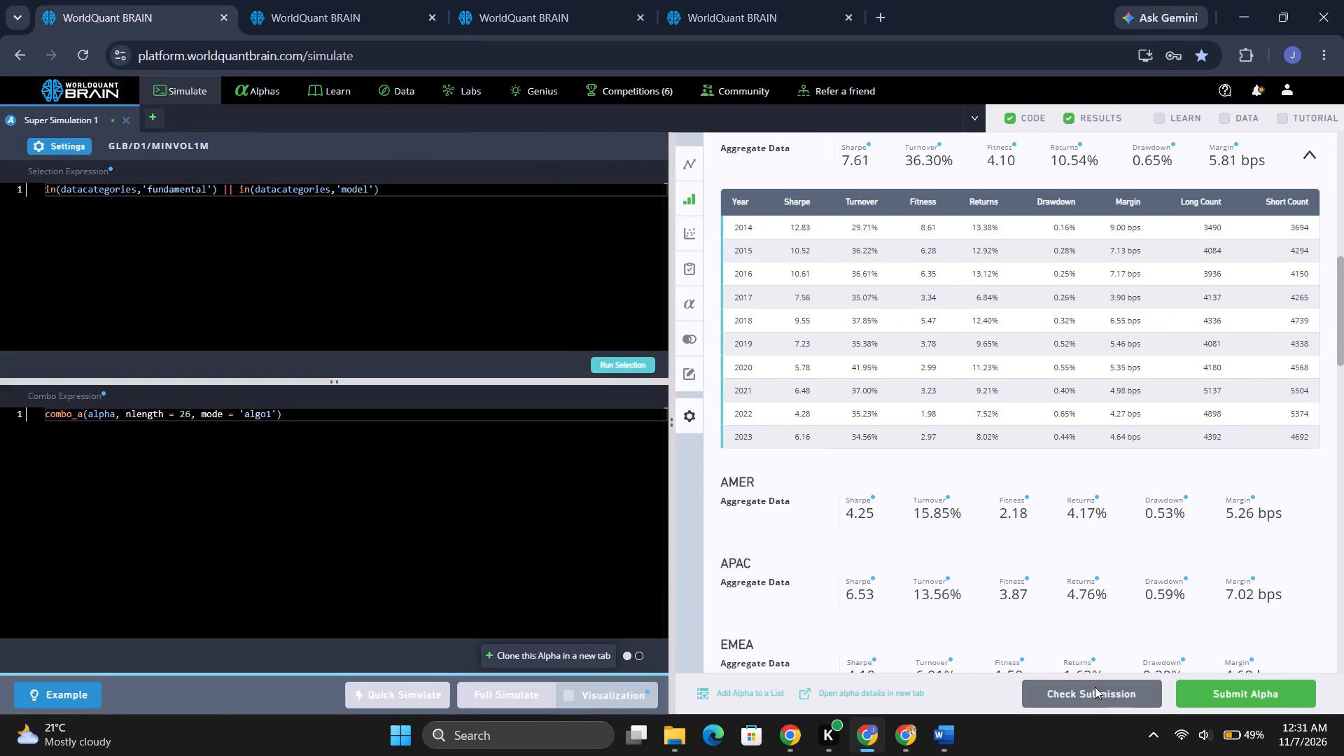
Fill the SuperAlpha's Selection Expression and Combo Expression descriptions with the previously copied text starting "Idea: This alpha combines a normalized regional sentiment signal".
left_click(832, 505)
left_click(816, 445)
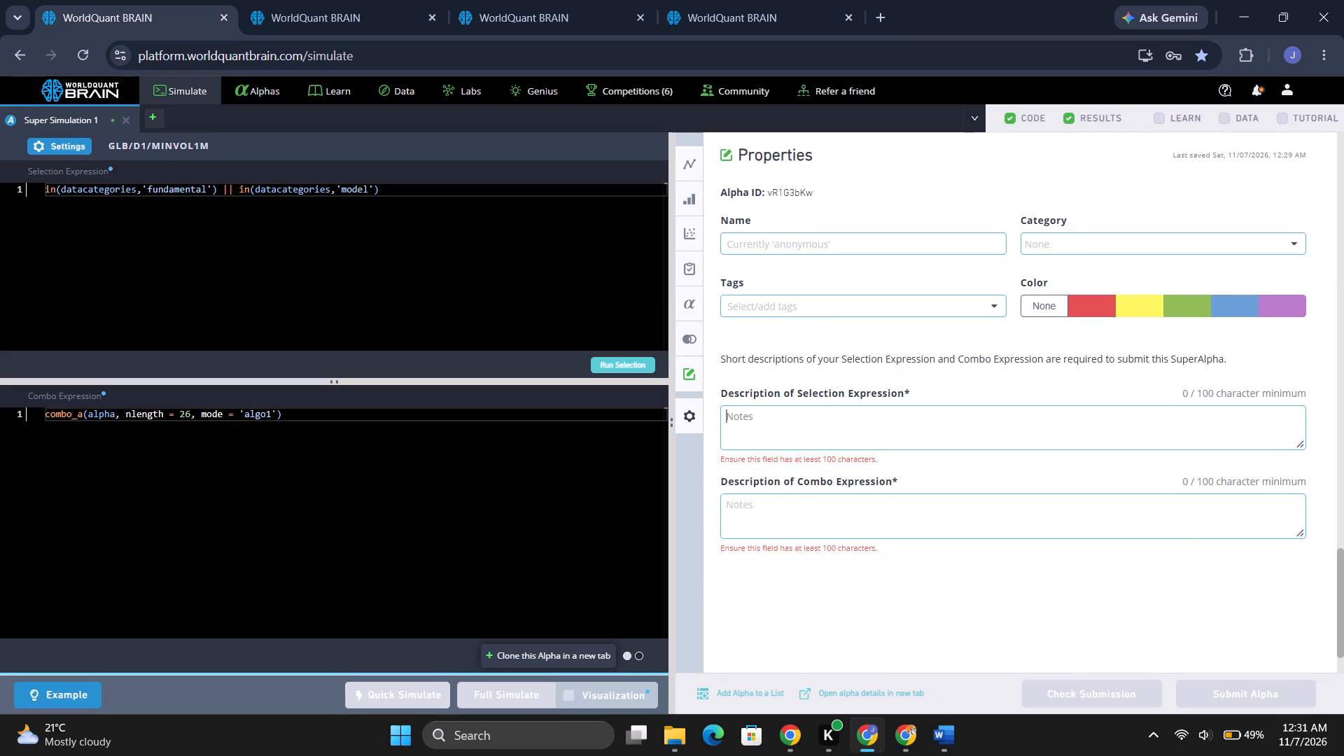
left_click(782, 435)
key("ctrl+c")
key("ctrl+c")
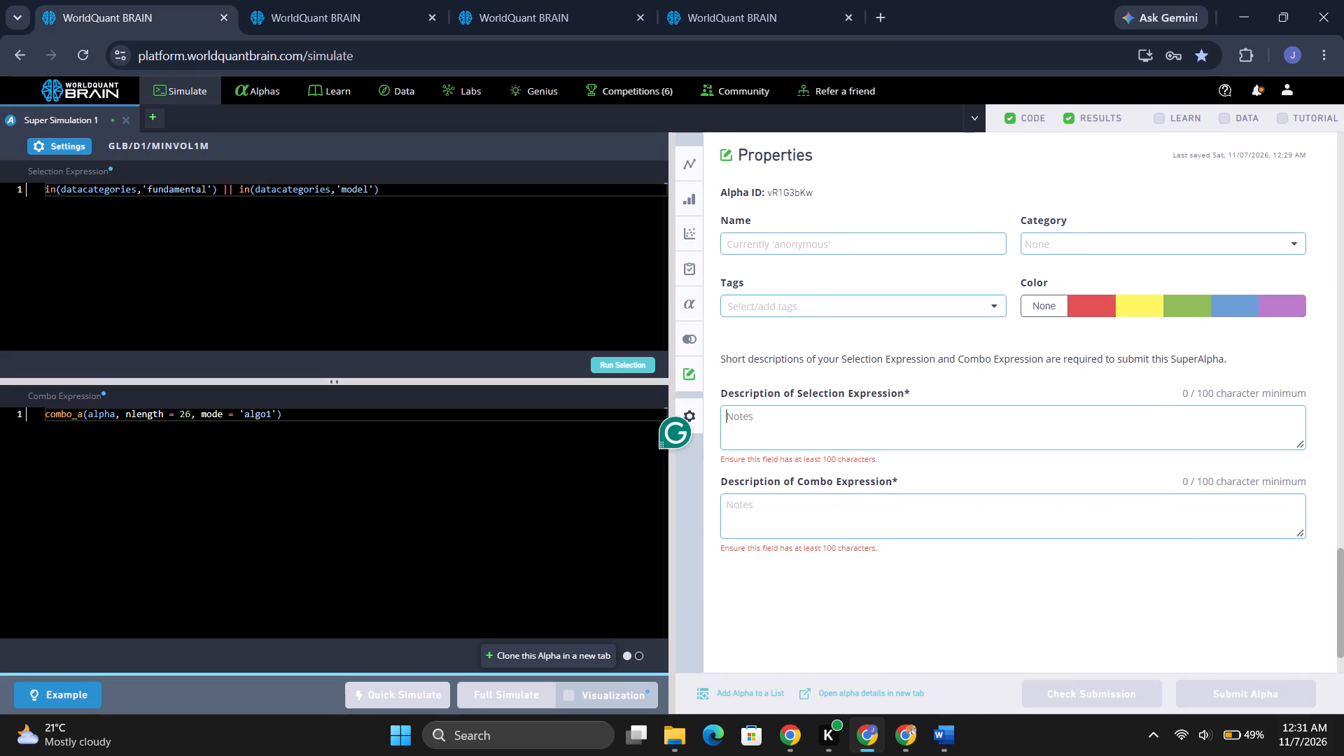
key("ctrl+v")
key("ctrl+v")
key("ctrl+v")
key("ctrl+v")
left_click(811, 516, "ctrl")
key("ctrl+v")
key("ctrl+v")
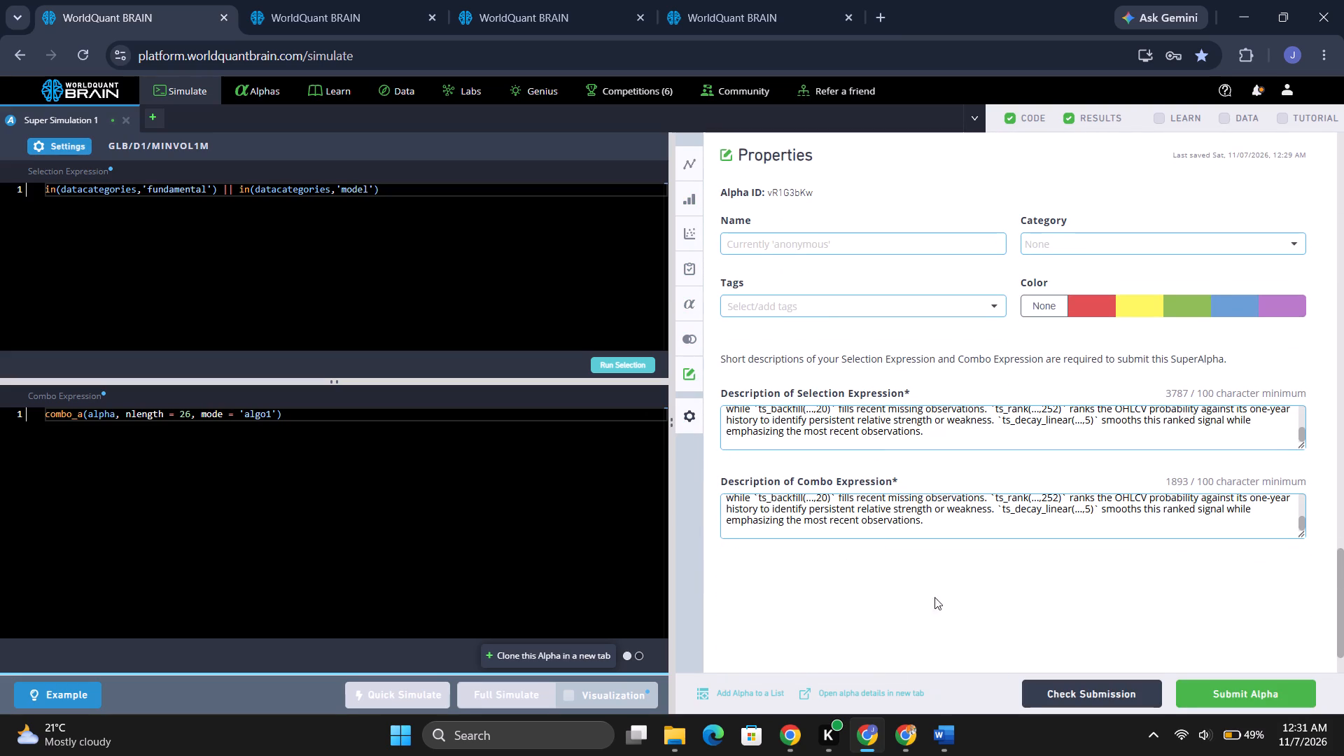
Rerun the submission check on Super Simulation 1.
left_click(1105, 700)
Run the submission check on the Simulation 3 alpha and examine its failed test.
left_click(509, 13)
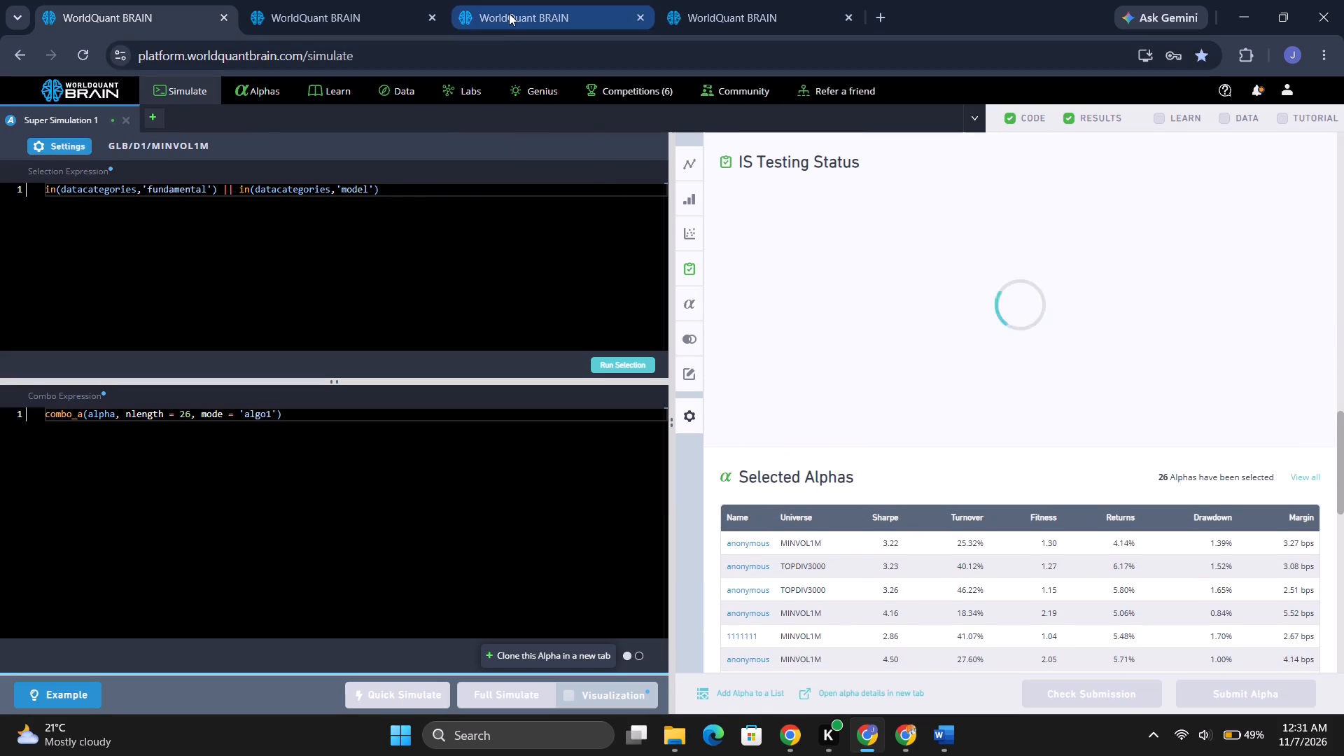
left_click(206, 122)
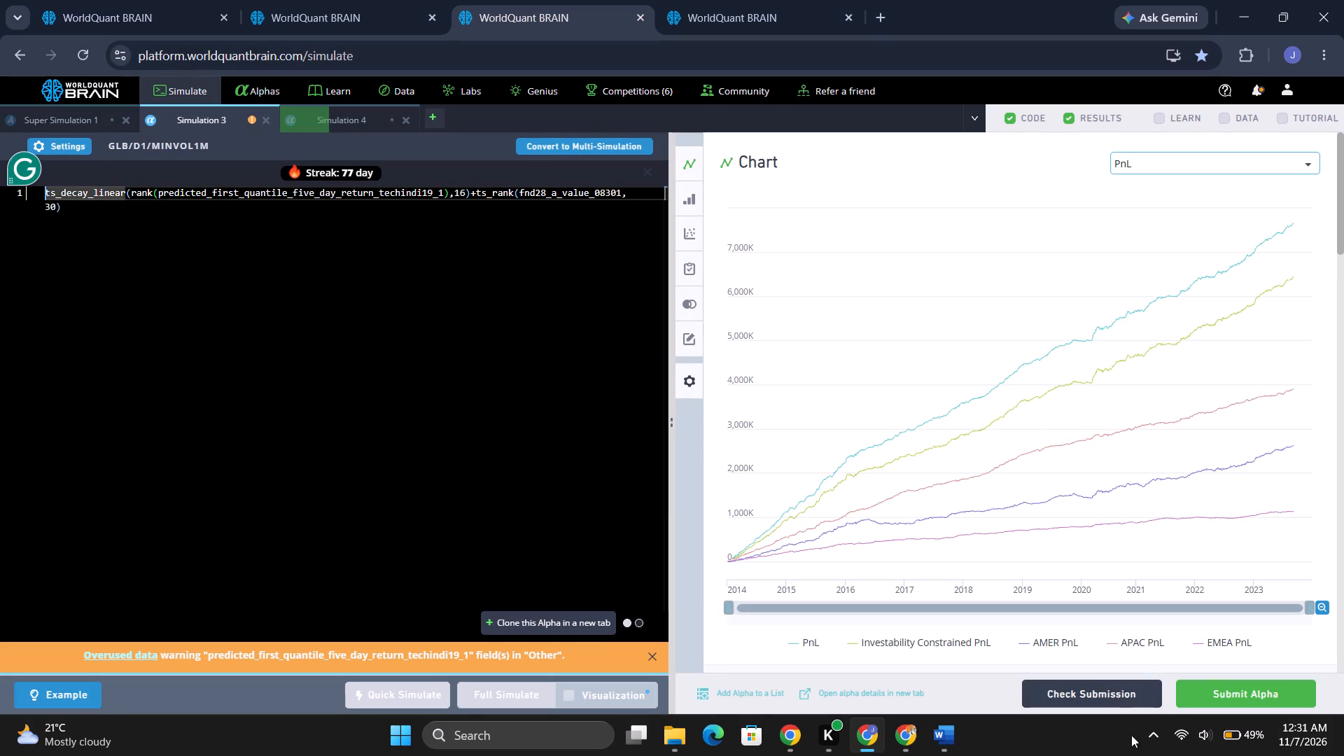
left_click(1099, 697)
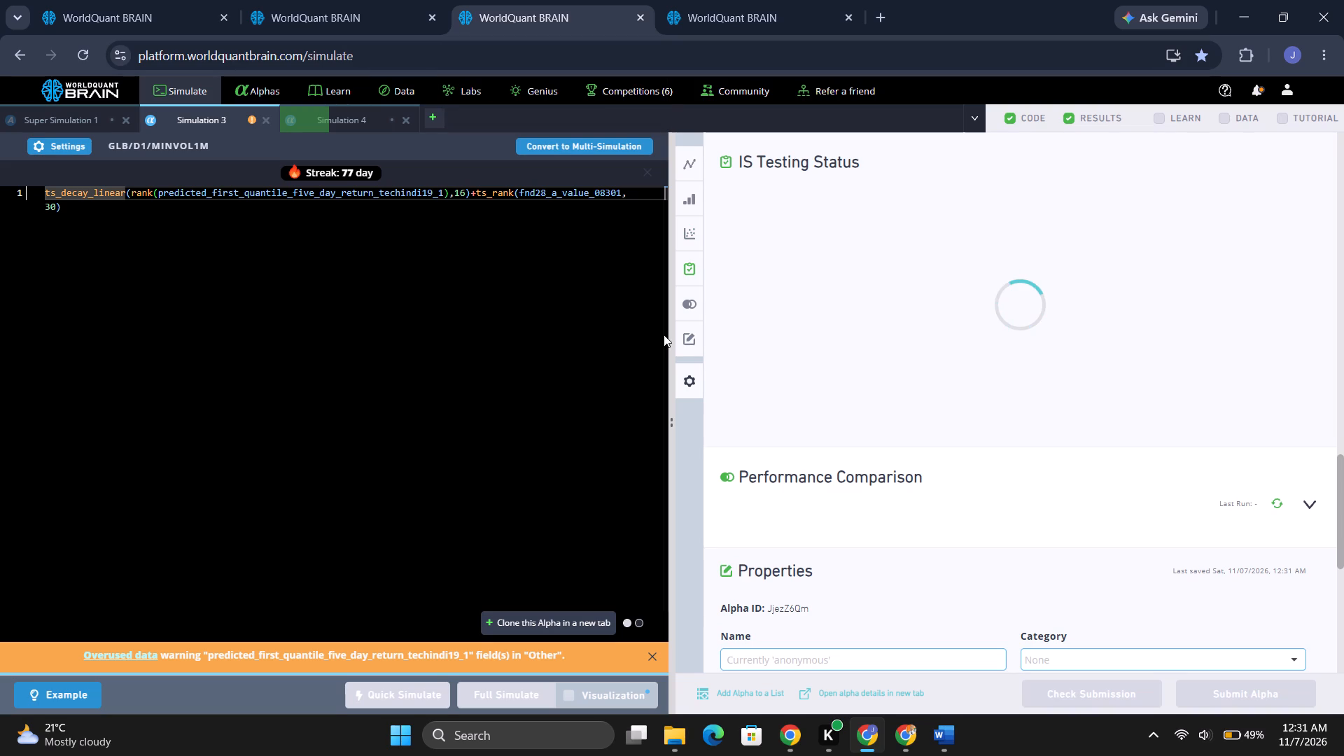
left_click(764, 170)
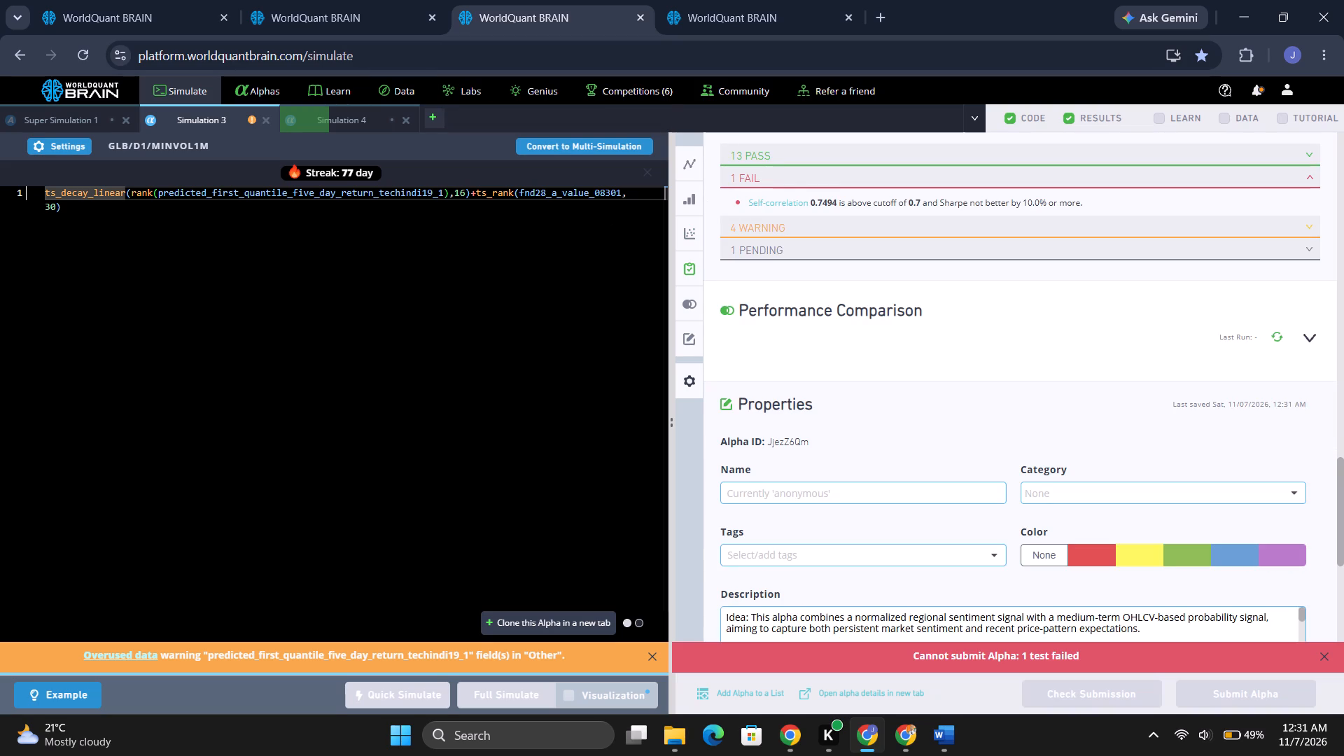
Replace rank with scale around predicted_first_quantile_five_day_return_techindi19_1 in Simulation 3 and run a full simulation with visualization enabled.
left_click(138, 212)
double_click(140, 191)
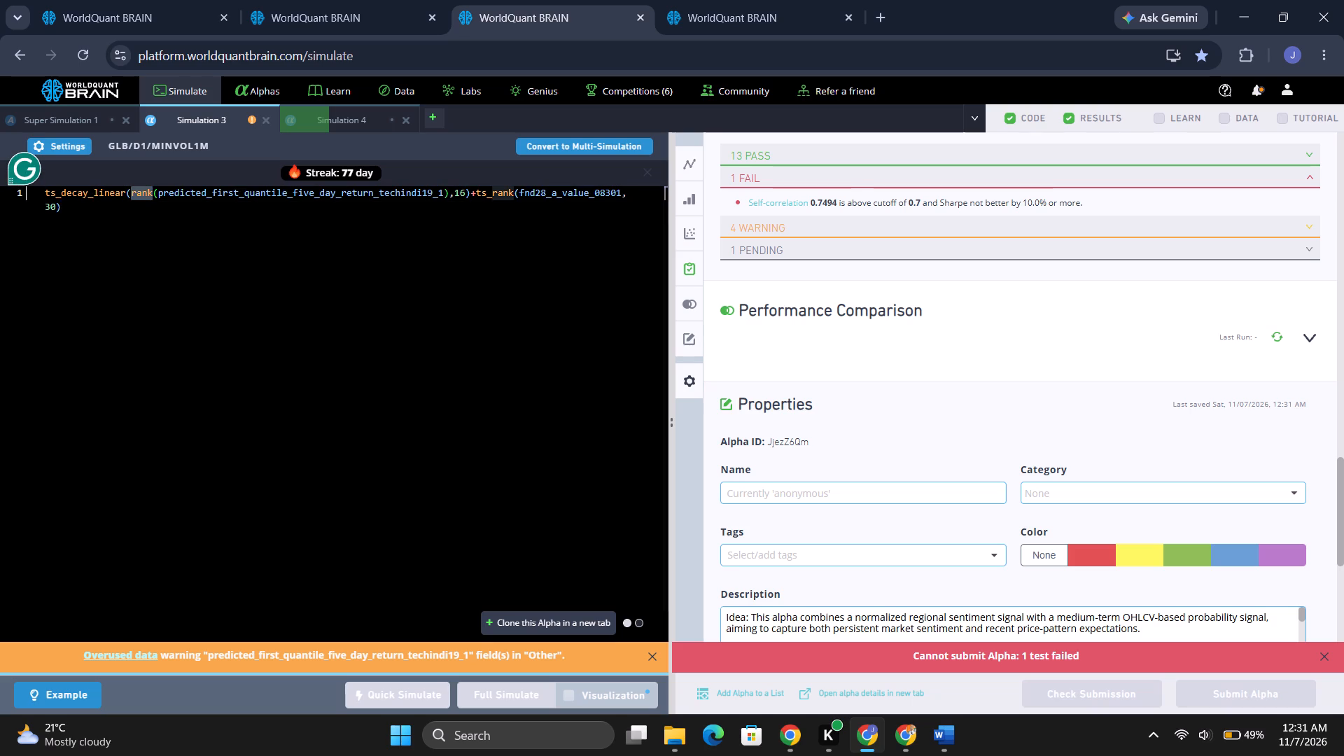
type("scale")
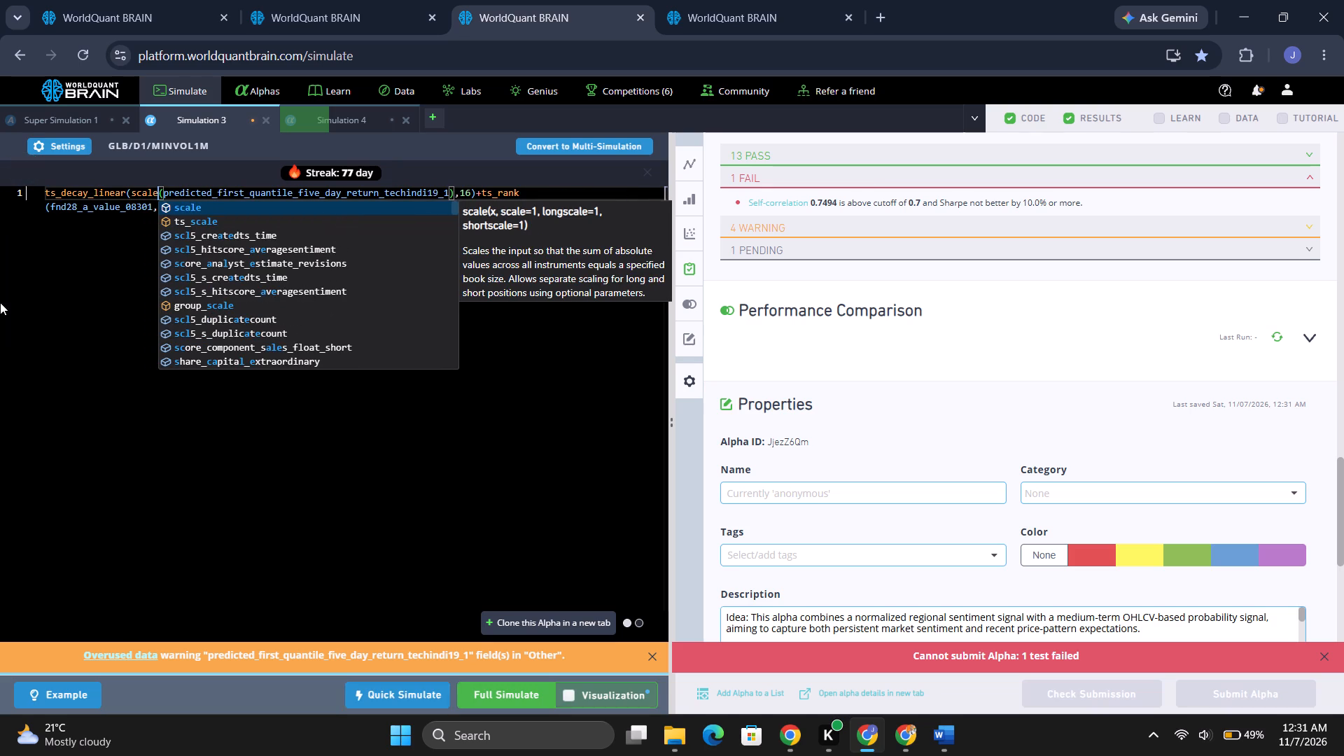
left_click(209, 213)
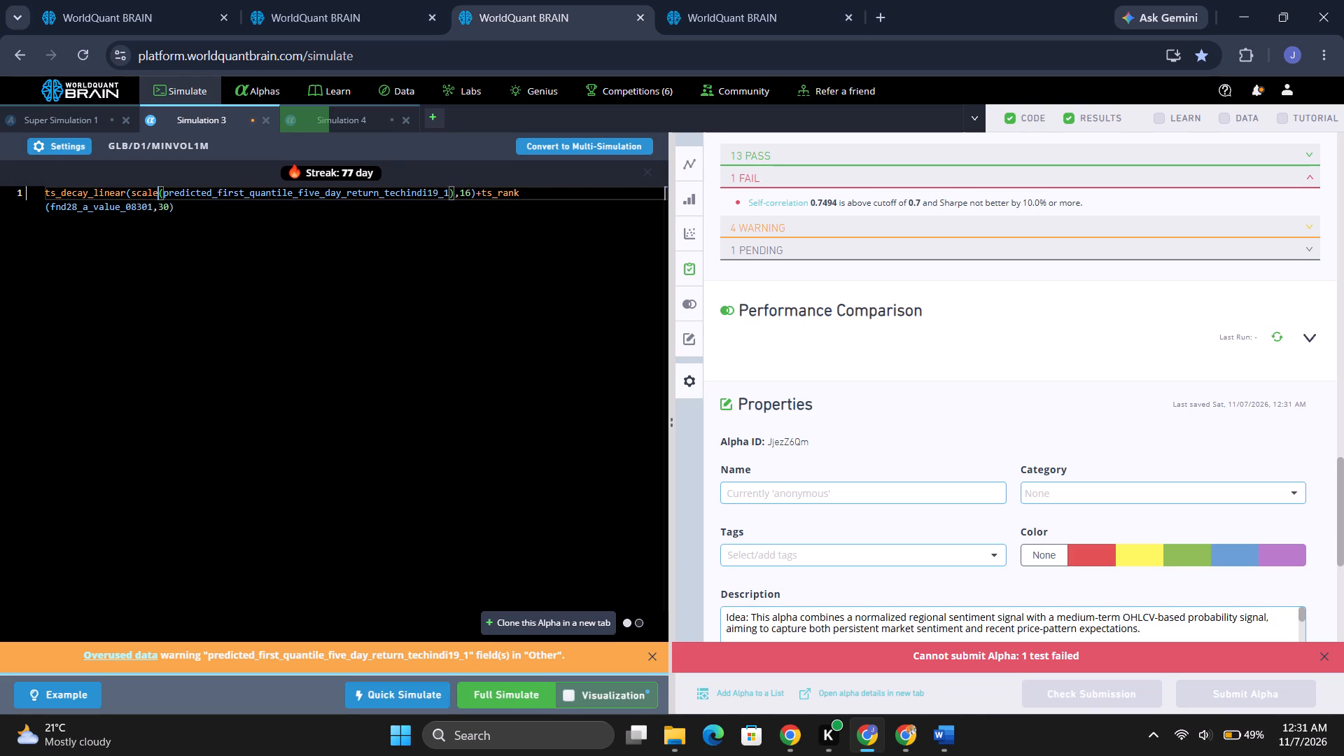
left_click(560, 692)
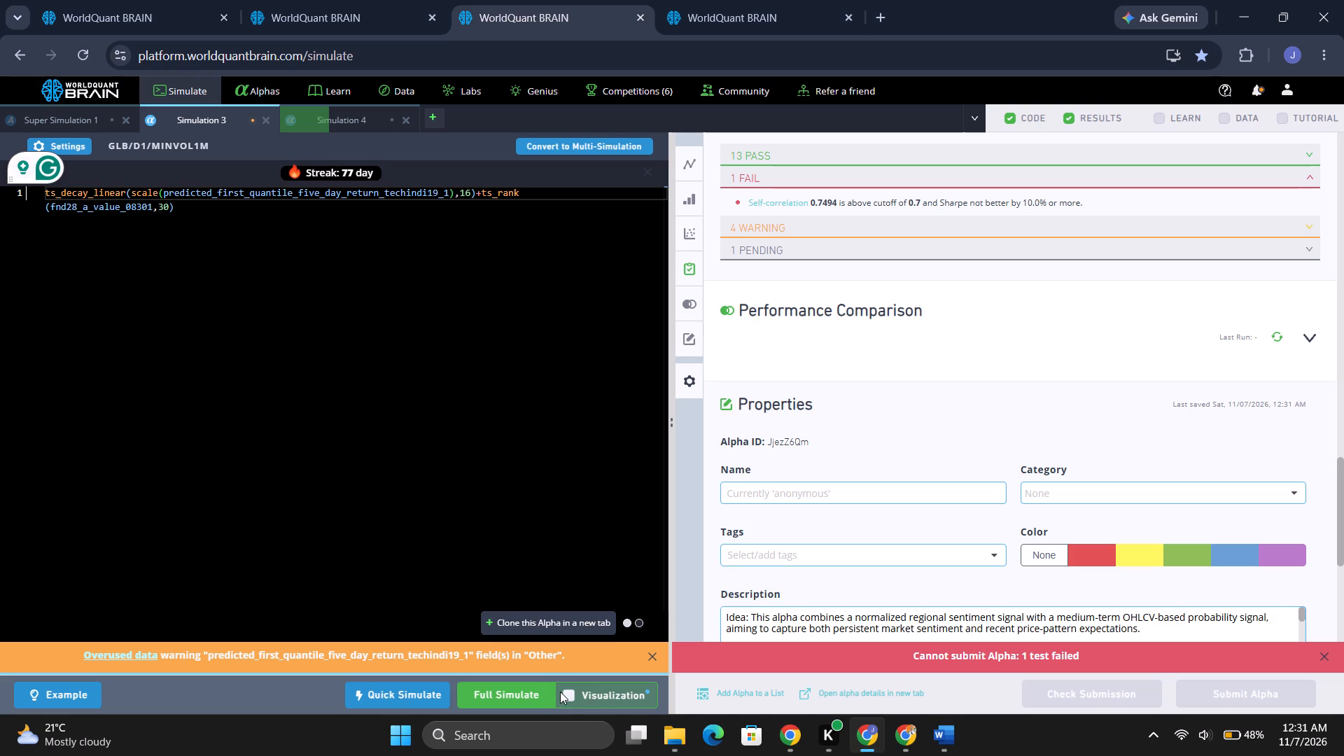
left_click(564, 693)
left_click(520, 693)
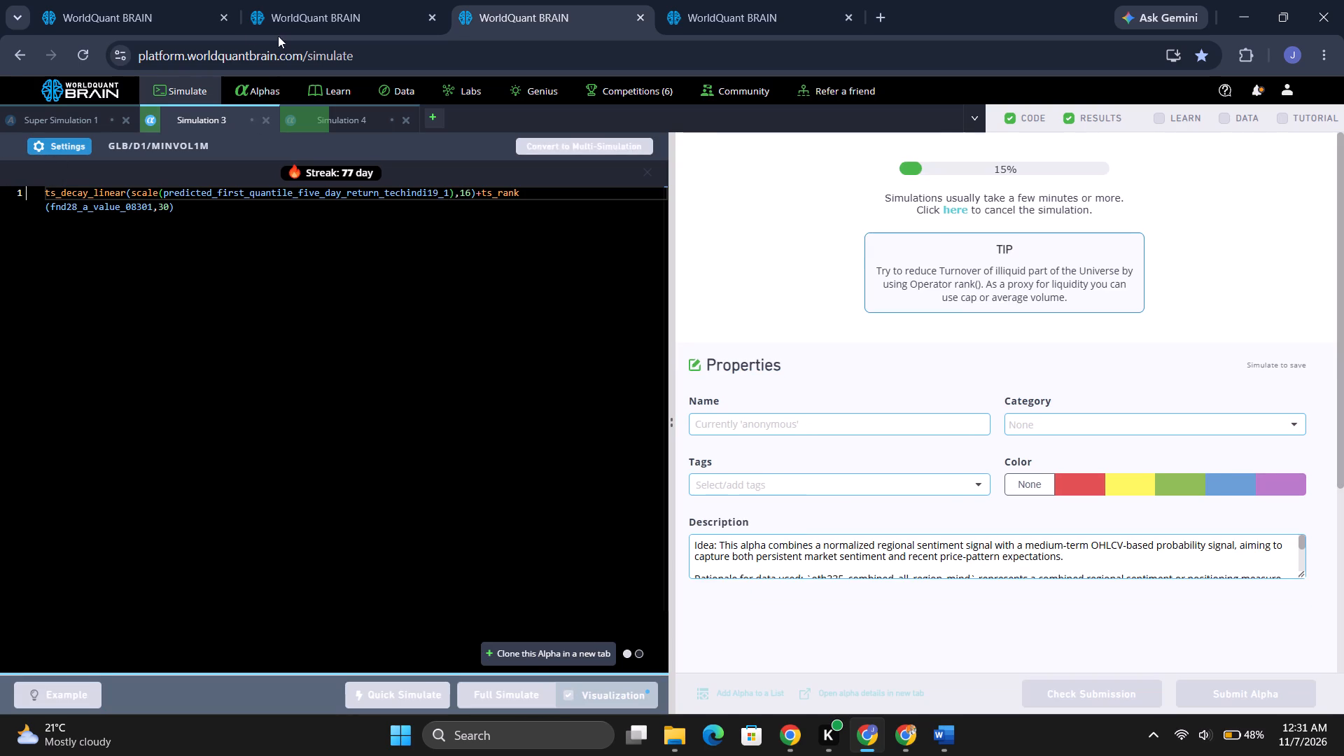
Examine the failed test in Super Simulation 1's submission check.
left_click(115, 6)
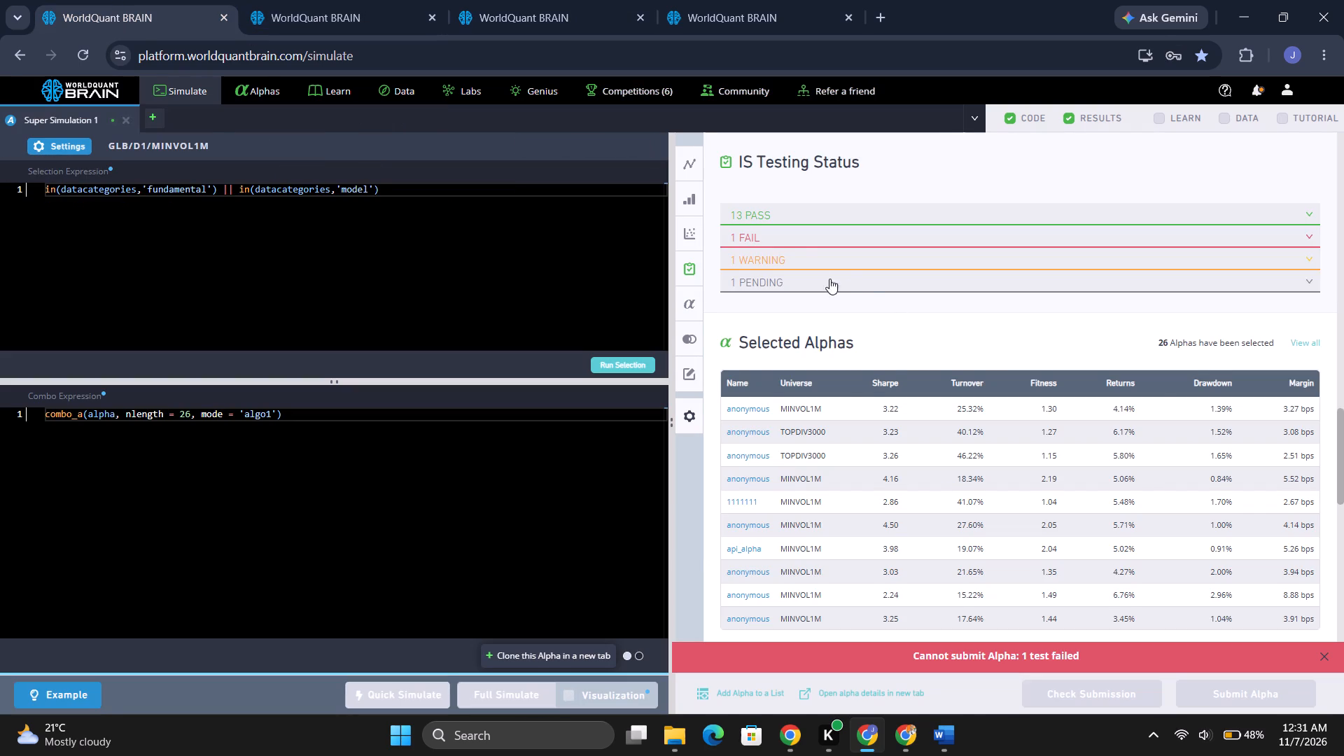
left_click(785, 234)
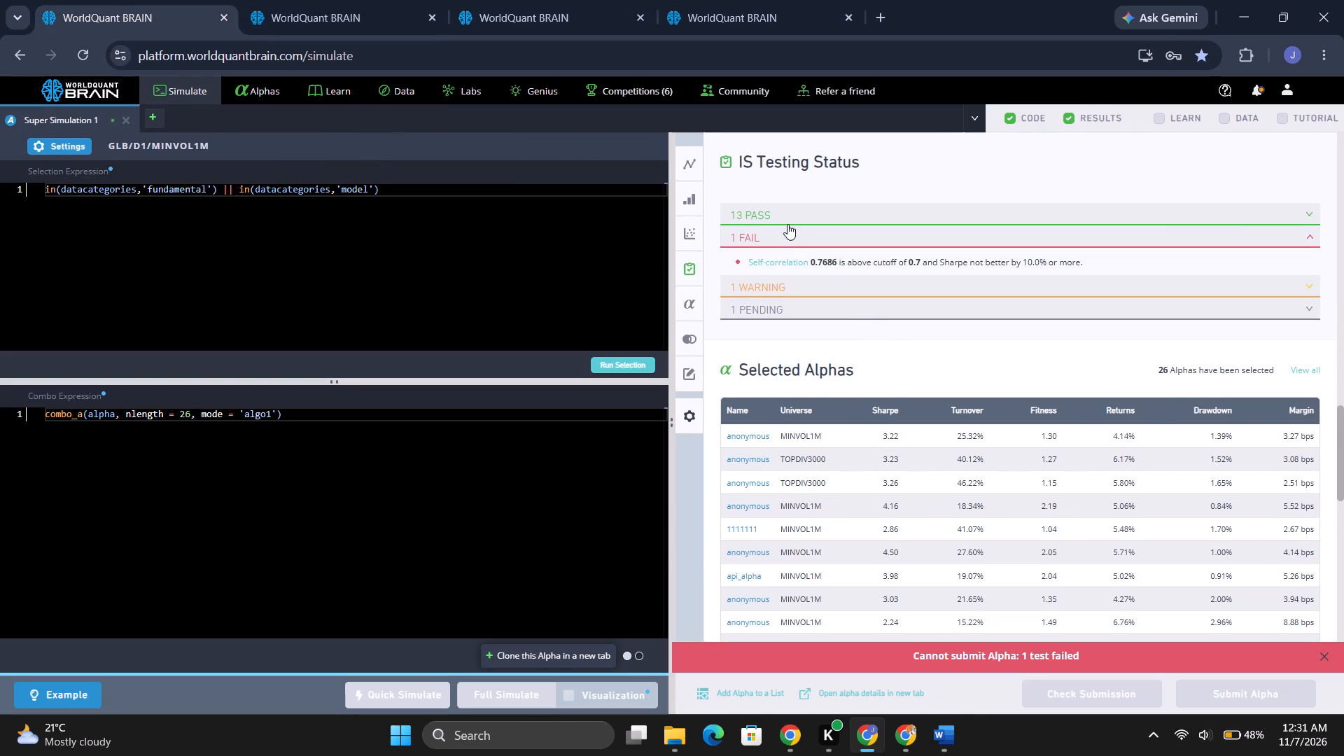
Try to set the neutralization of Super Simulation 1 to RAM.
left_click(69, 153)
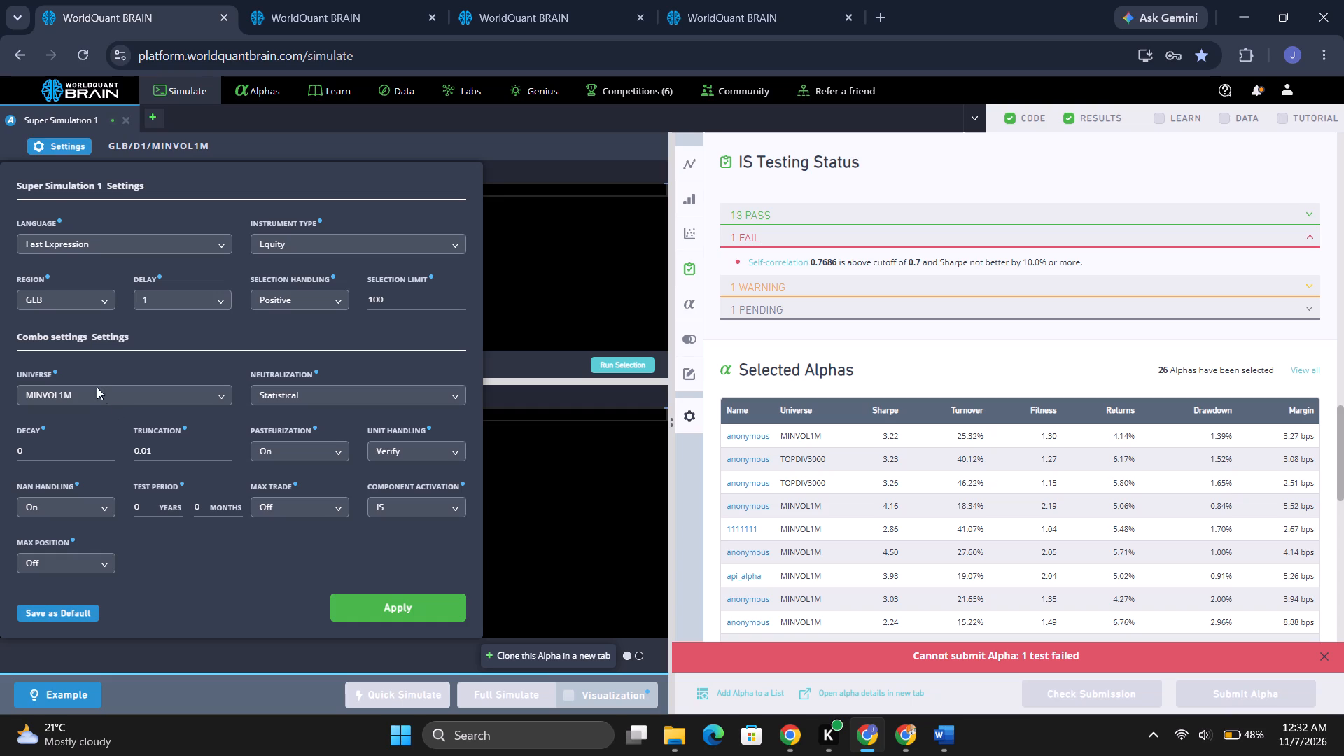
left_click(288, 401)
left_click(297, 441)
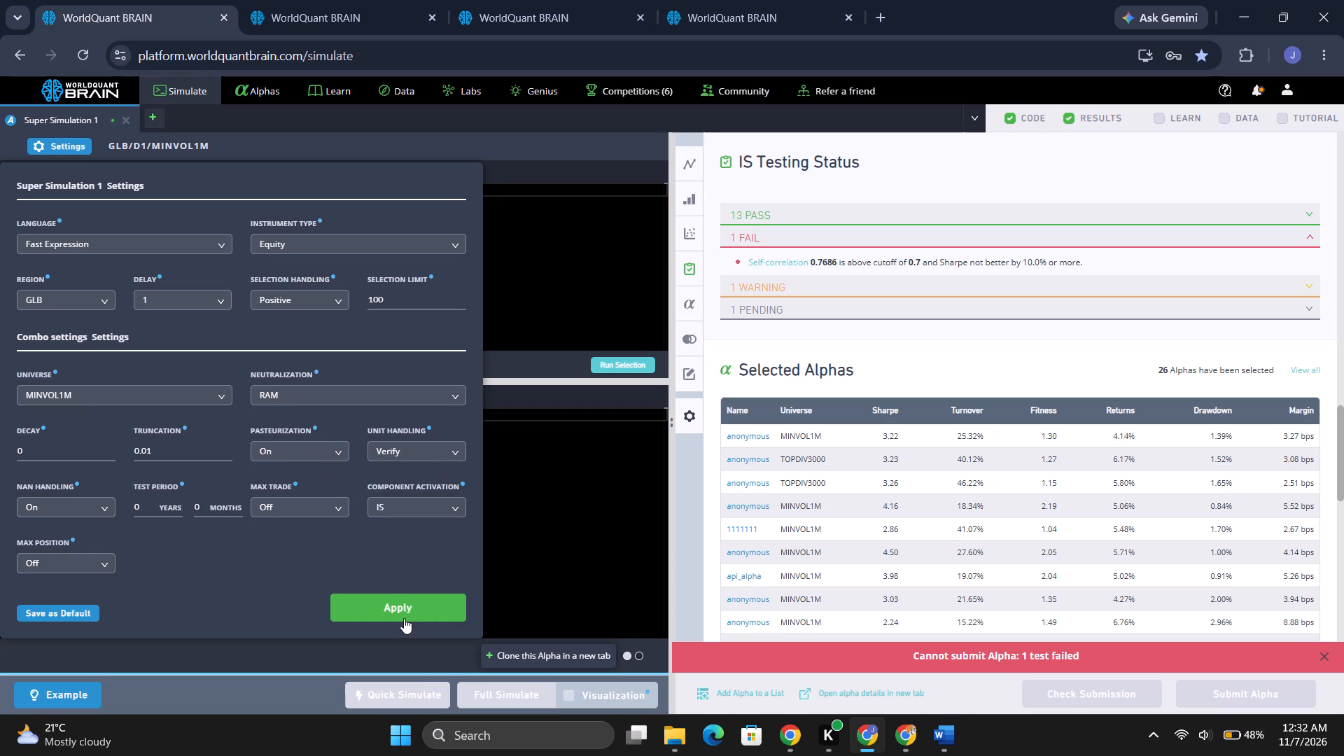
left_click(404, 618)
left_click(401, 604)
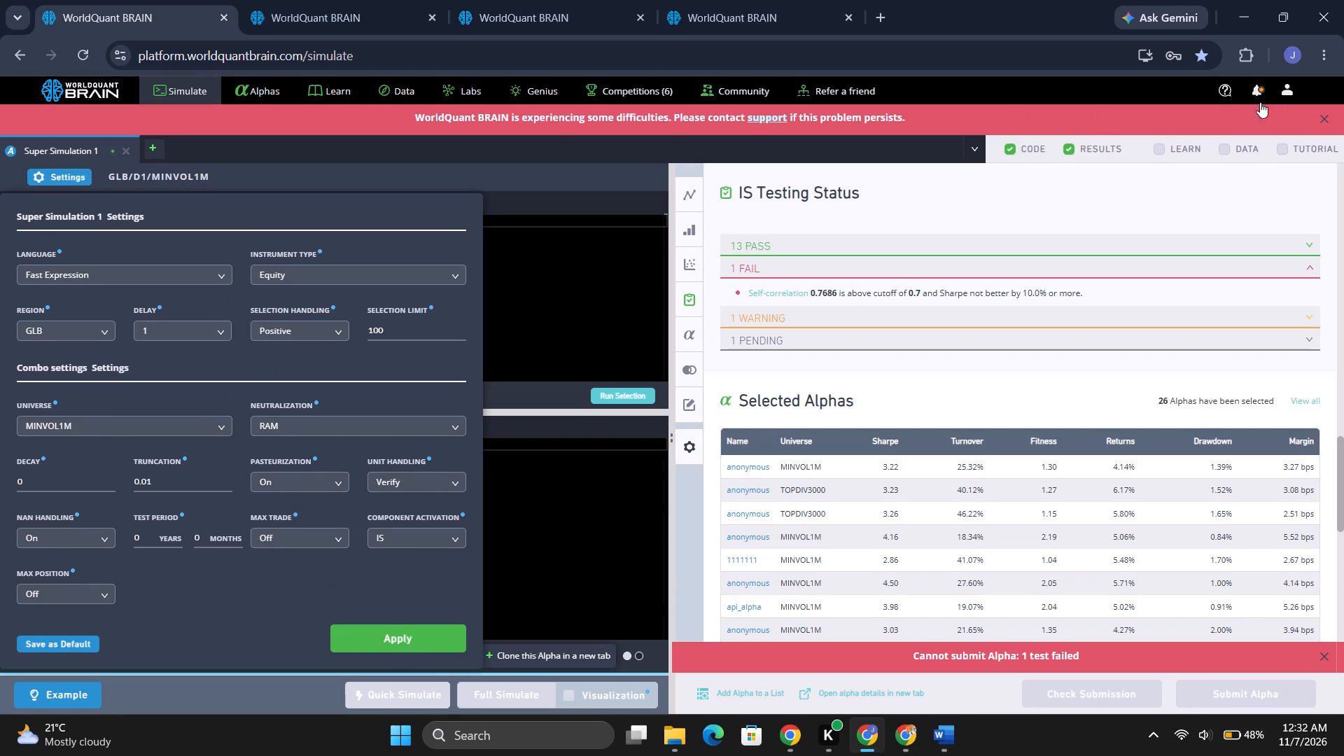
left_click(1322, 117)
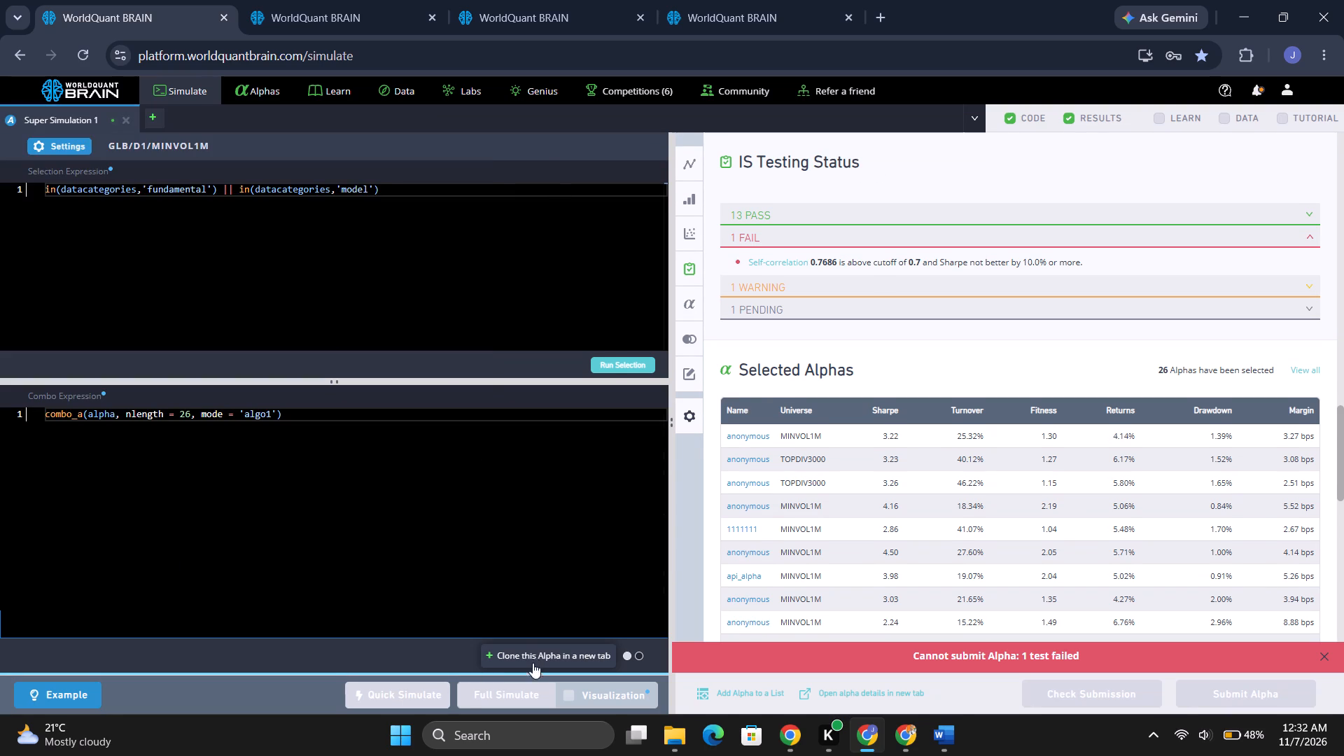
Clone the SuperAlpha into a new simulation, set its neutralization to RAM and truncation to 0.0001, and run a full simulation.
left_click(533, 654)
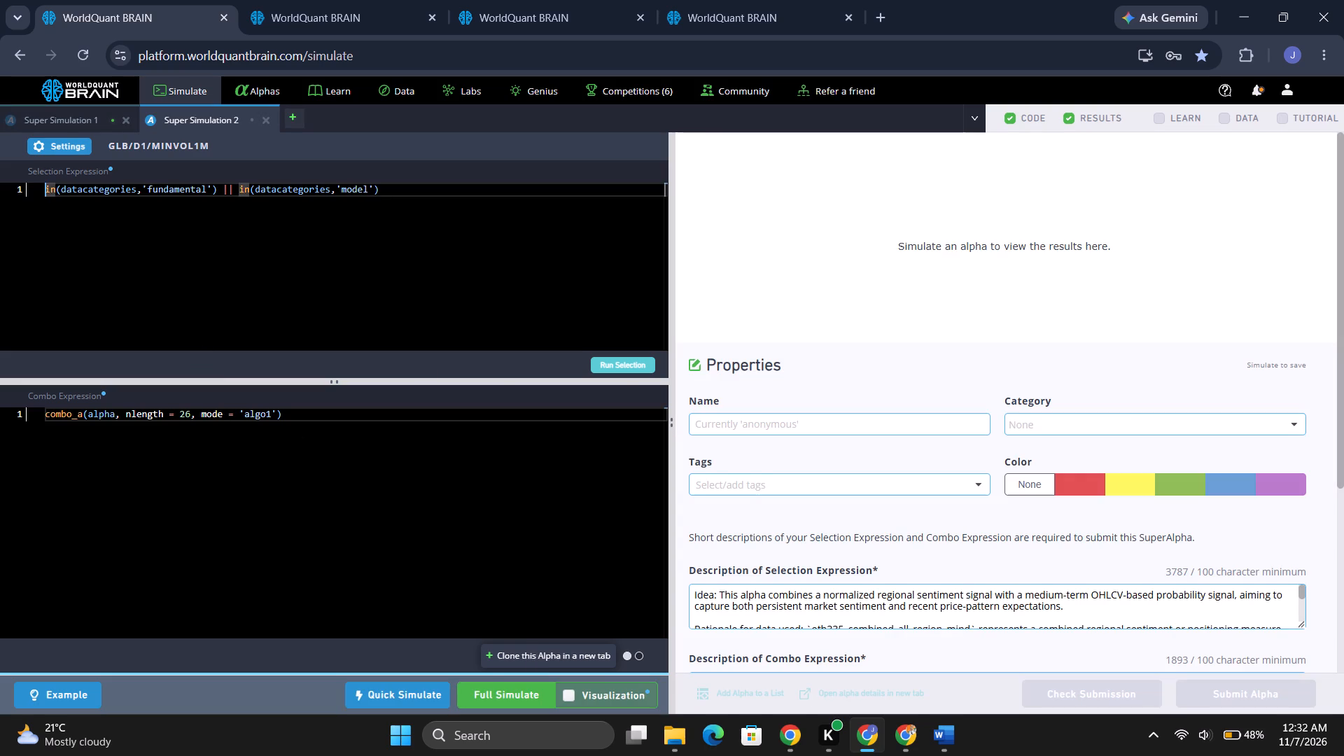
left_click(71, 143)
left_click(329, 395)
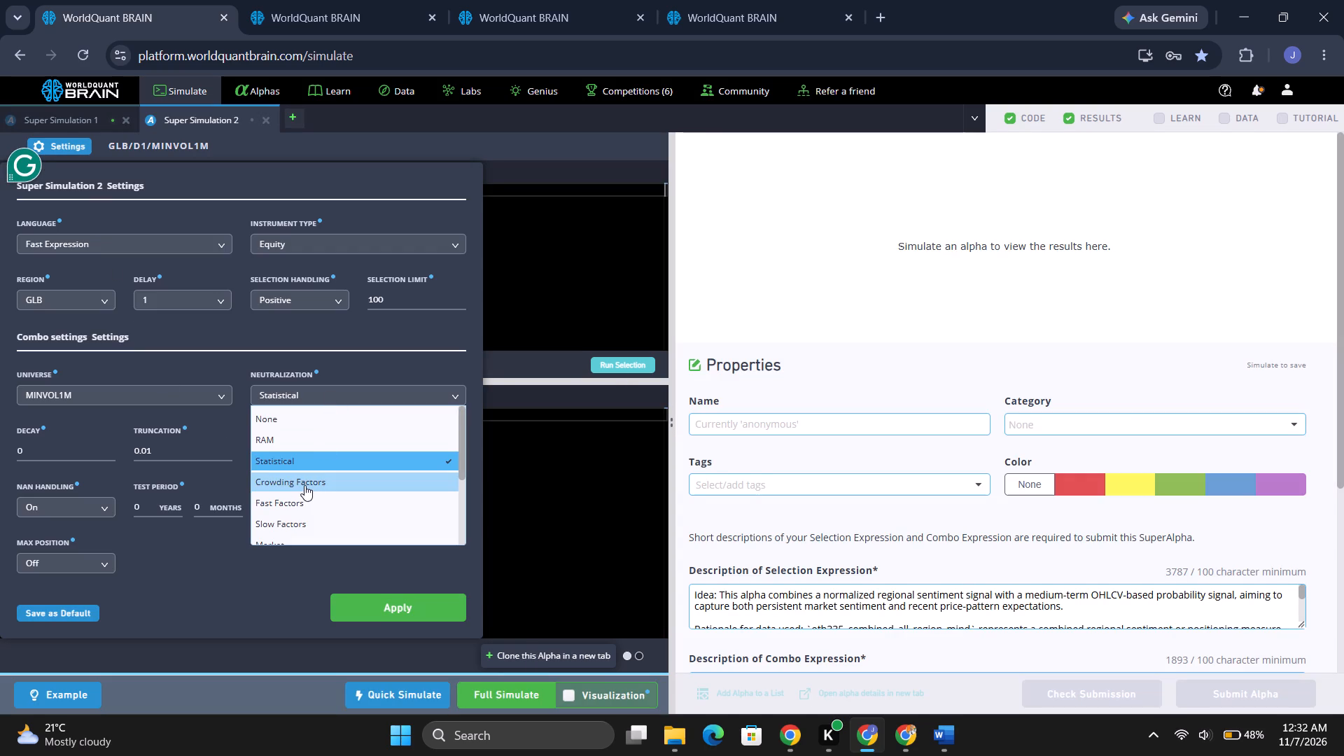
left_click(283, 430)
left_click(283, 440)
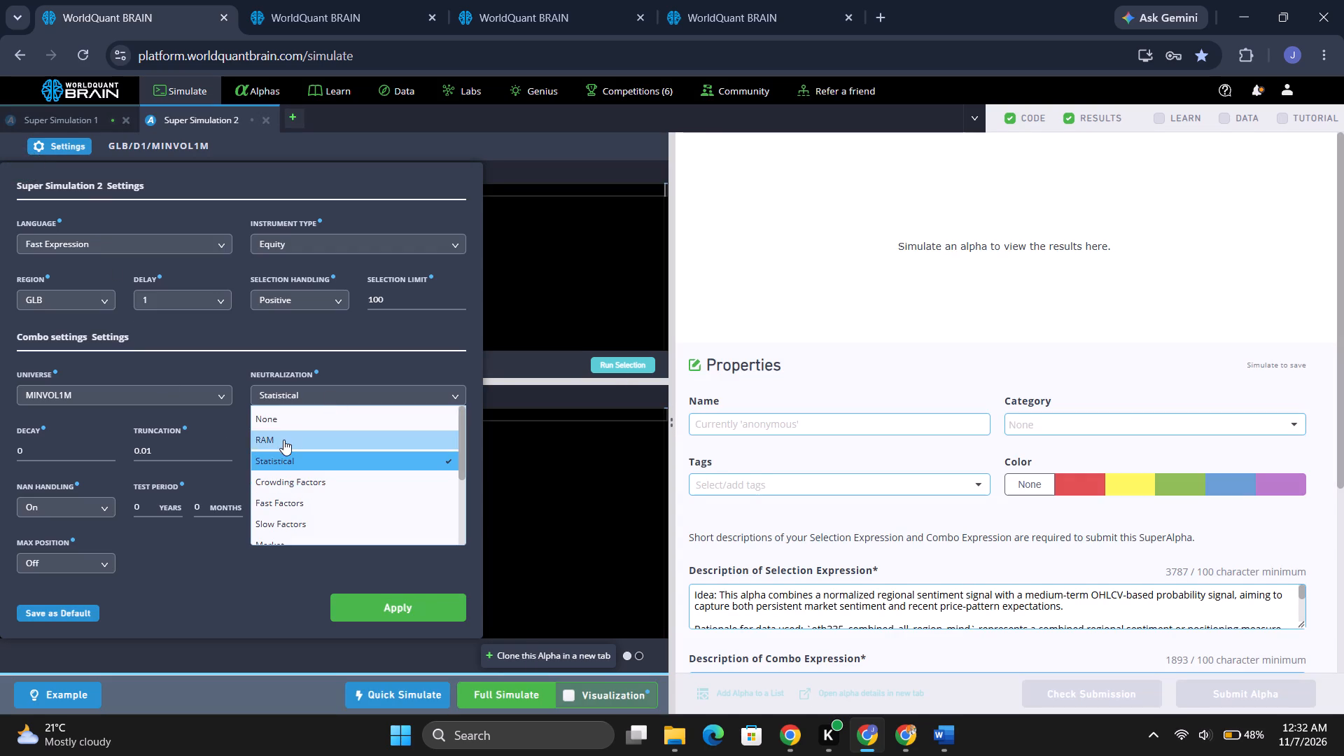
left_click(146, 449)
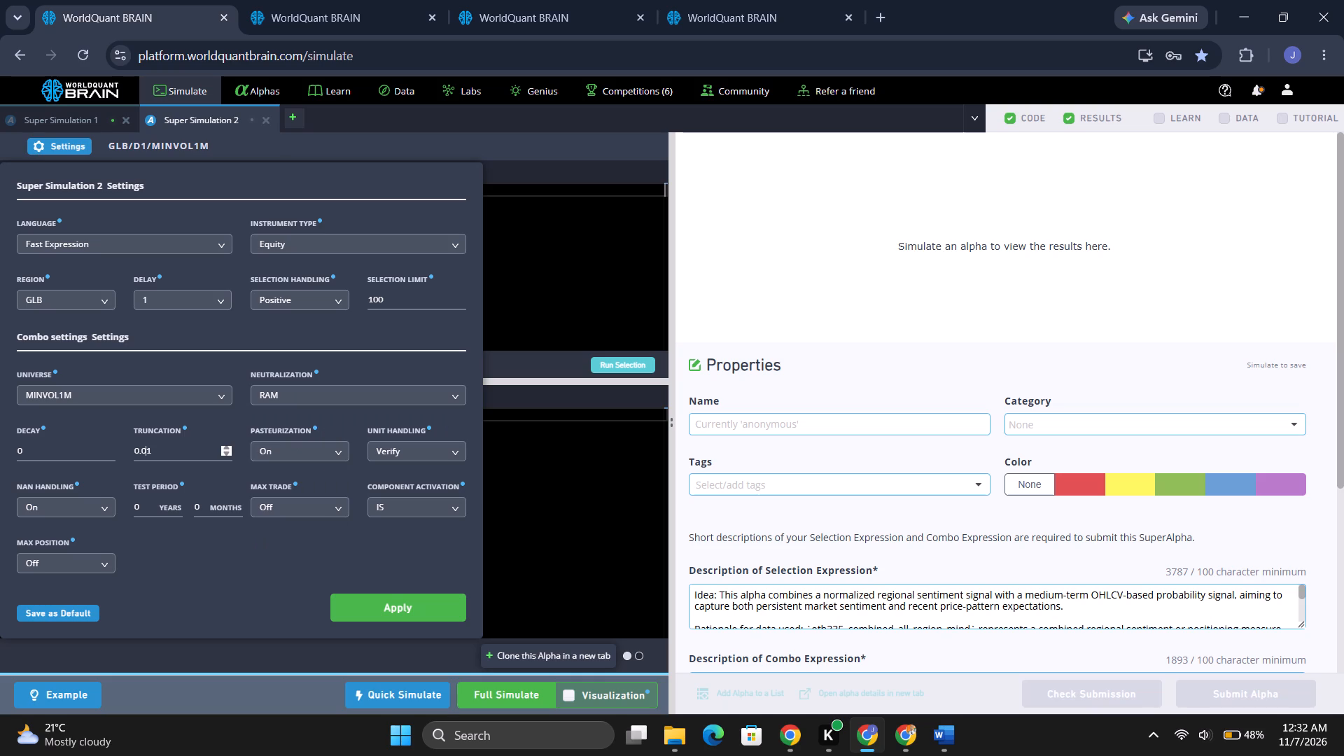
key("0")
key("0")
left_click(400, 607)
left_click(525, 692)
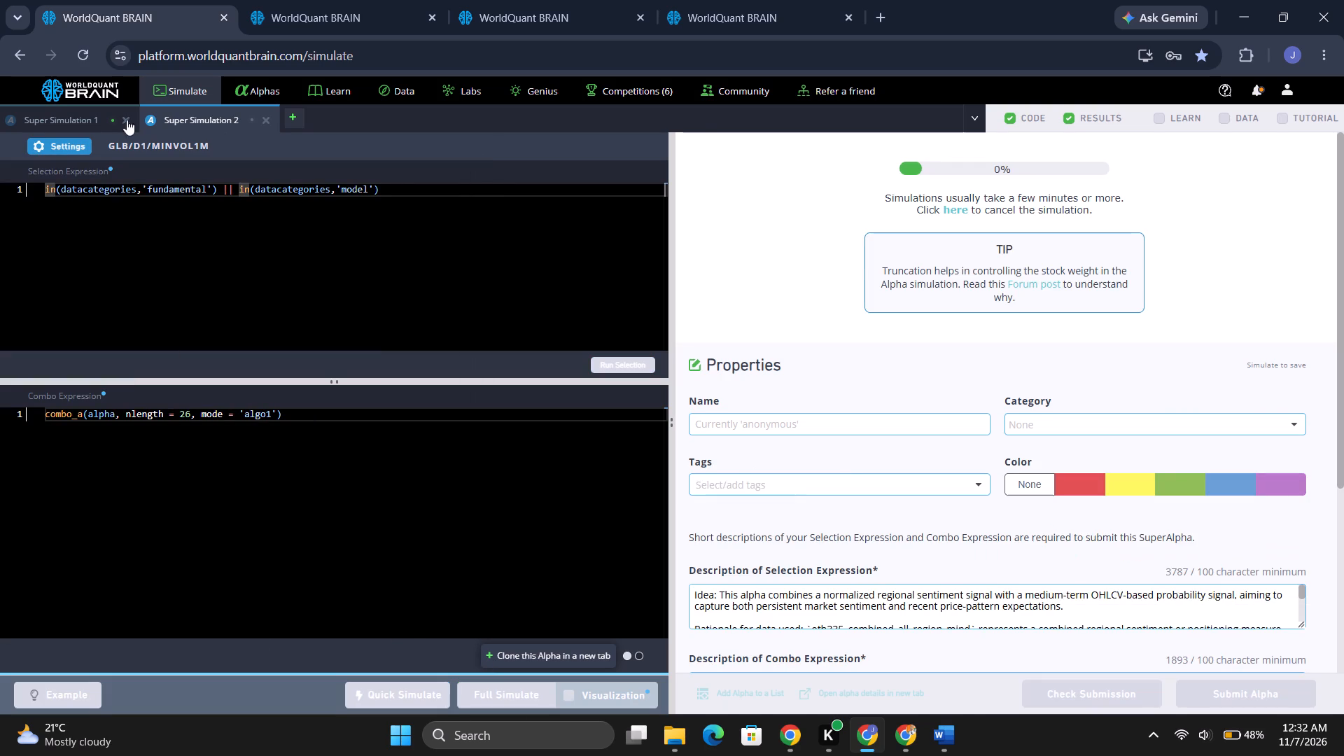
Check Simulation 3's progress and look through the Simulation 17 and Simulation 19 alphas in the other open workspace.
left_click(330, 18)
left_click(533, 6)
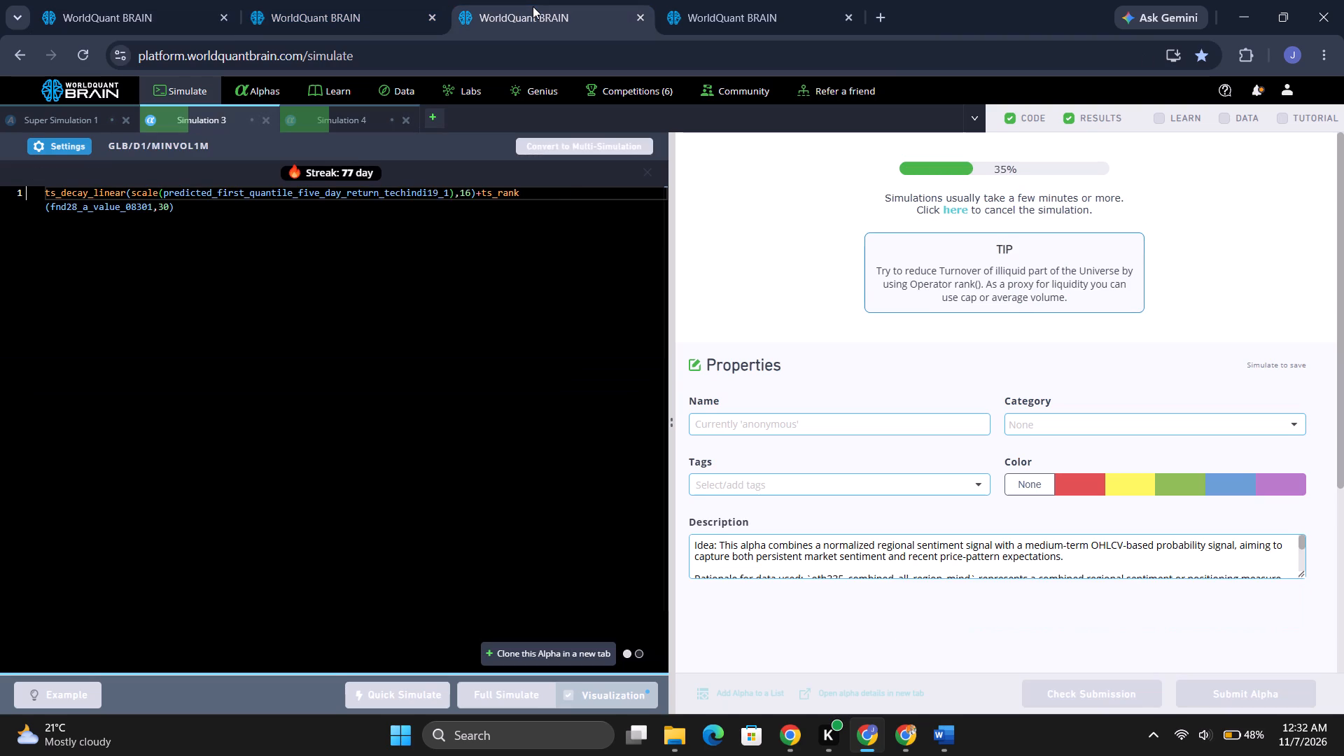
left_click(731, 2)
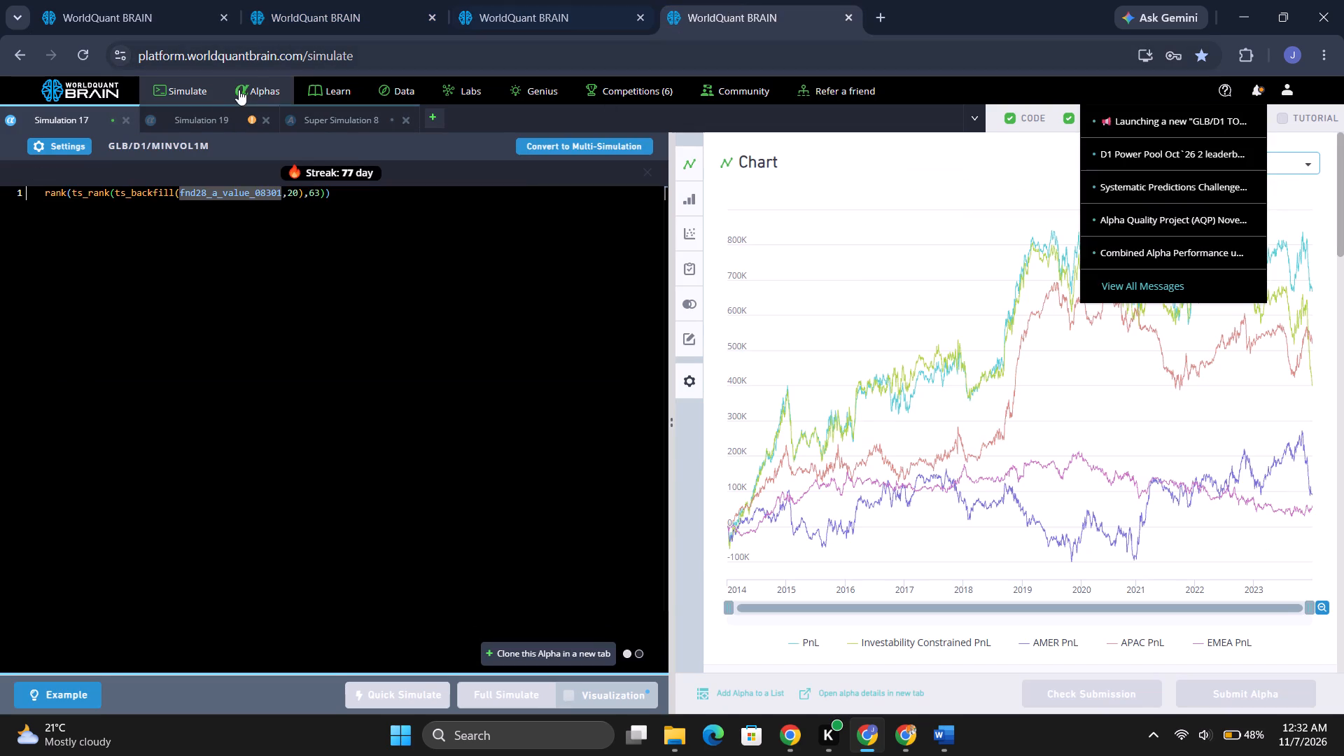
left_click(198, 113)
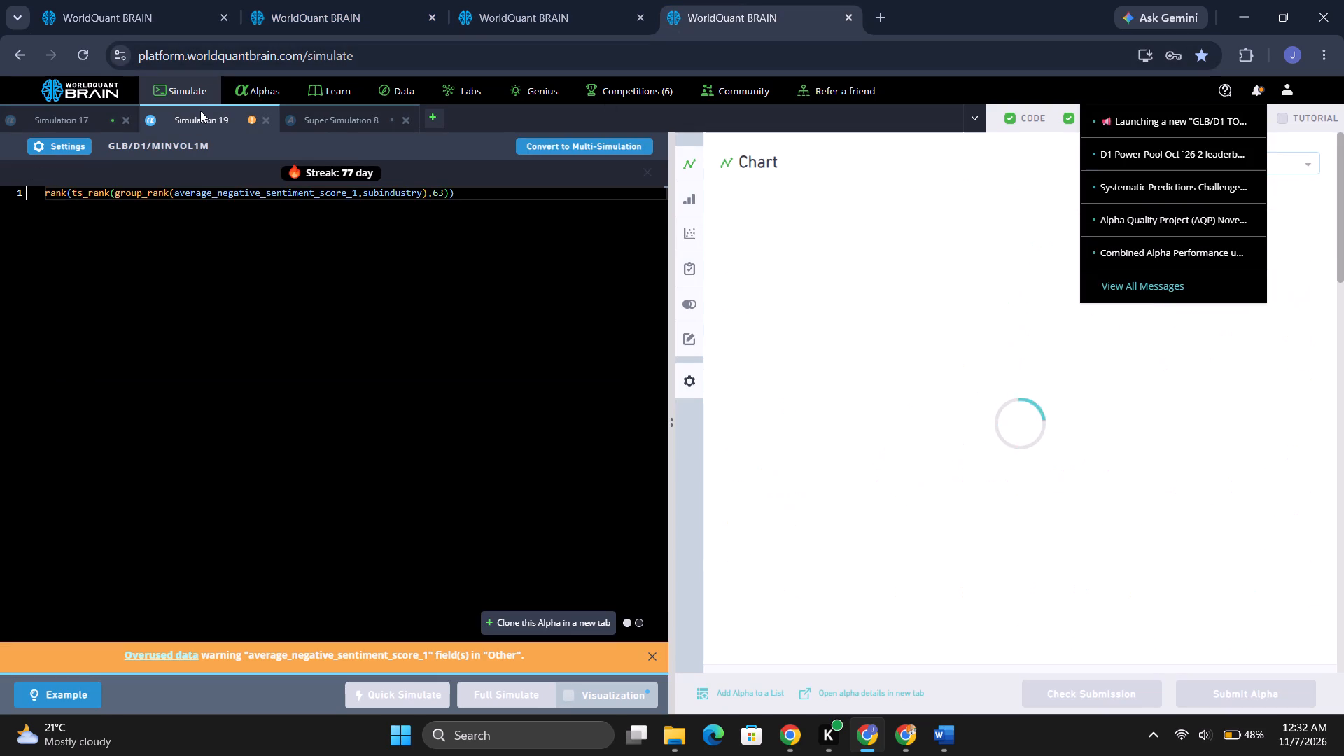
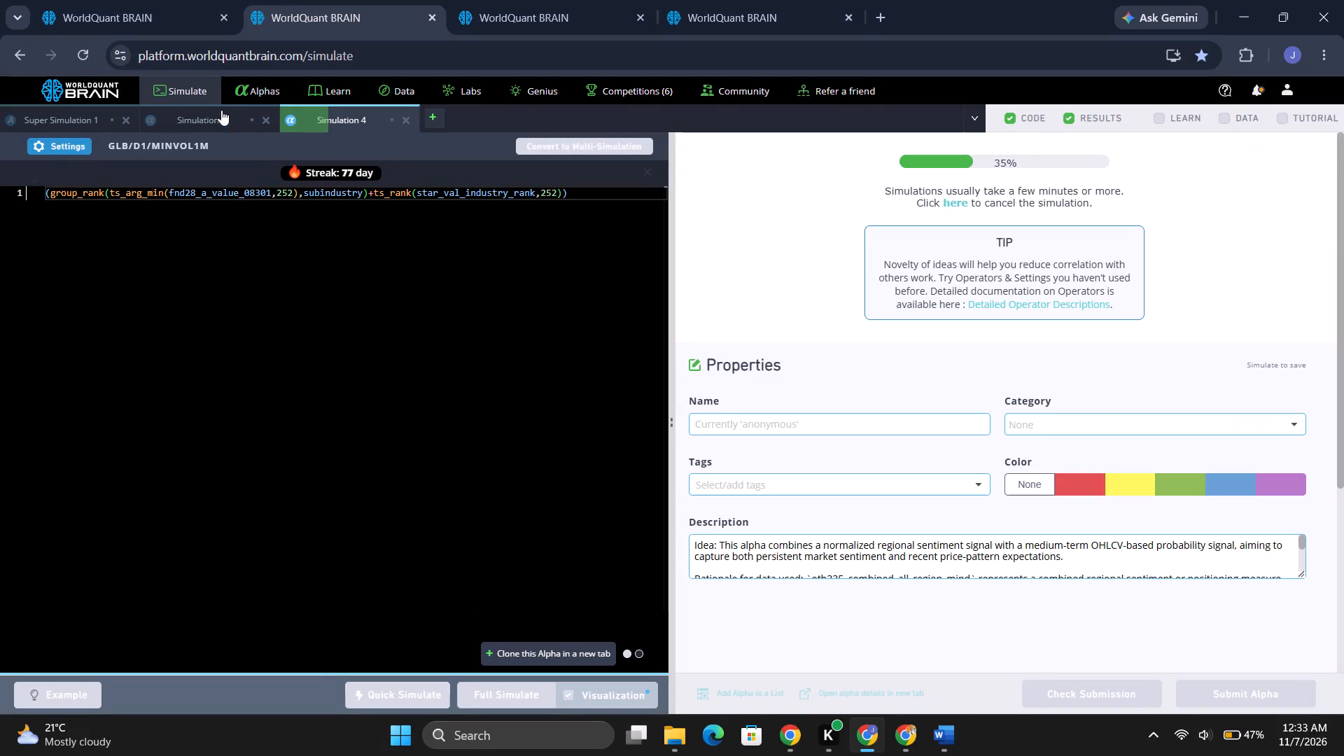
Run the submission check on the Simulation 4 alpha using predicted_first_quantile_five_day_return_techindi19_1 and examine its warnings and passed tests.
left_click(102, 33)
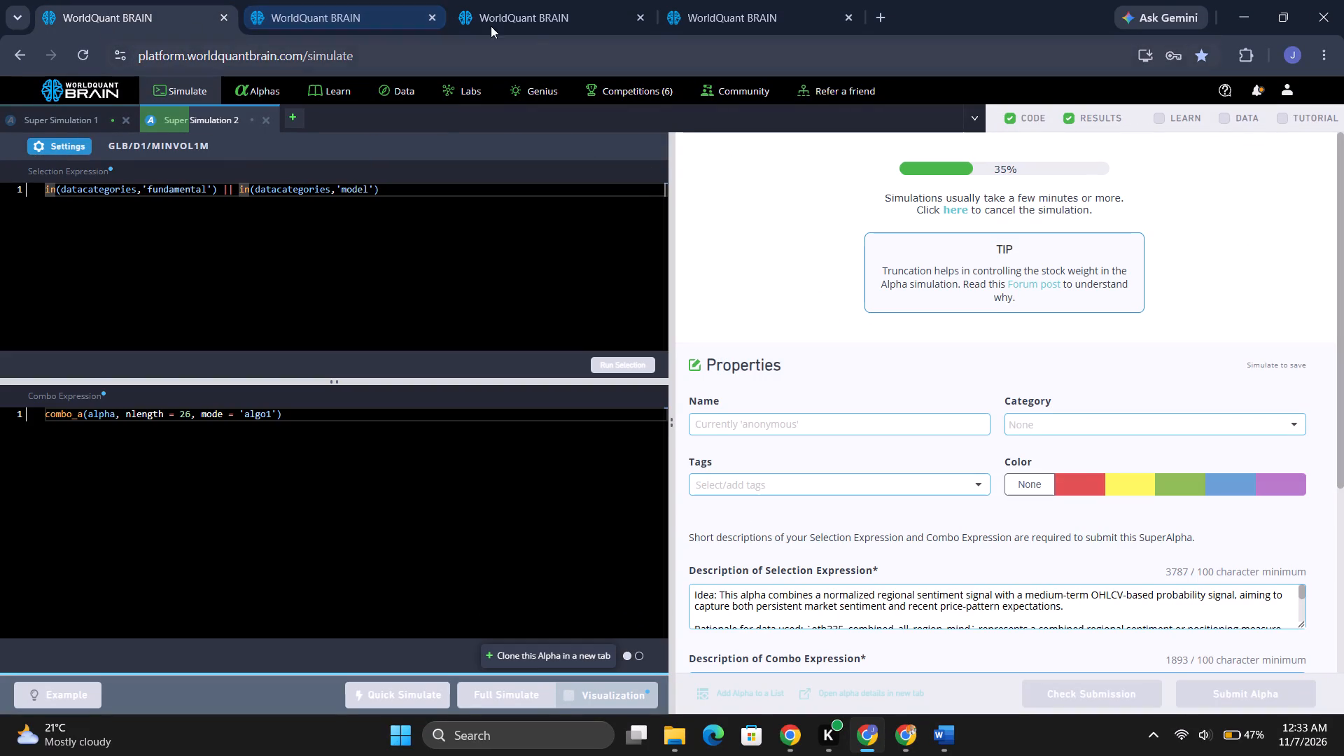
left_click(592, 12)
left_click(367, 113)
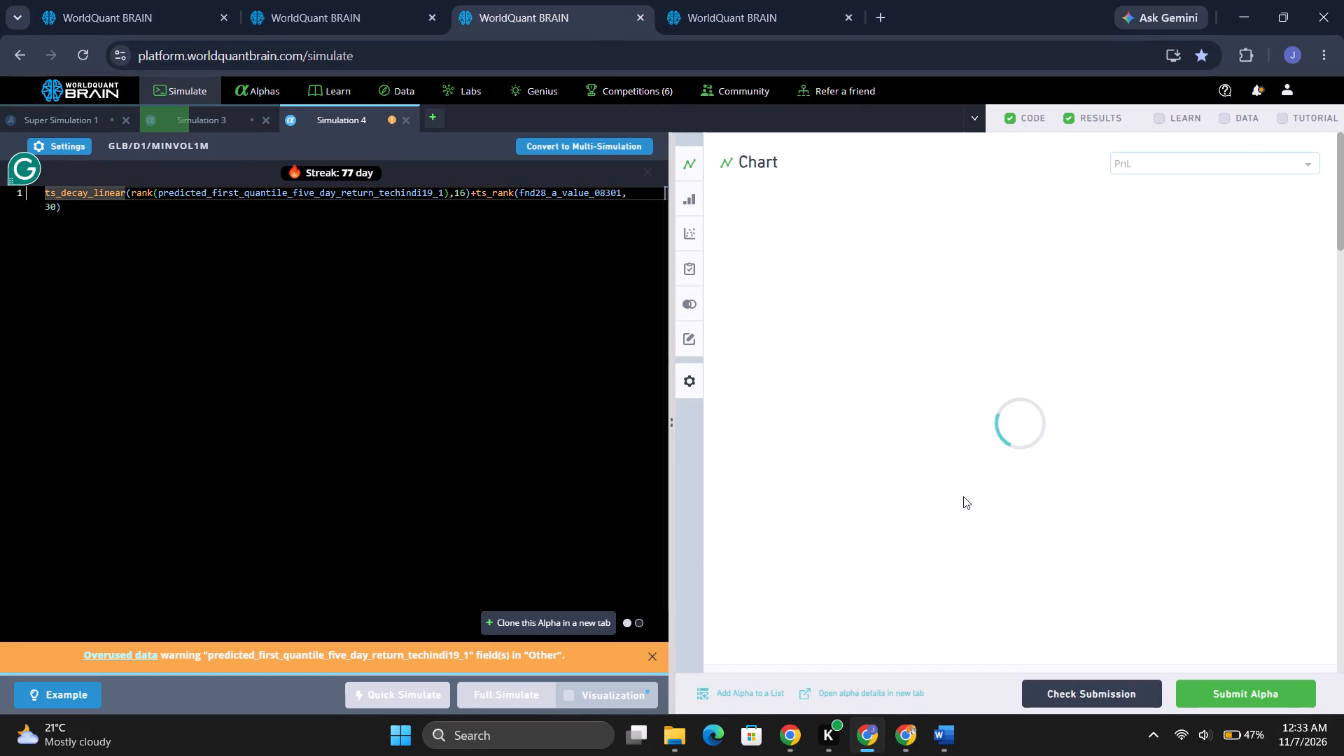
scroll(1011, 492, "down", 2)
left_click(1066, 682)
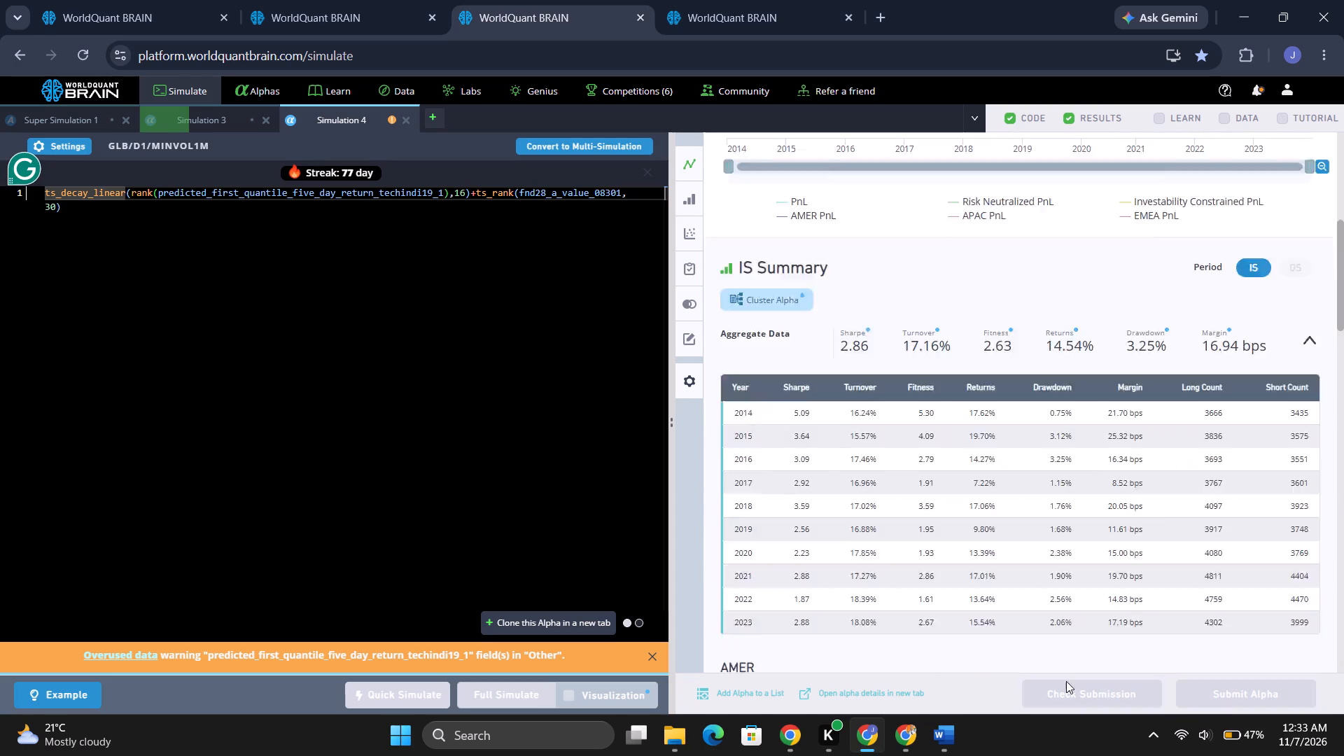
left_click(755, 15)
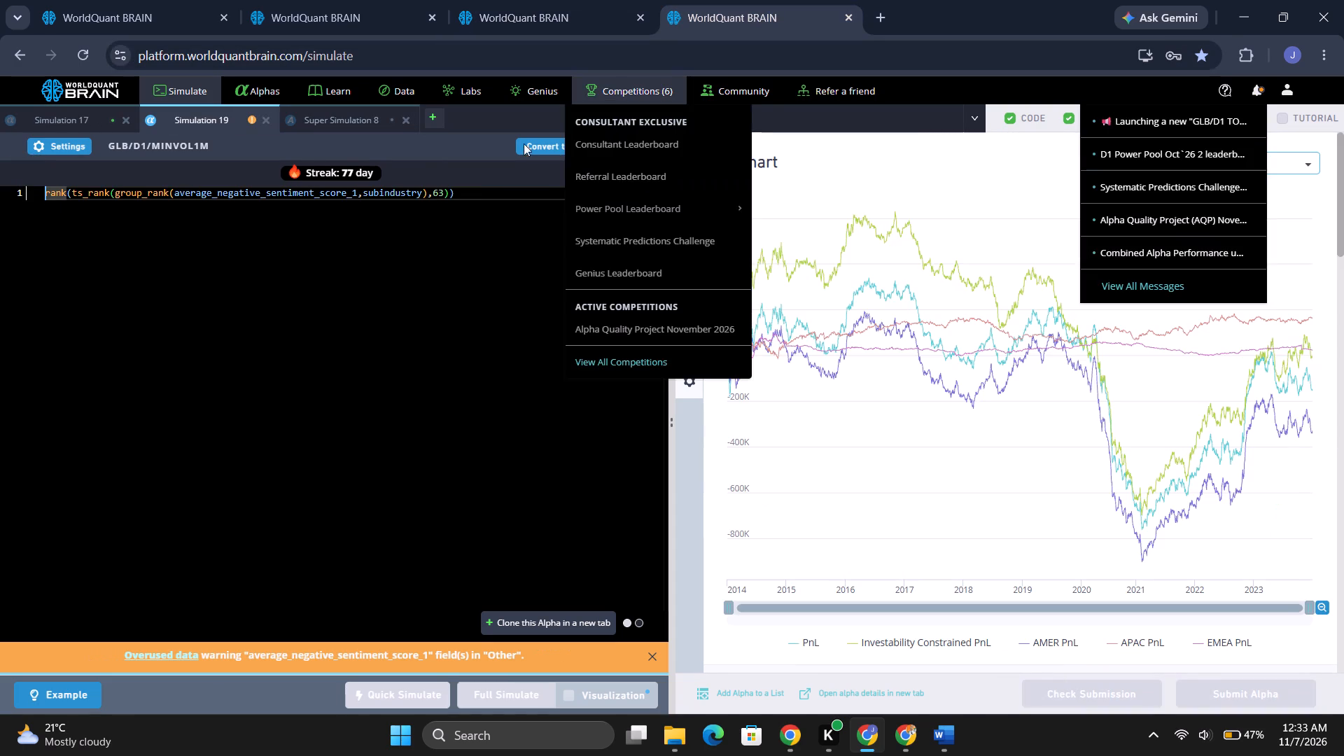
left_click(372, 6)
left_click(561, 4)
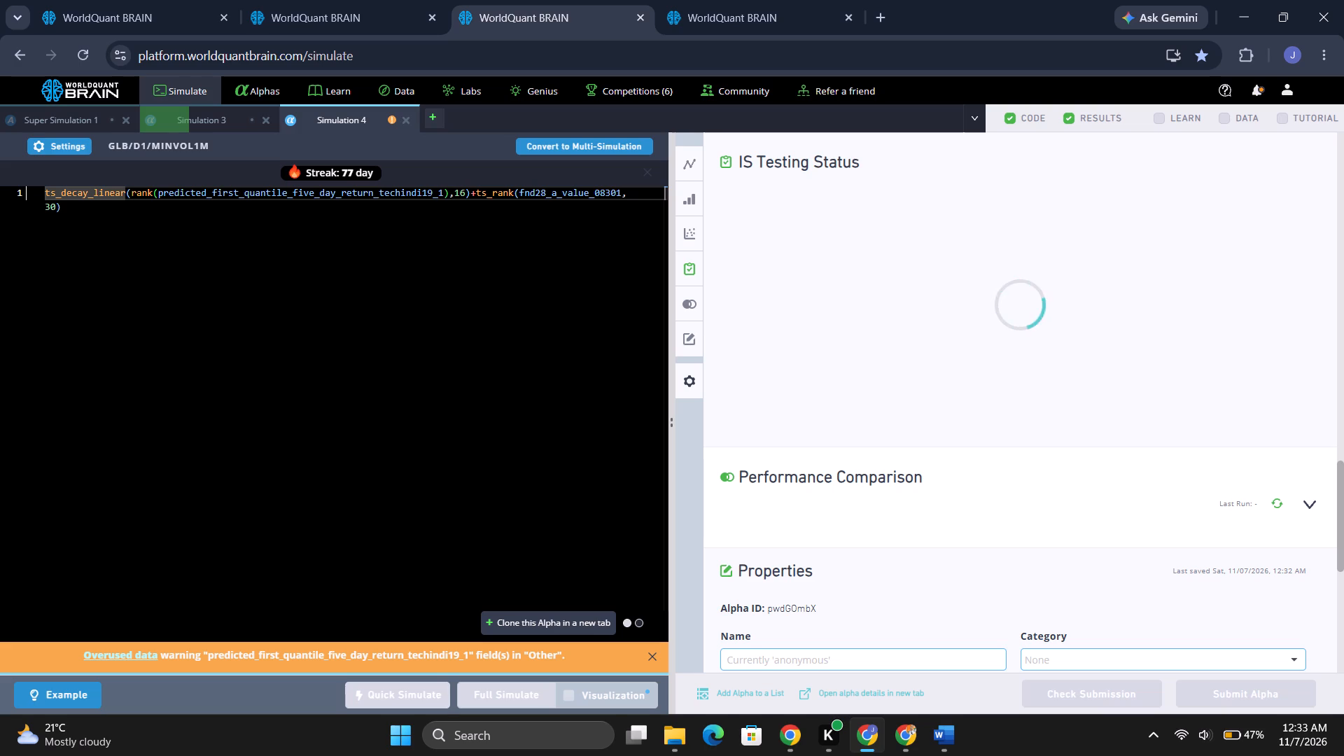
double_click(141, 195)
left_click(804, 239)
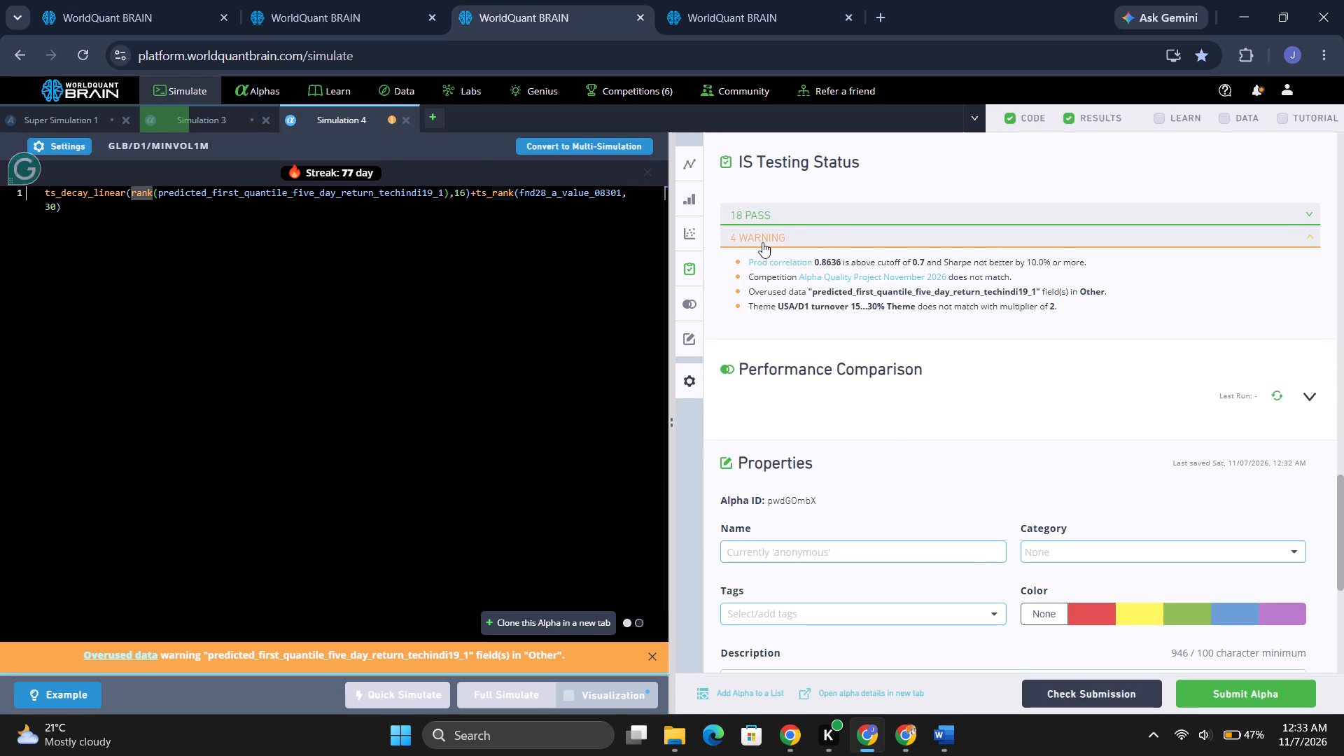
left_click(773, 214)
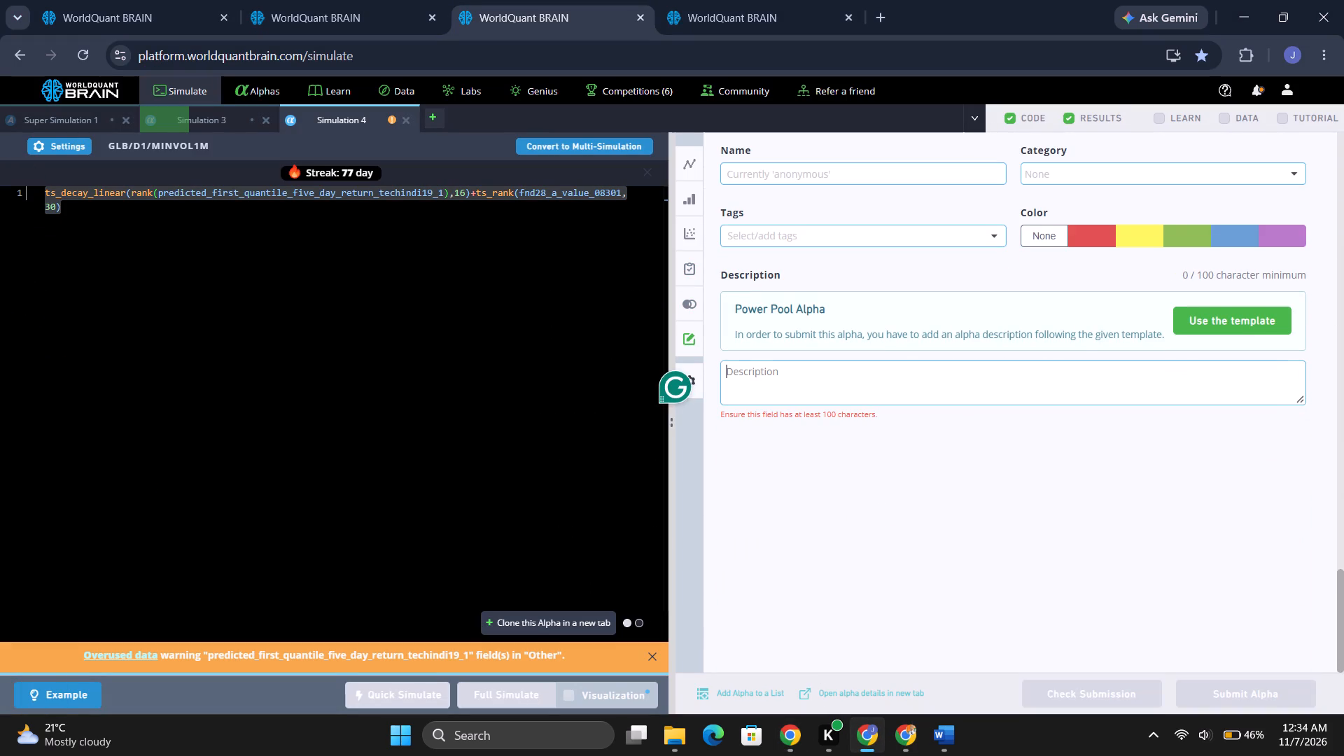
key("ctrl+v")
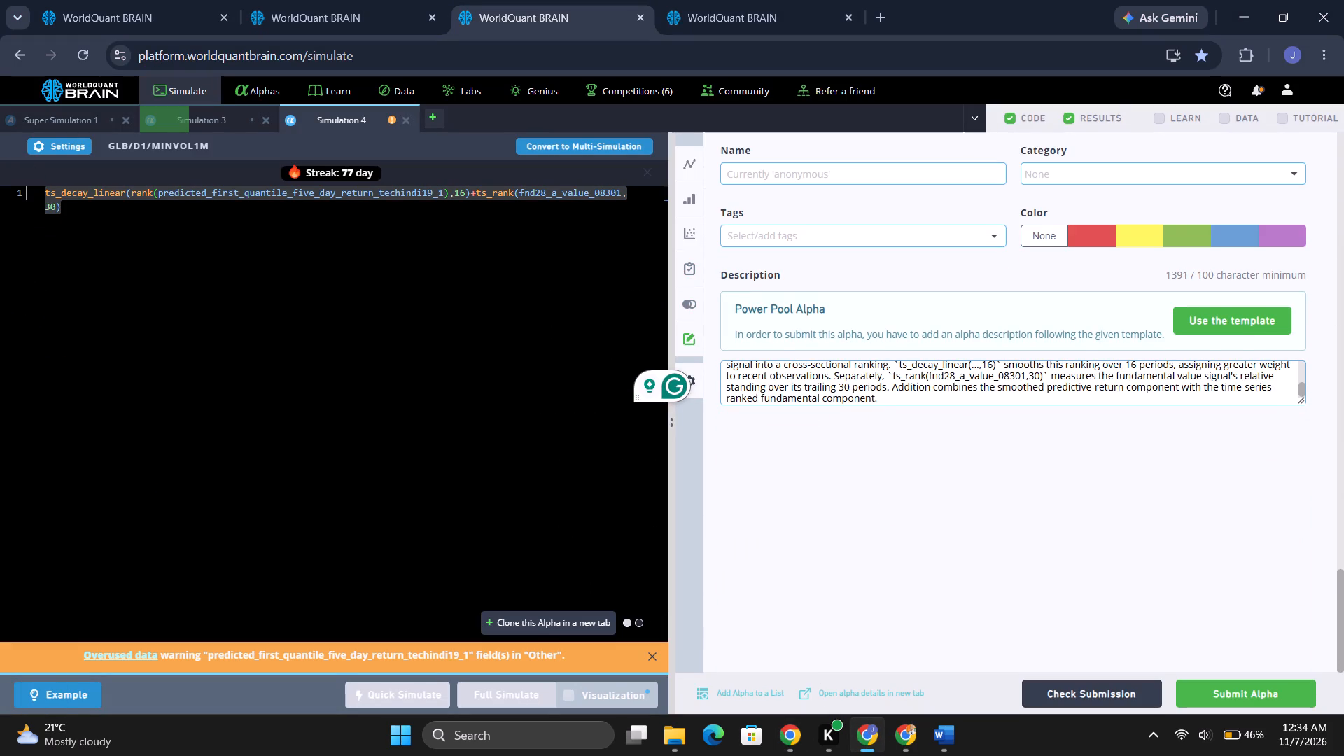
Review Simulation 4's summary results and submit the alpha.
scroll(1002, 297, "up", 5)
scroll(871, 308, "up", 7)
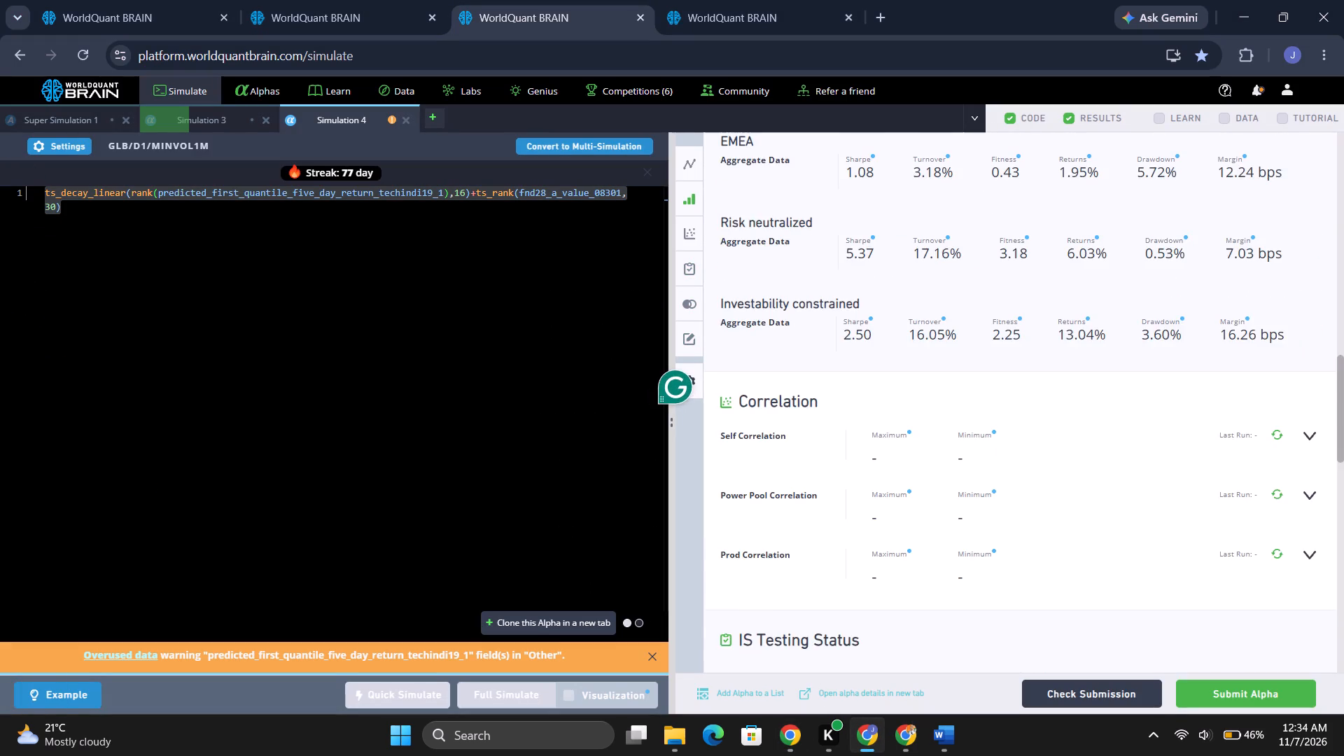
scroll(853, 293, "up", 6)
scroll(935, 331, "down", 1)
scroll(935, 331, "up", 1)
scroll(935, 331, "down", 4)
scroll(934, 342, "up", 1)
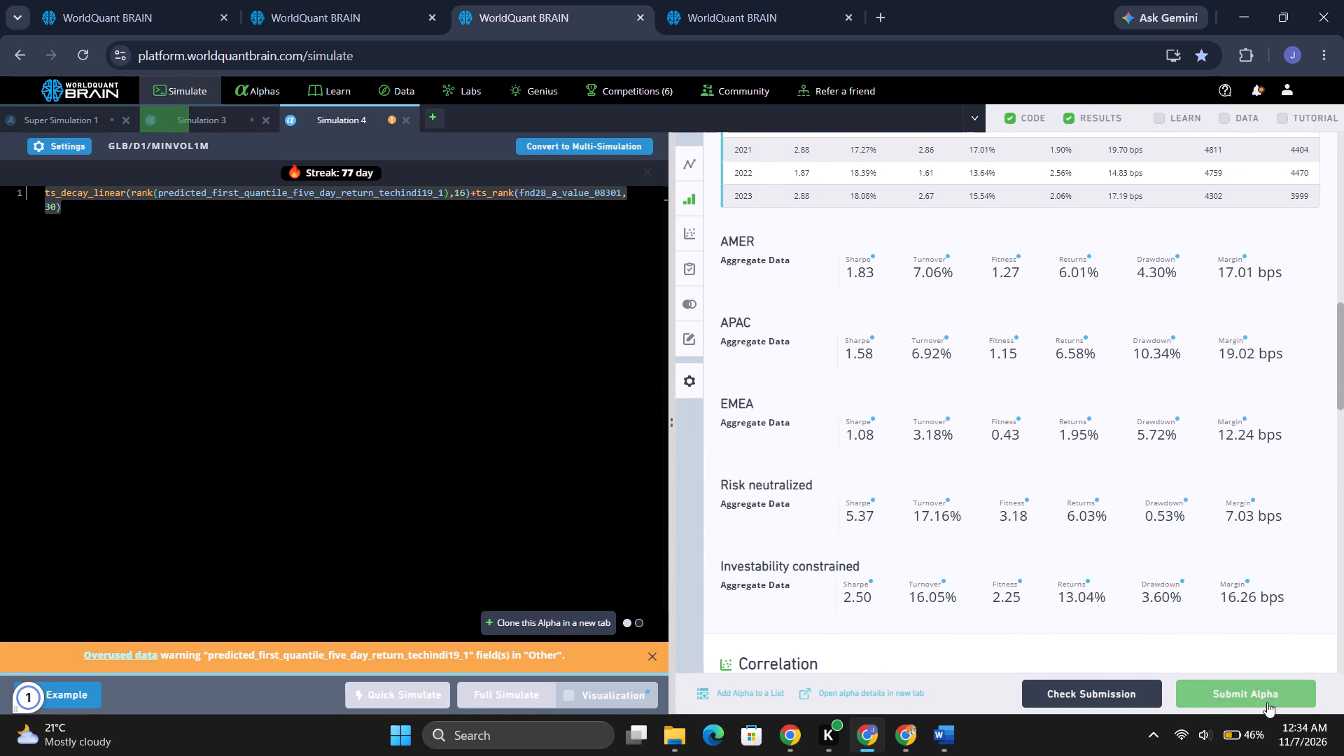
left_click(1235, 688)
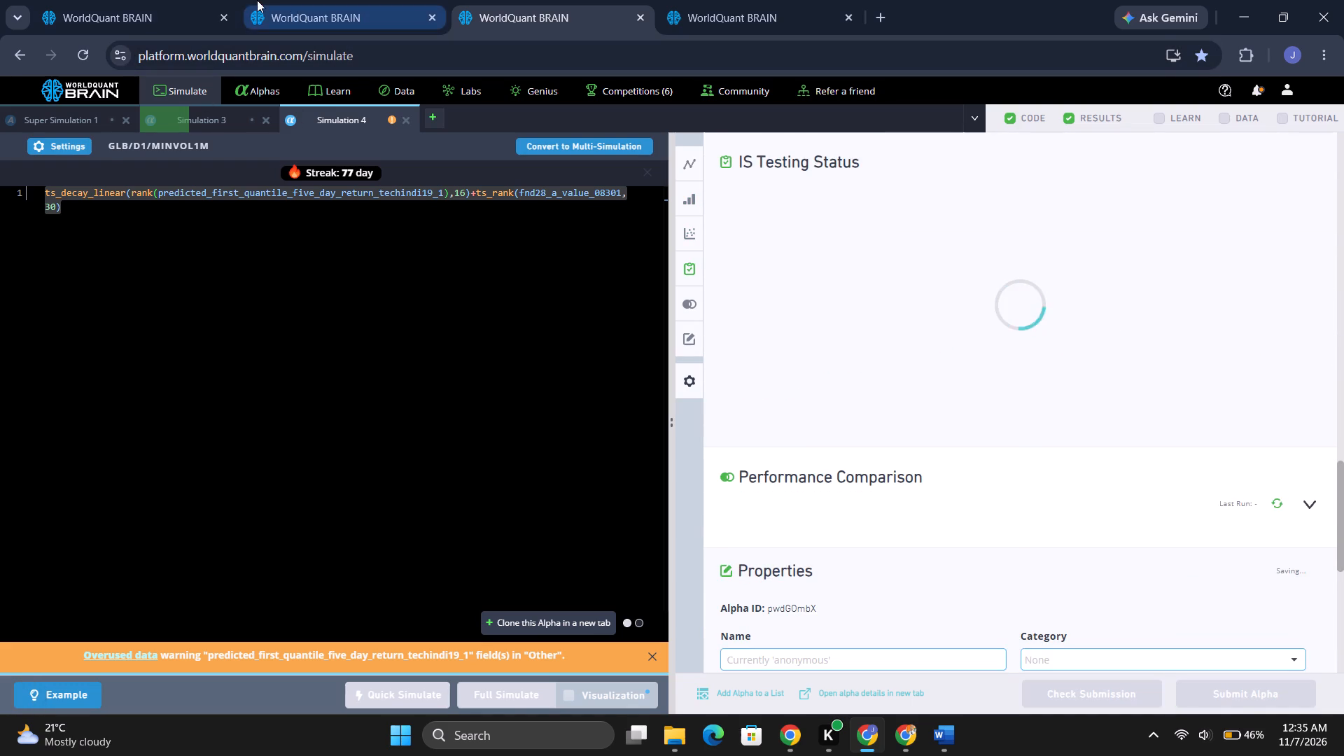
Run the submission check on the Super Simulation 2 SuperAlpha in the first workspace.
left_click(149, 10)
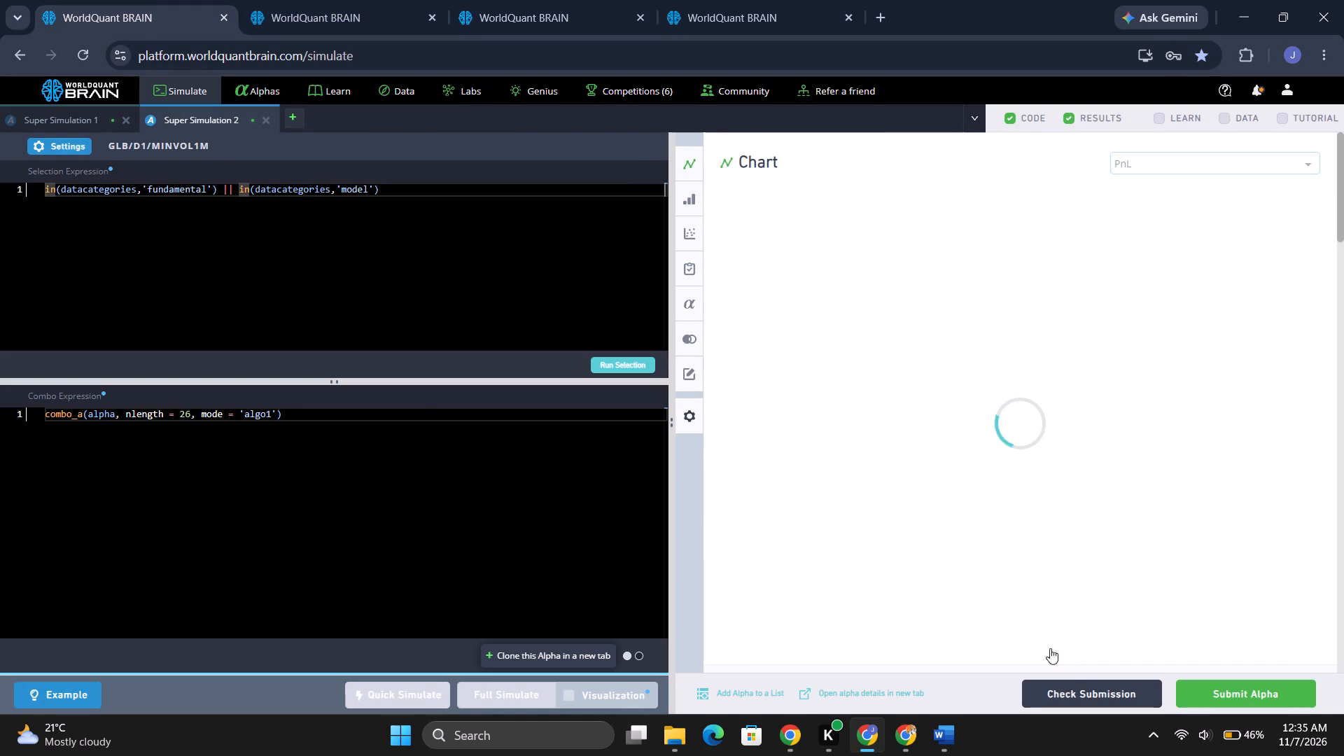
left_click(1077, 676)
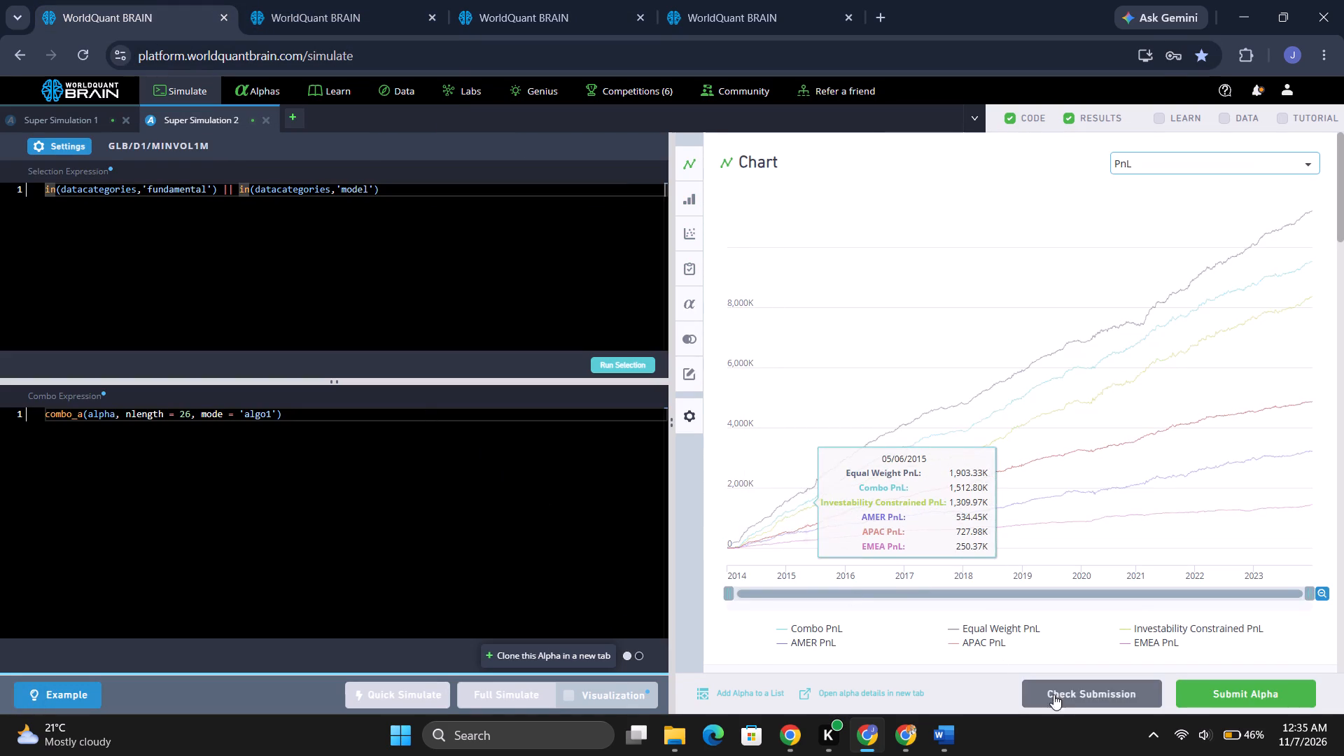
left_click(1074, 694)
Clone the SuperAlpha into a new simulation, set its region to ASI, run the selection and start a full simulation.
left_click(556, 646)
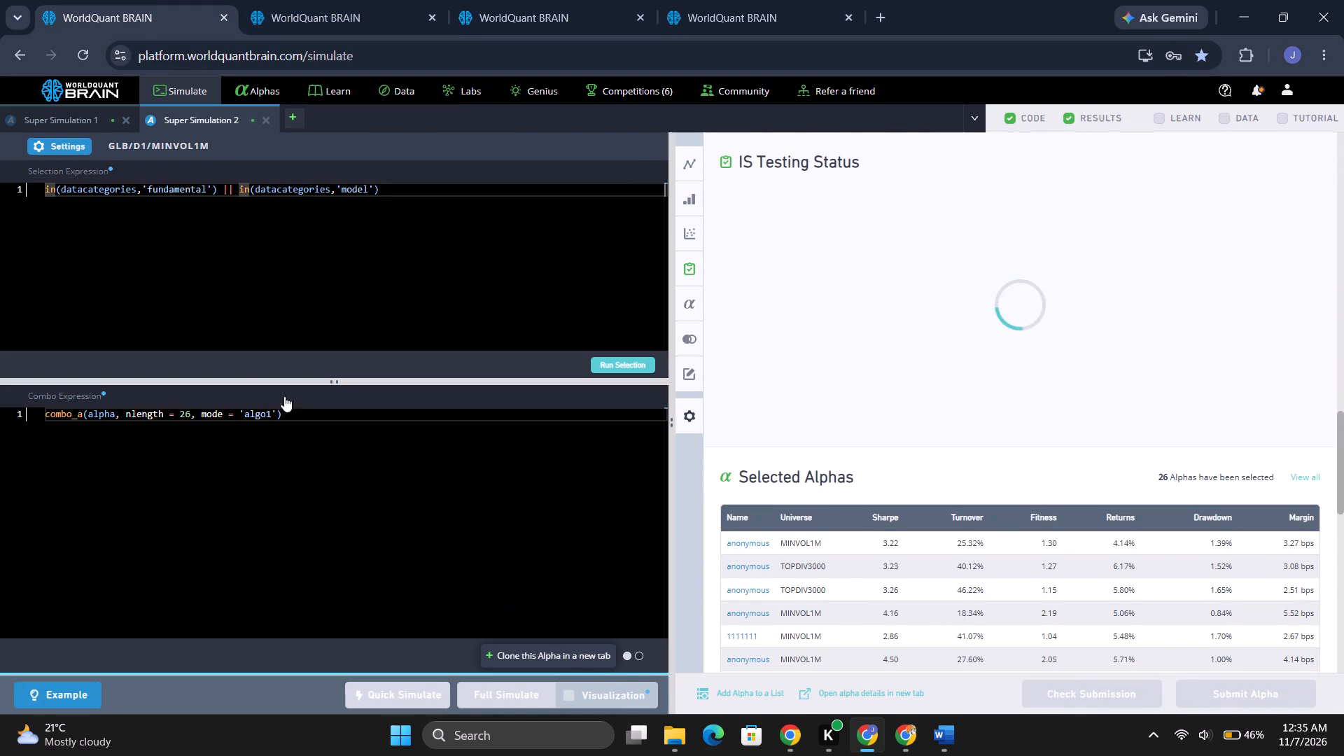
left_click(50, 140)
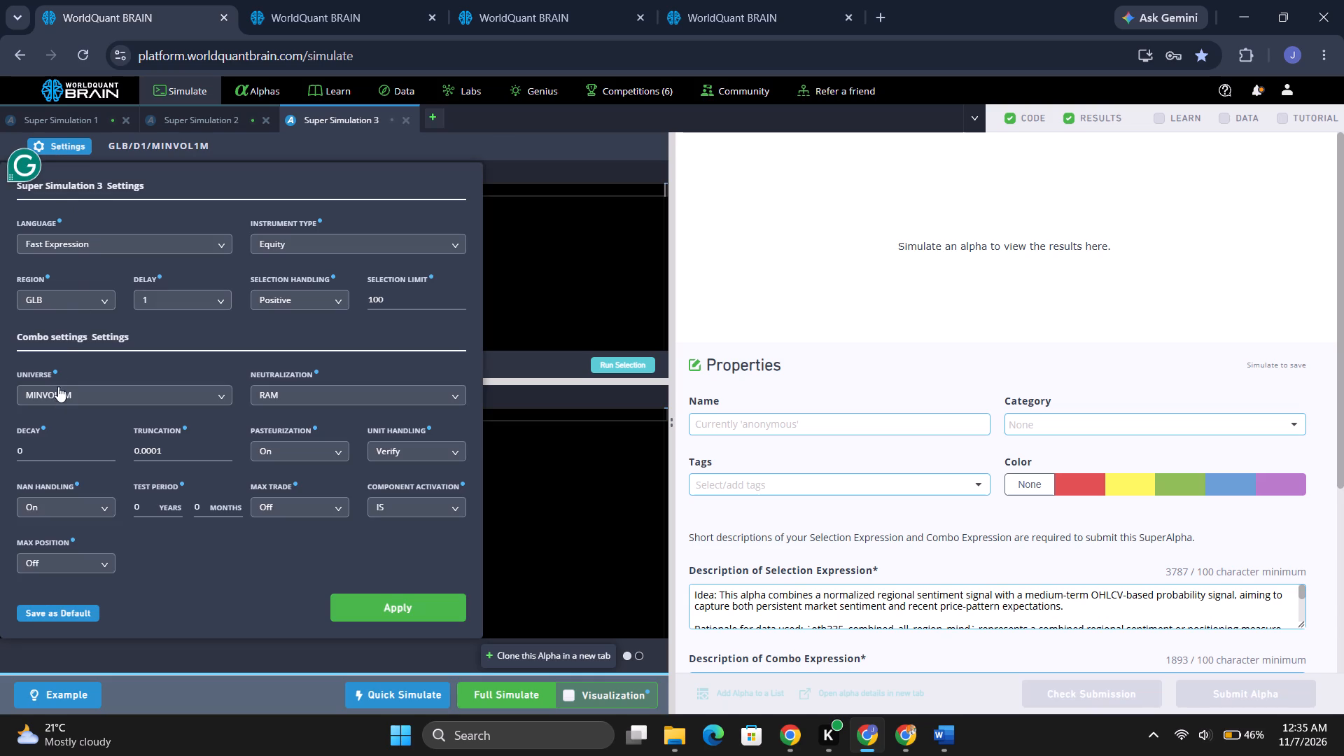
left_click(57, 293)
left_click(53, 383)
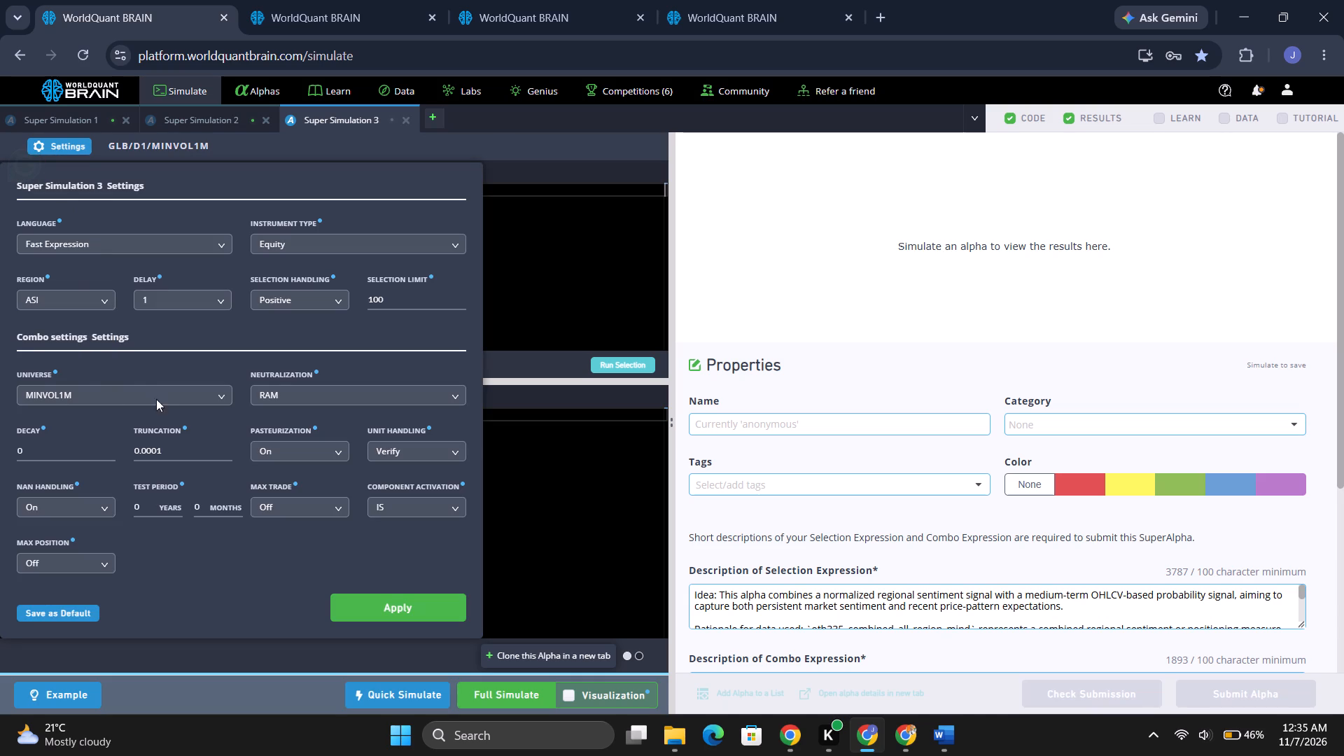
left_click(386, 606)
left_click(631, 361)
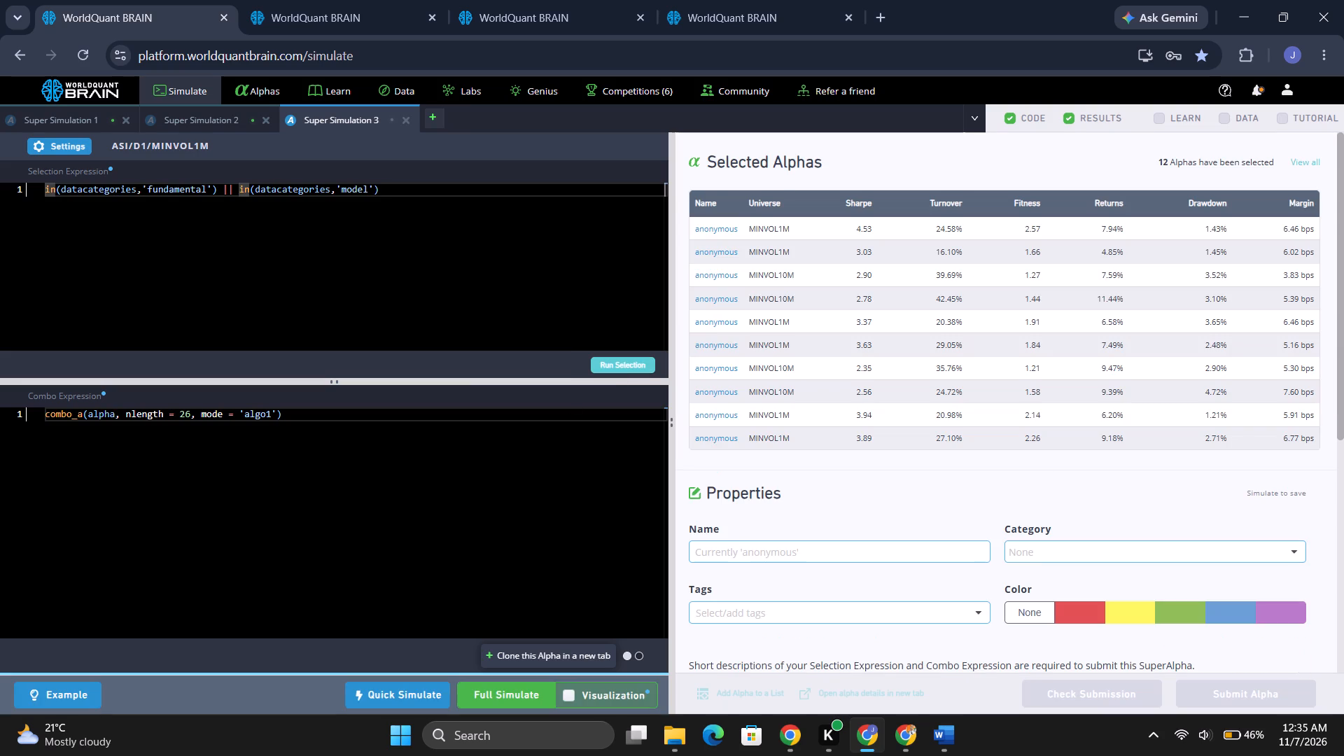
left_click(521, 693)
Examine the failed test in Super Simulation 2's submission check.
left_click(185, 117)
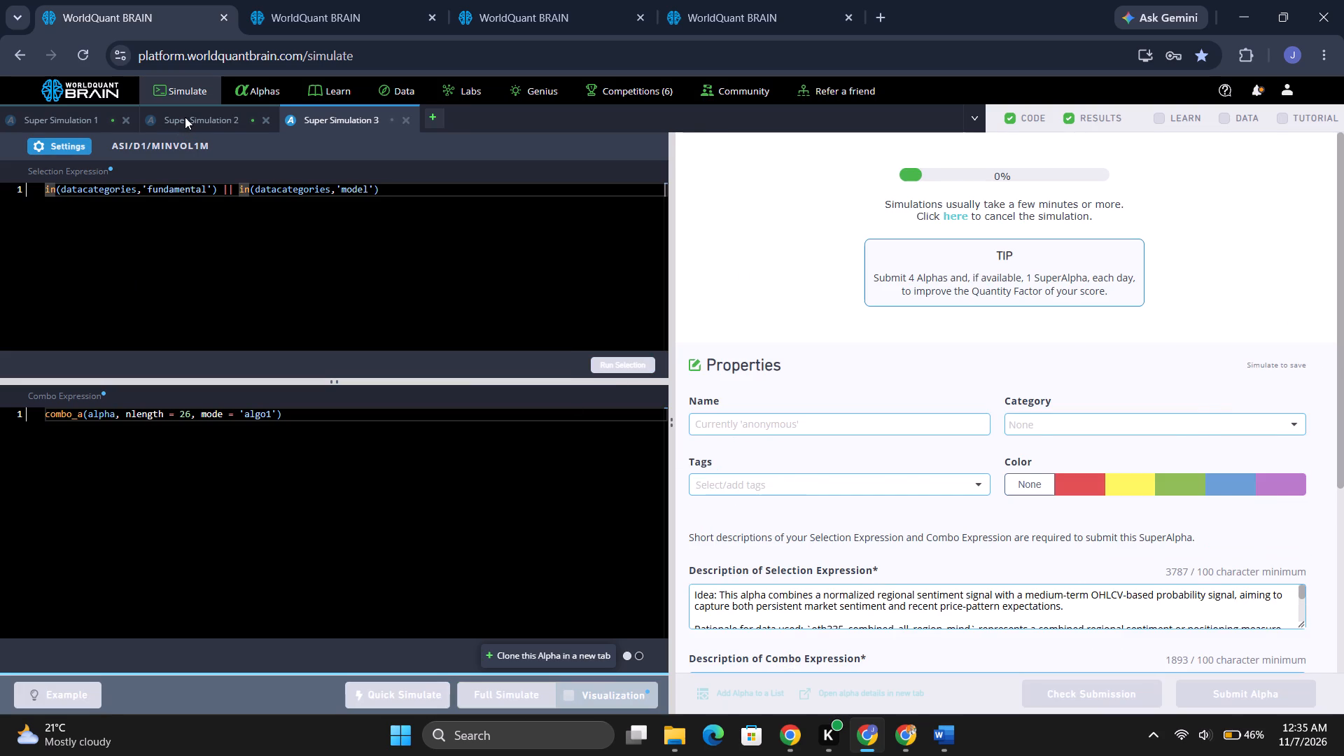
scroll(763, 387, "down", 1)
scroll(766, 387, "up", 1)
scroll(766, 387, "down", 5)
scroll(773, 386, "up", 1)
scroll(773, 386, "down", 2)
scroll(773, 386, "up", 1)
scroll(773, 386, "down", 10)
left_click(787, 350)
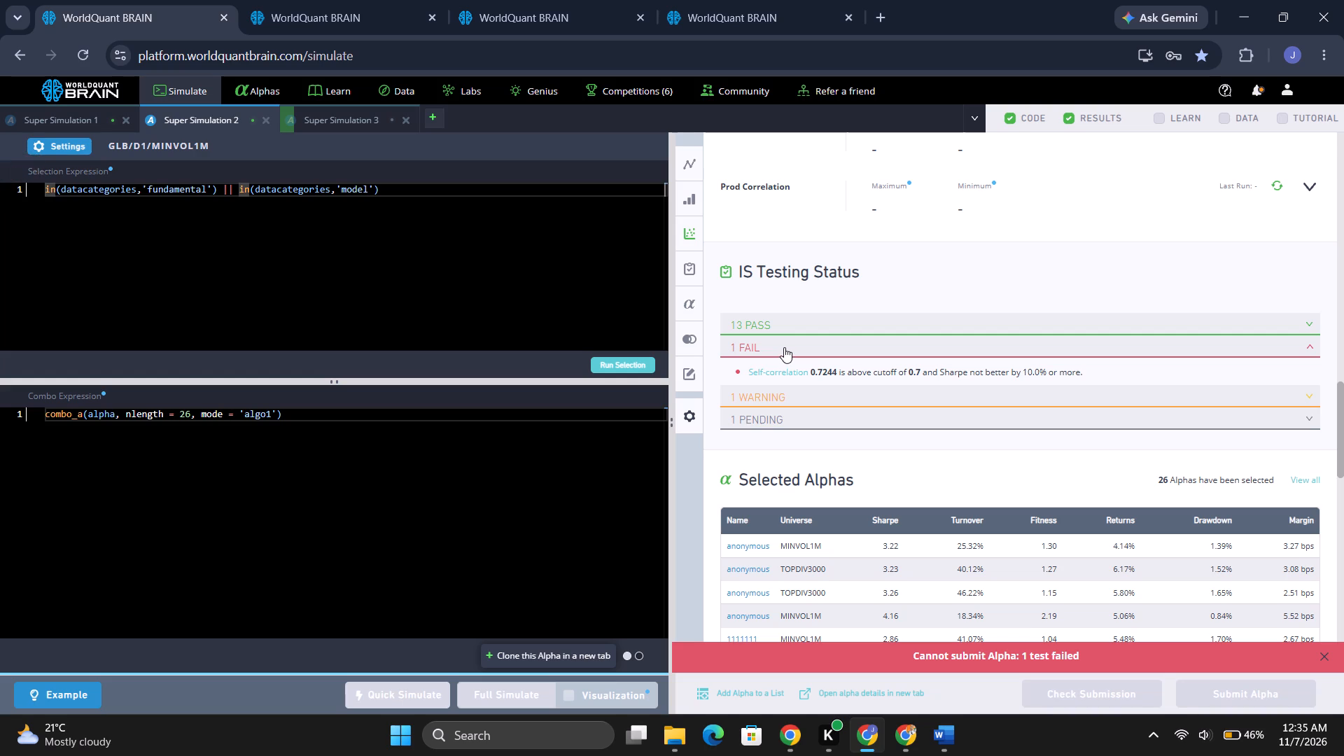
Examine the warning in Super Simulation 2's IS Testing Status.
left_click(755, 392)
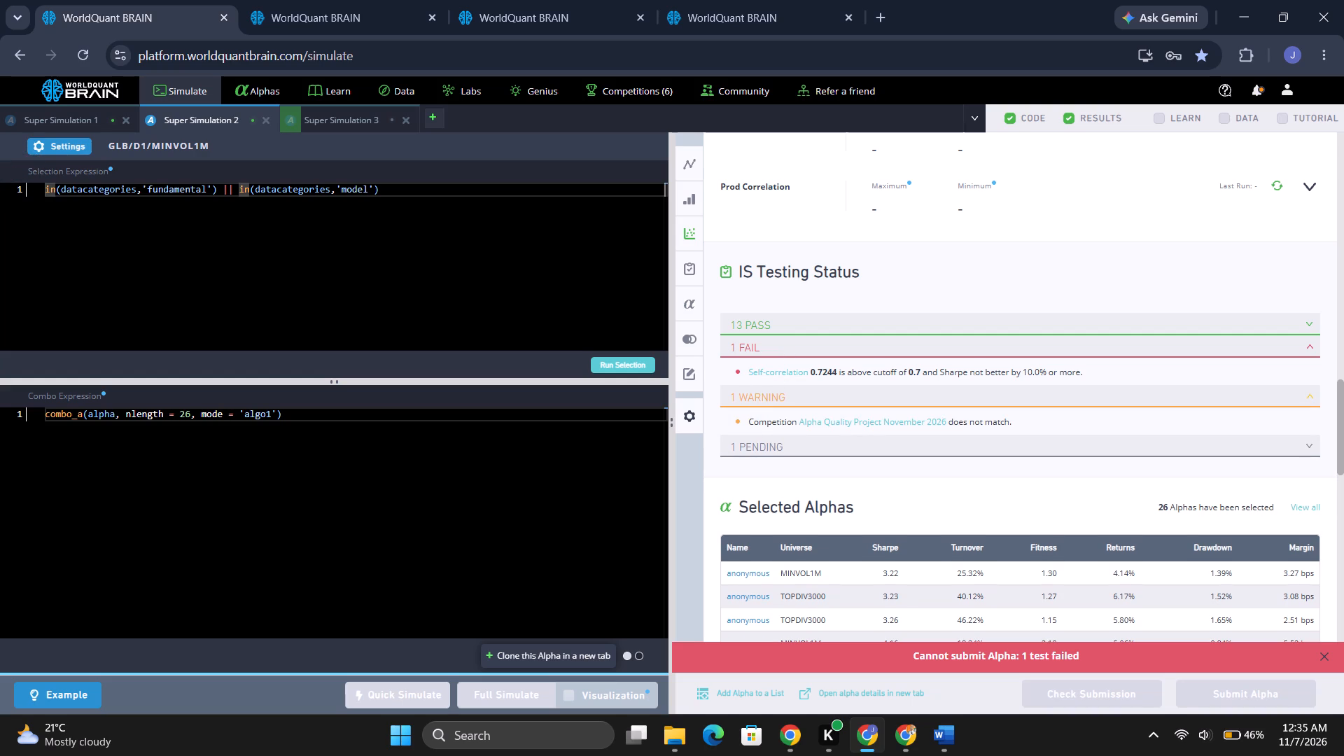
Set nlength to 15 in Super Simulation 2's combo expression and start a full simulation.
left_click(328, 424)
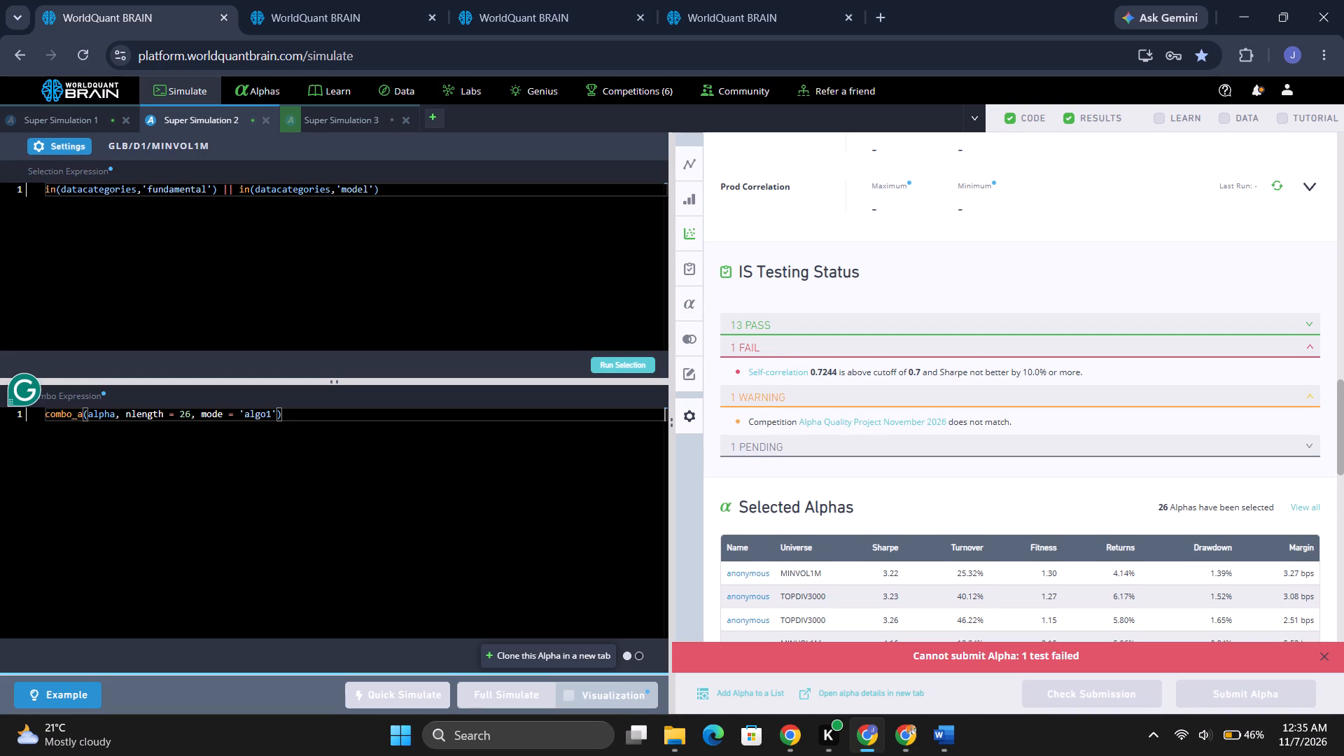
double_click(181, 410)
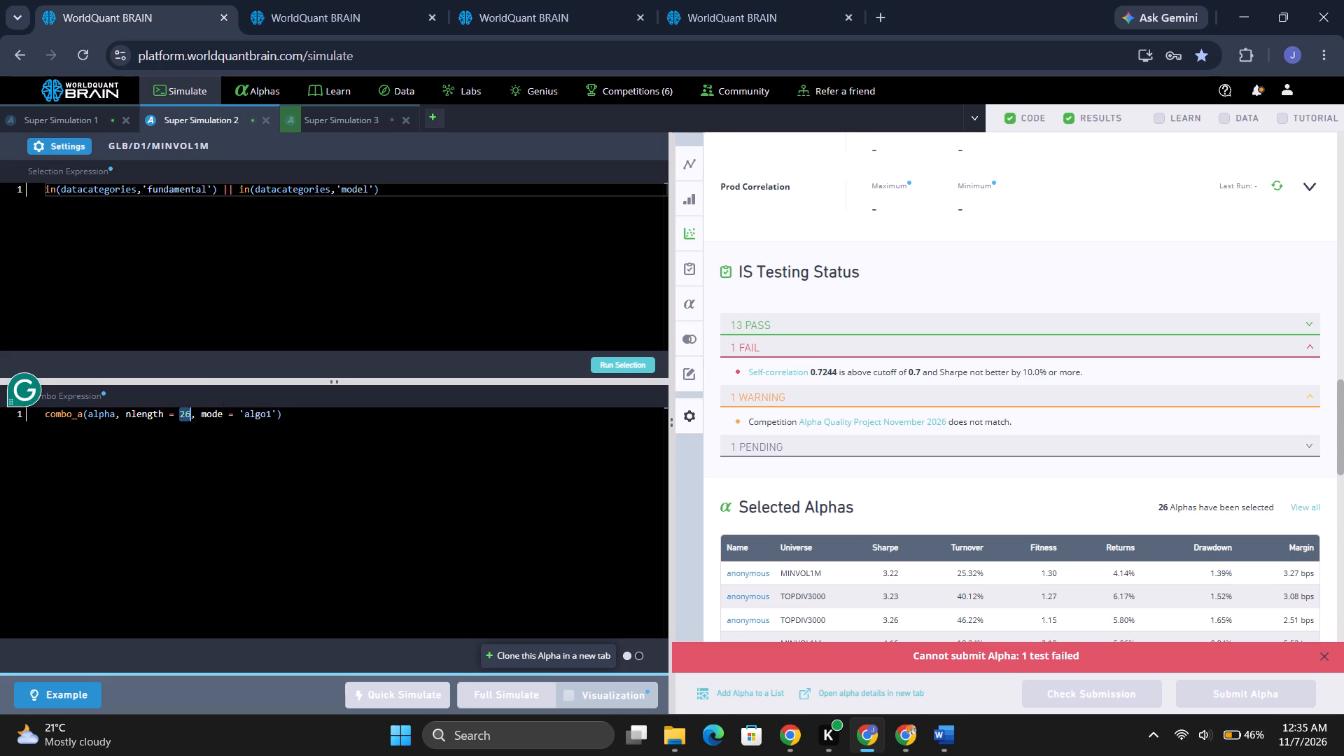
type("15")
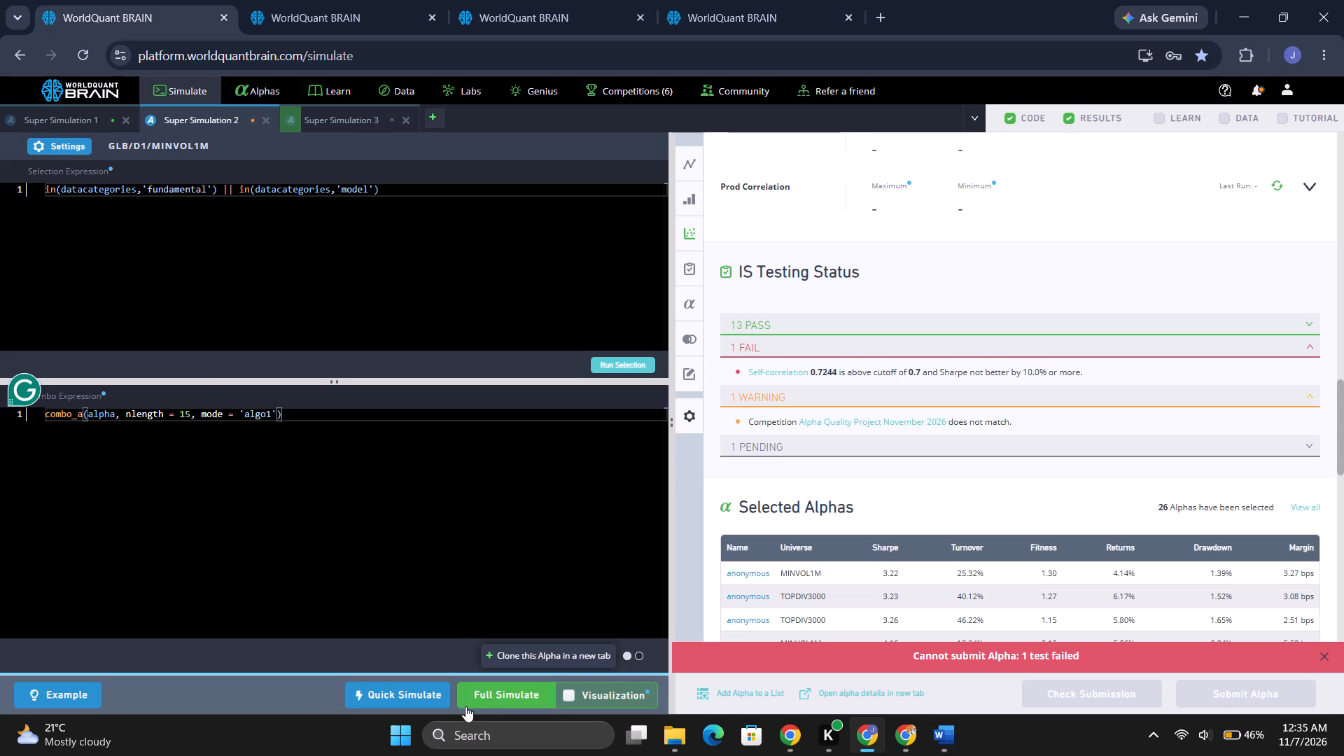
left_click(479, 695)
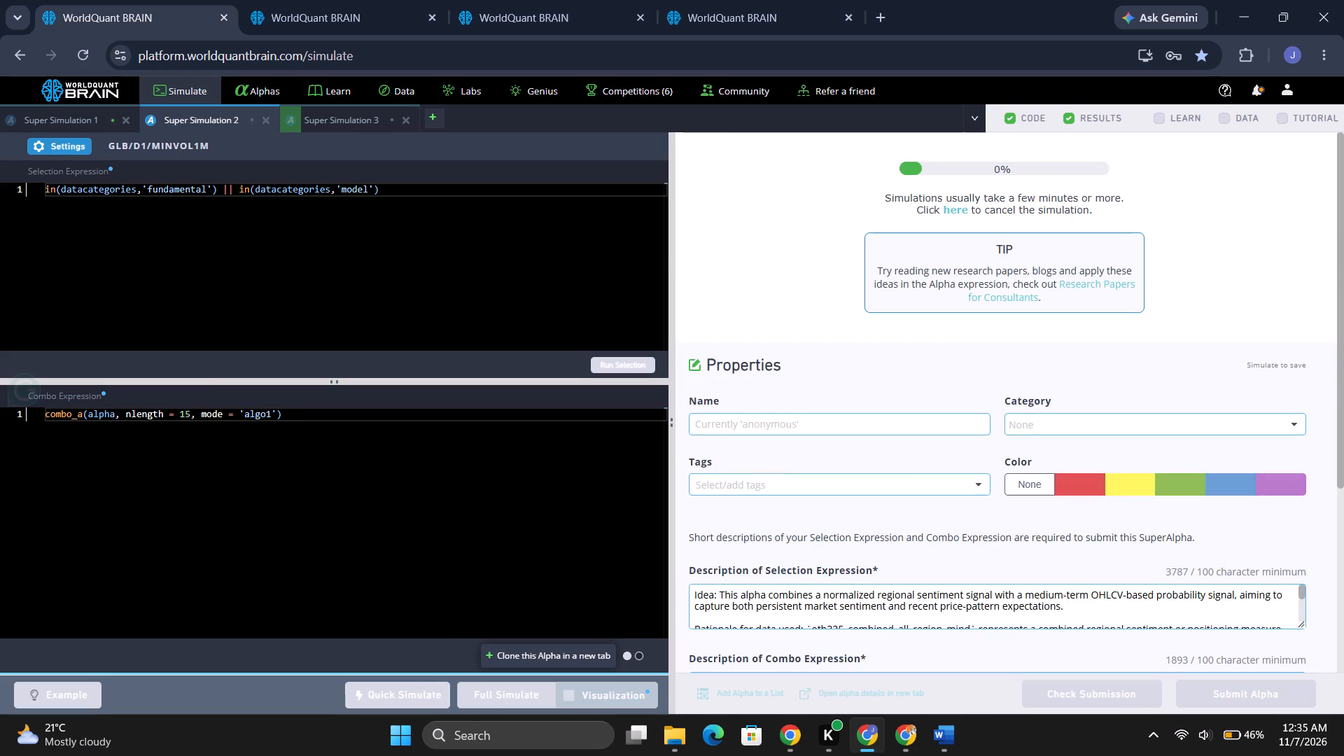
Run the submission check on Simulation 4, the GLB/D1/MINVOL1M alpha in the third workspace.
left_click(290, 19)
left_click(510, 18)
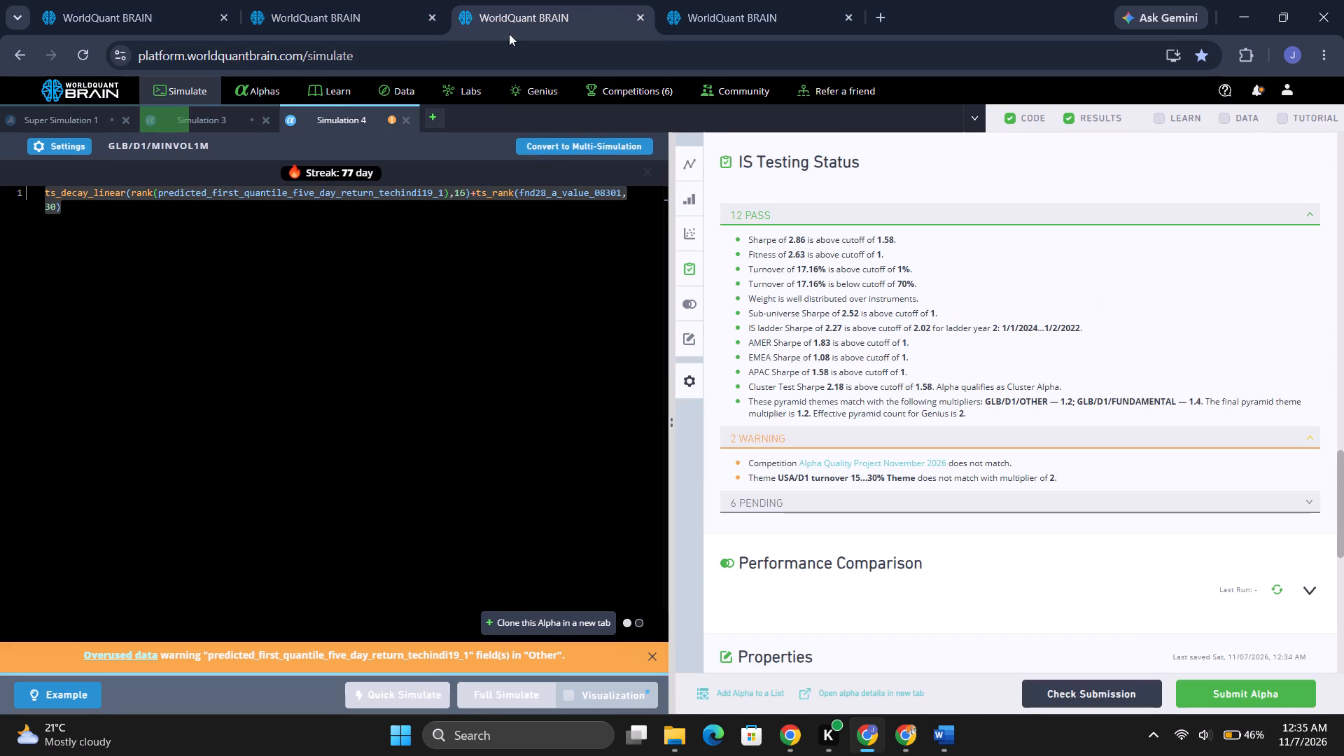
left_click(1086, 689)
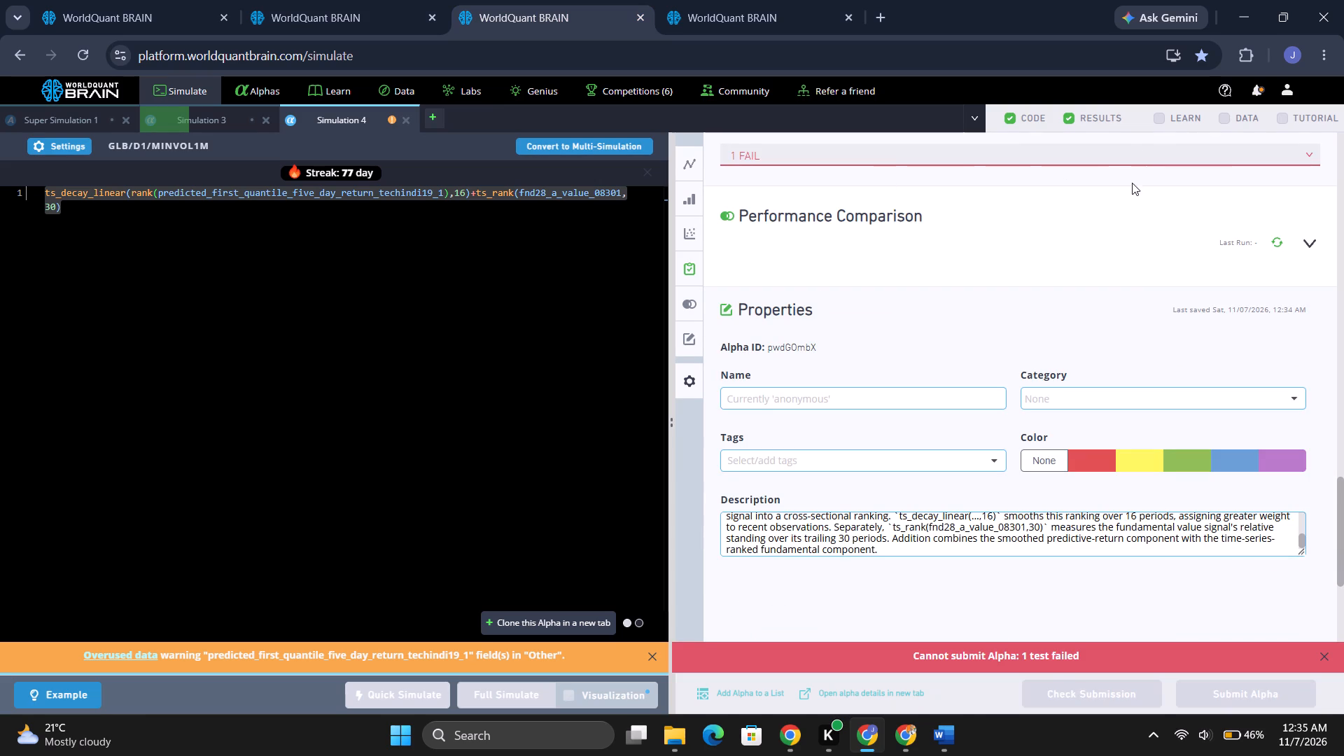
Open the list of recent platform notifications.
left_click(1259, 96)
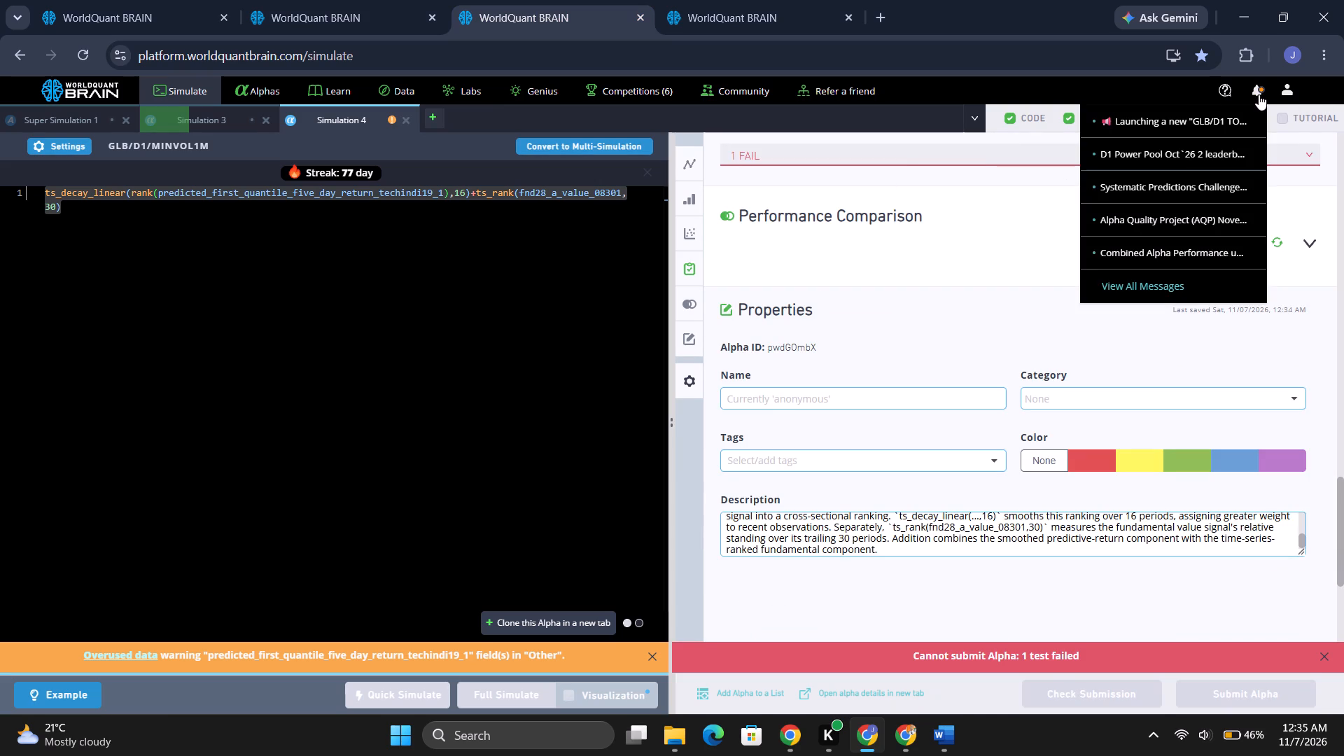
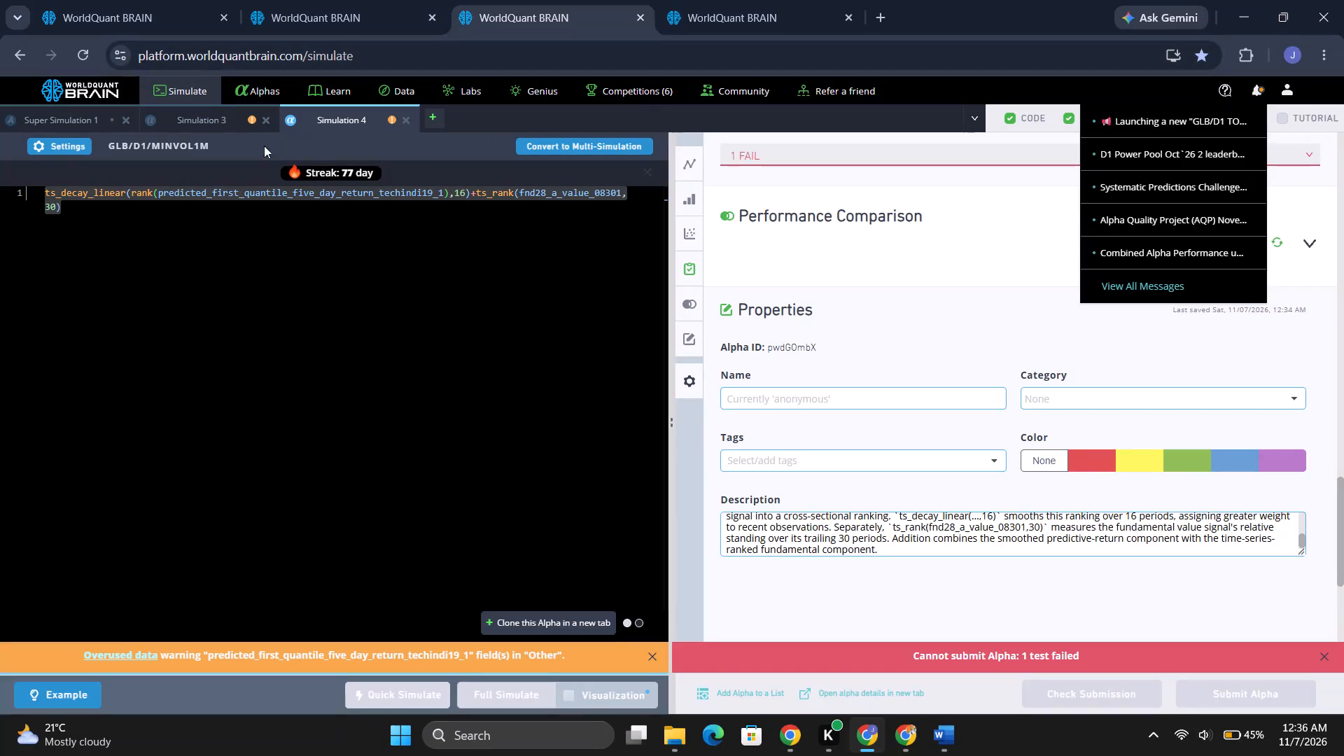
In Simulation 3 of the third workspace, replace the scale operator with quantile and start a full simulation.
left_click(224, 121)
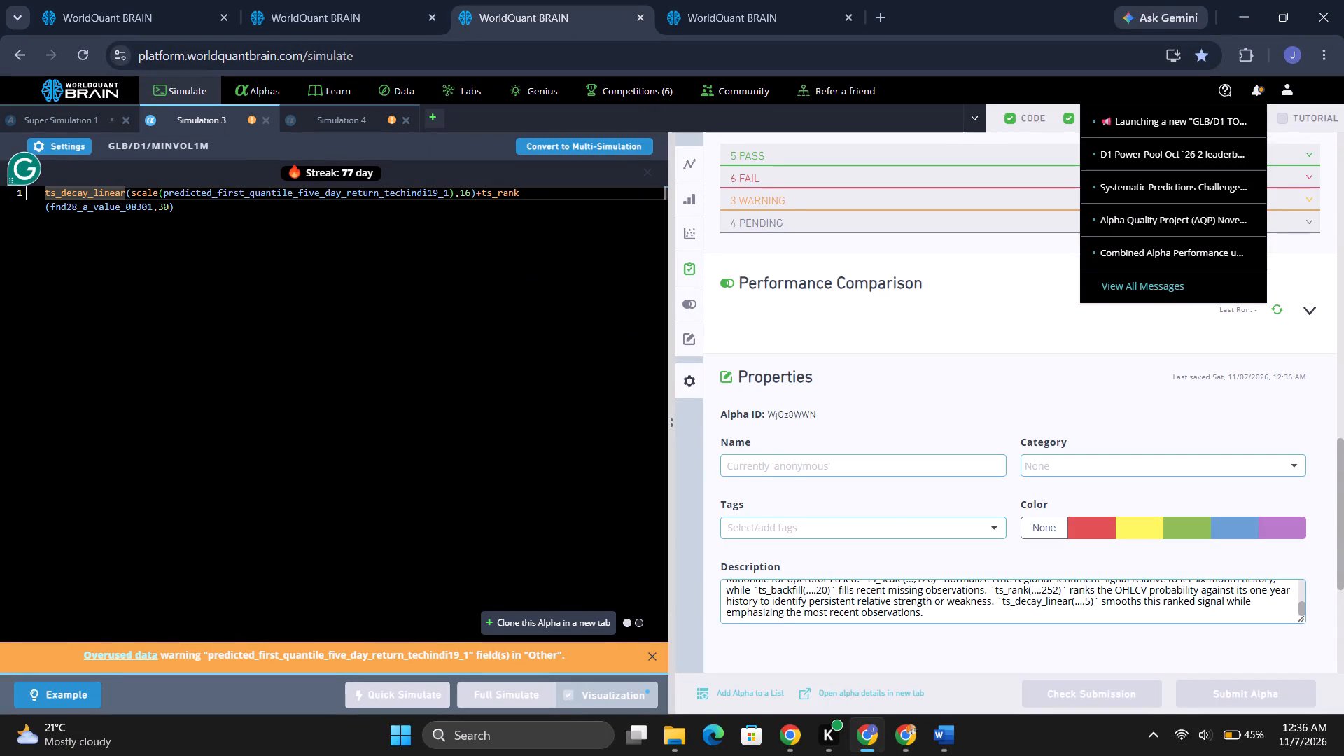
double_click(140, 195)
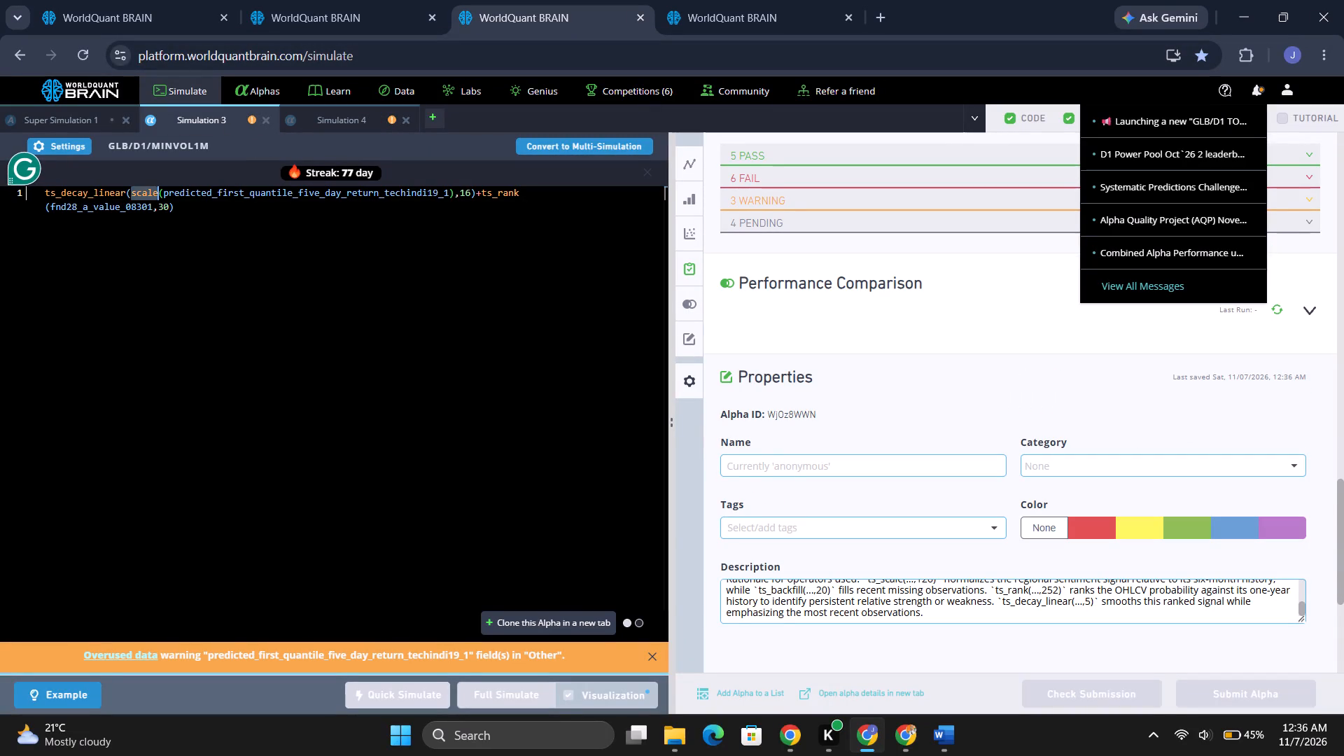
key("q")
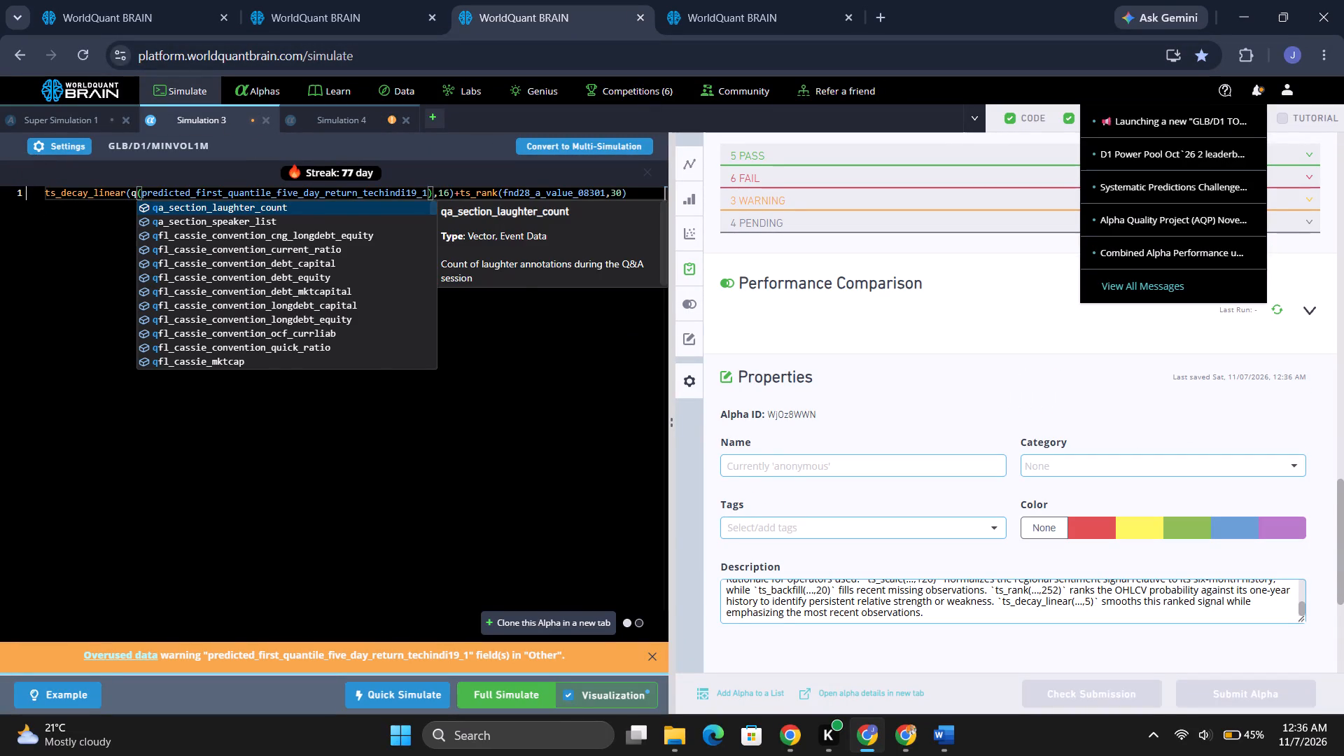
type("ua")
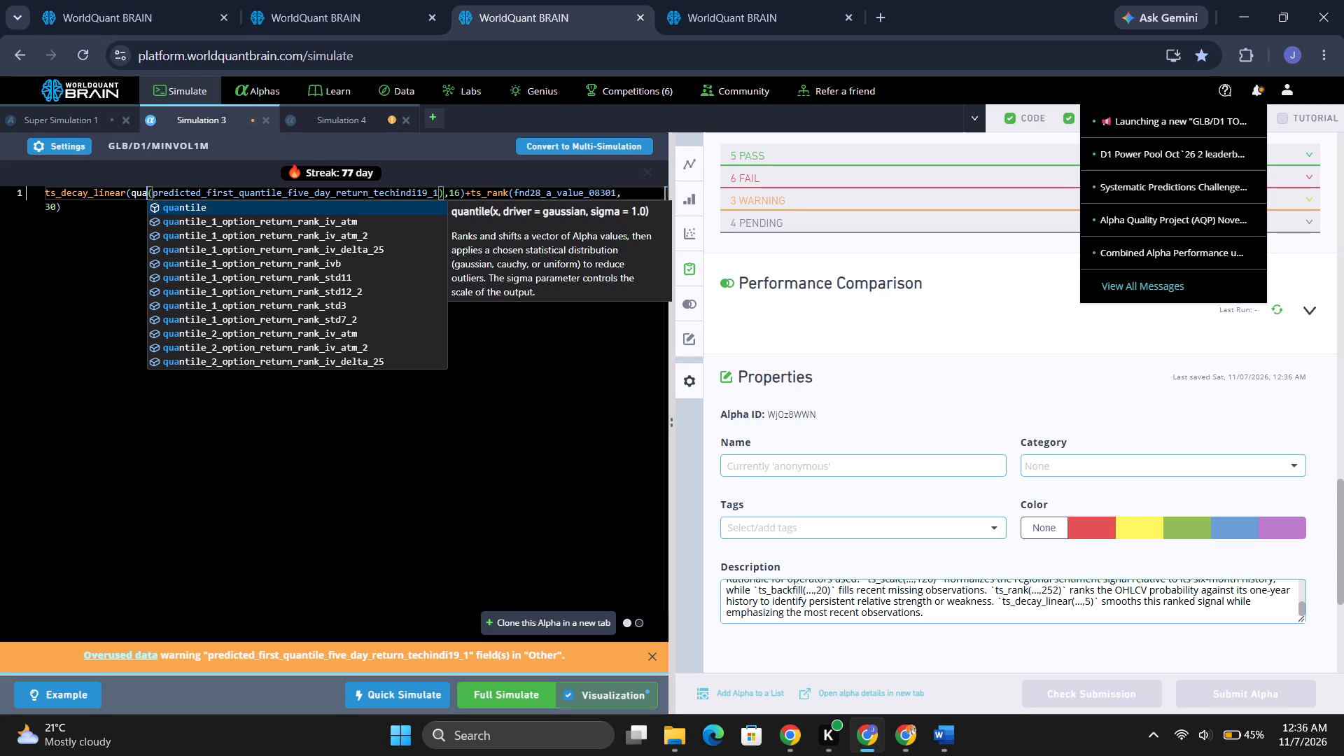
left_click(191, 213)
left_click(498, 689)
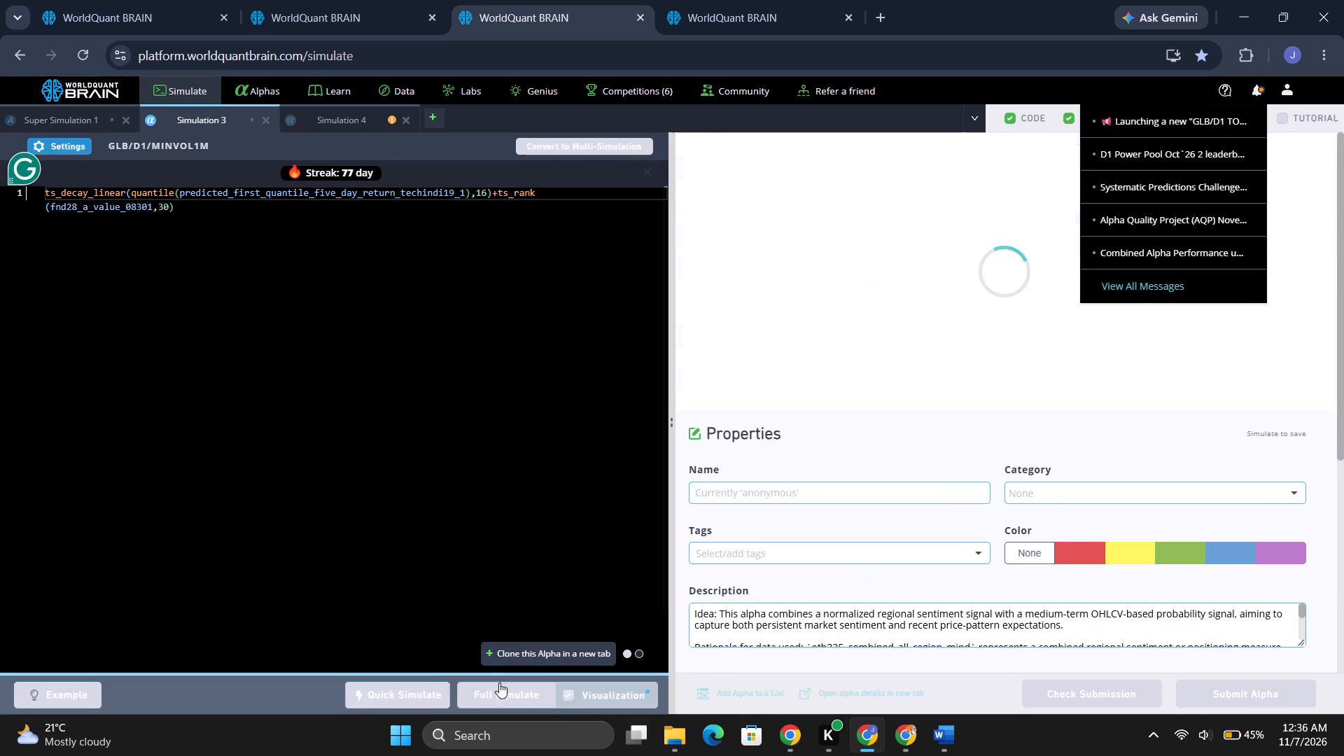
Run the submission check on Super Simulation 3, the ASI/D1/MINVOL1M SuperAlpha in the first workspace.
left_click(300, 5)
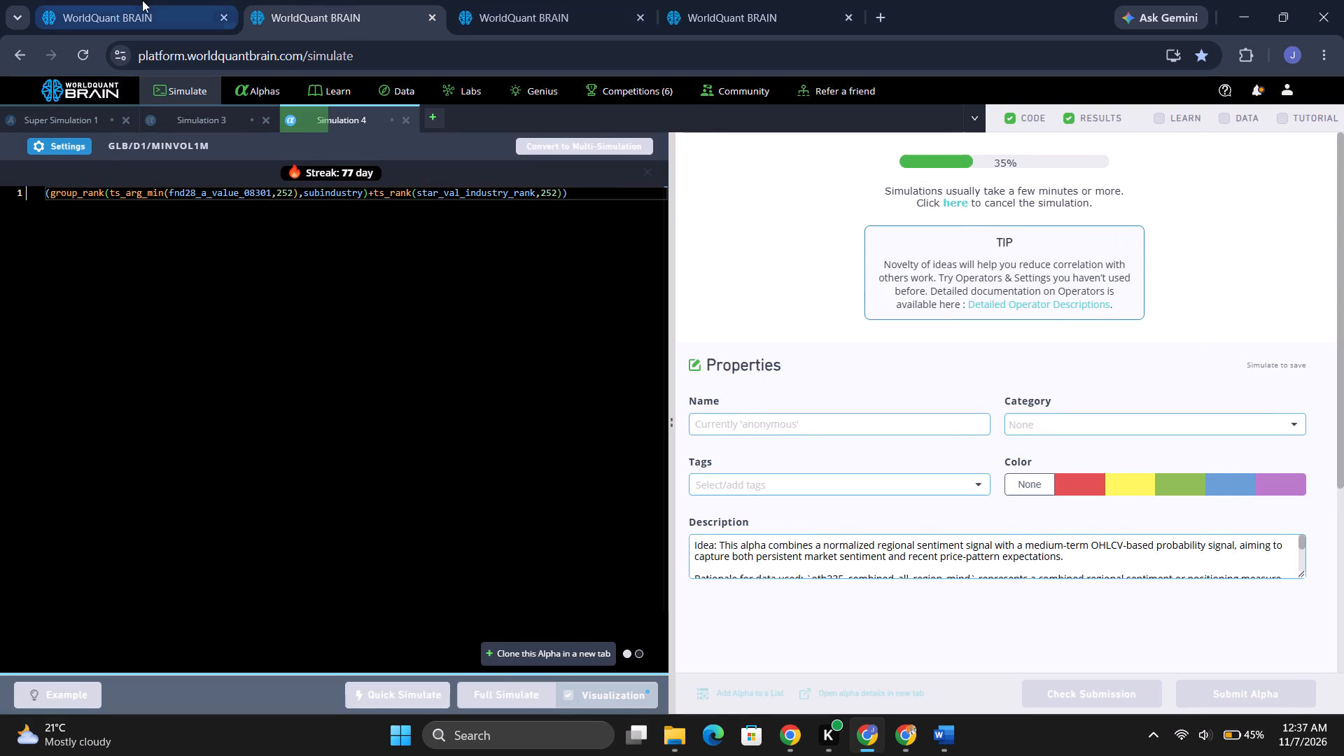
left_click(142, 0)
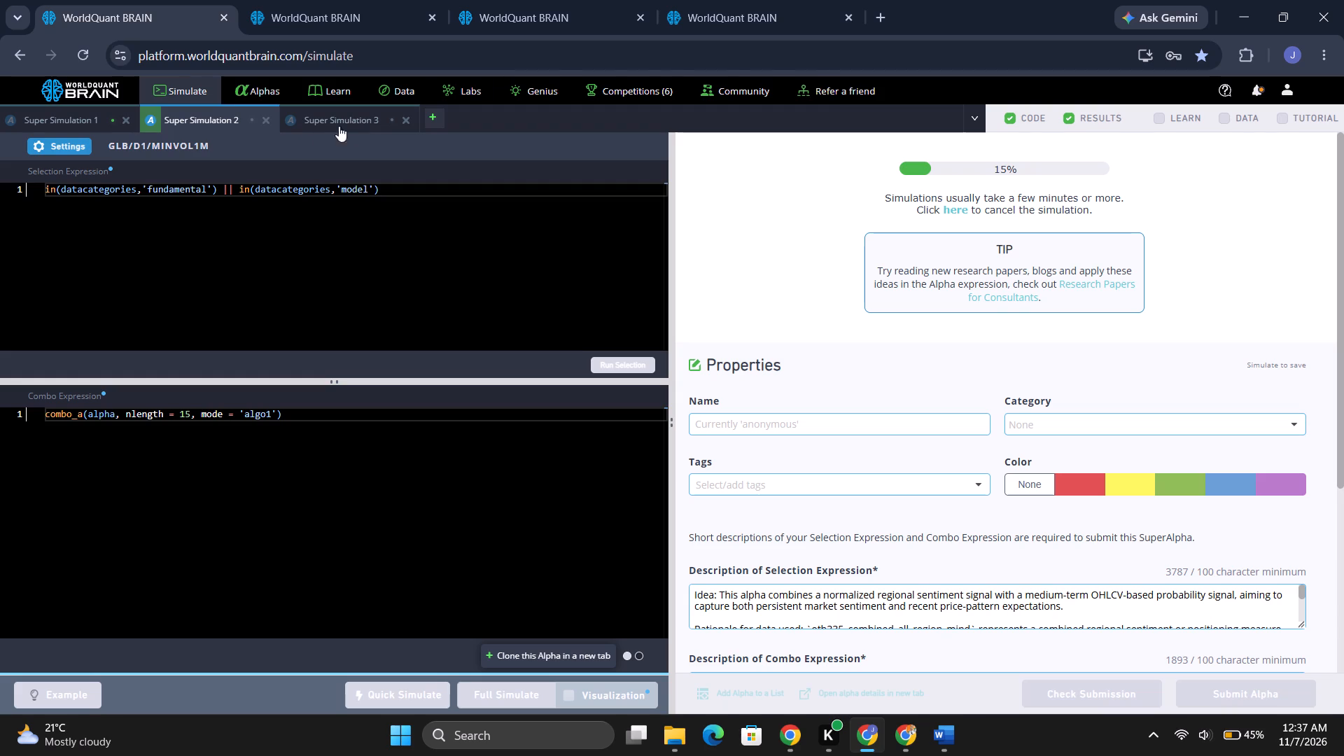
left_click(353, 123)
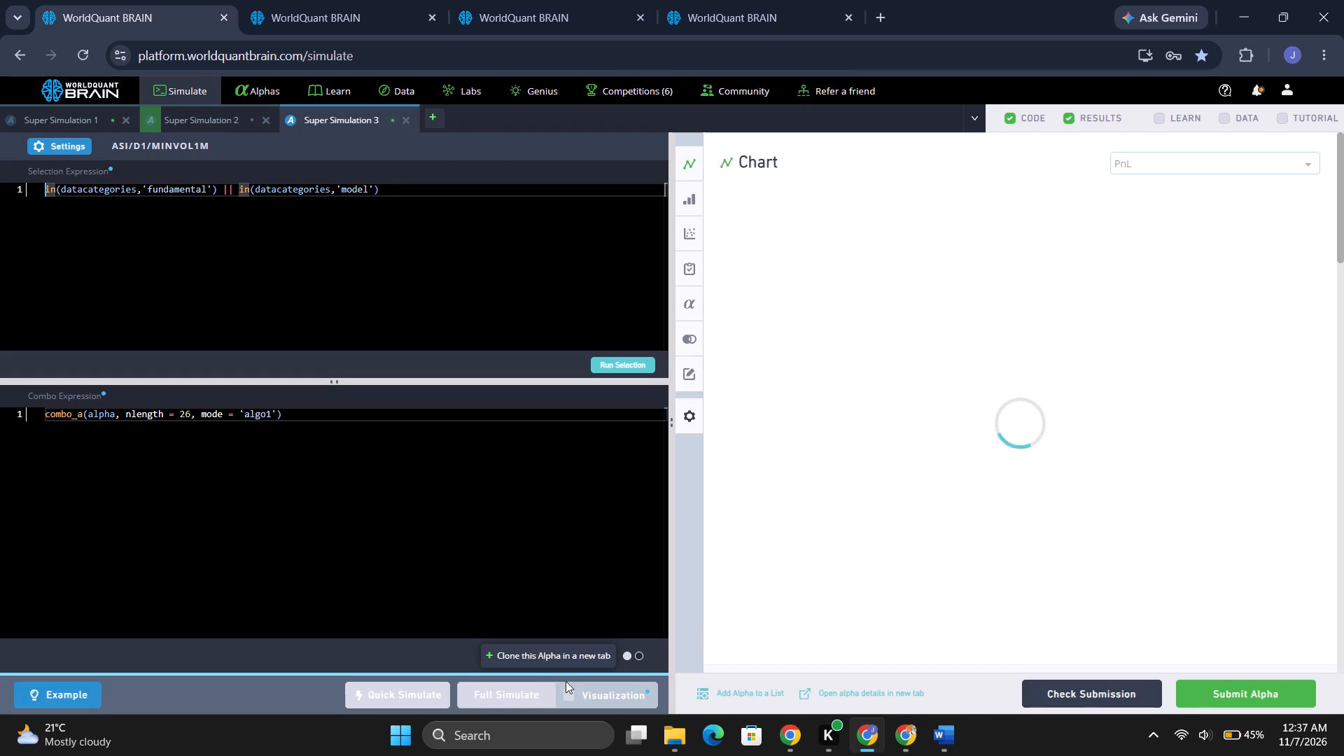
left_click(1077, 694)
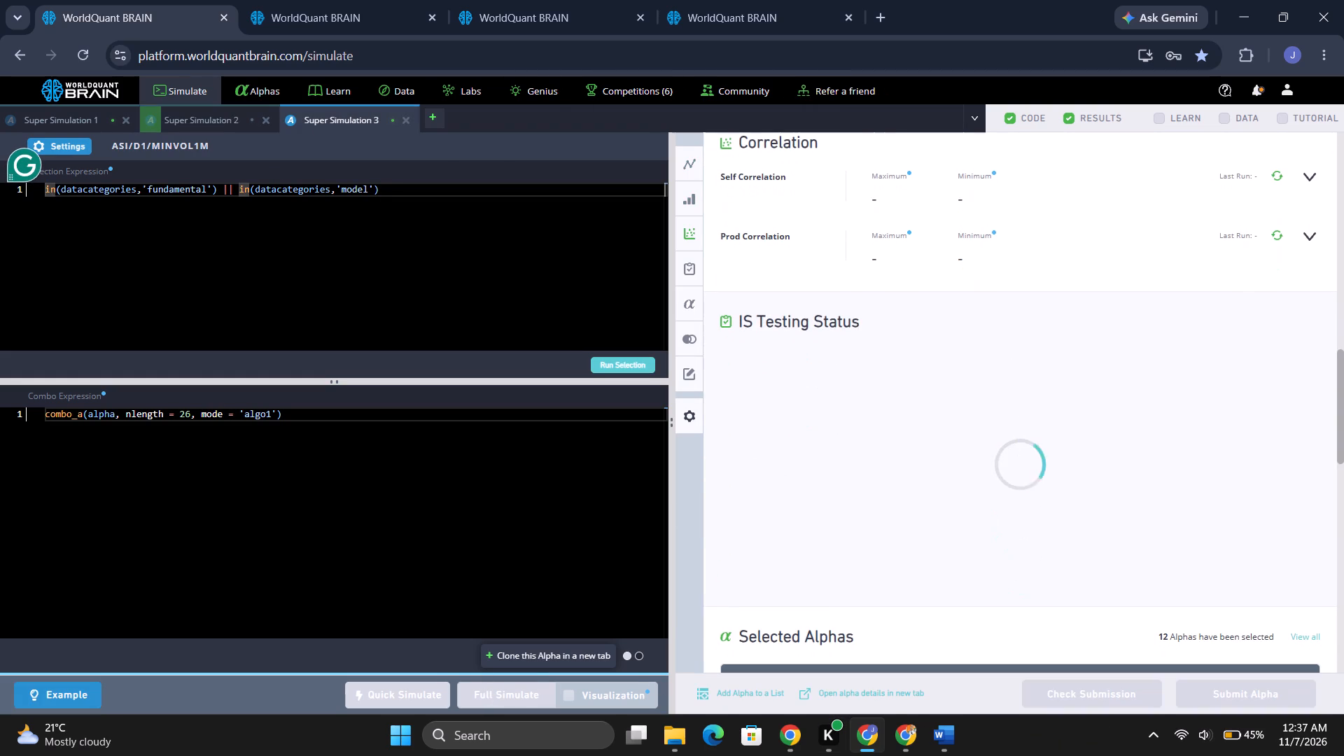
Clone Super Simulation 3, set the clone's region to KOR, and run its alpha selection.
left_click(566, 655)
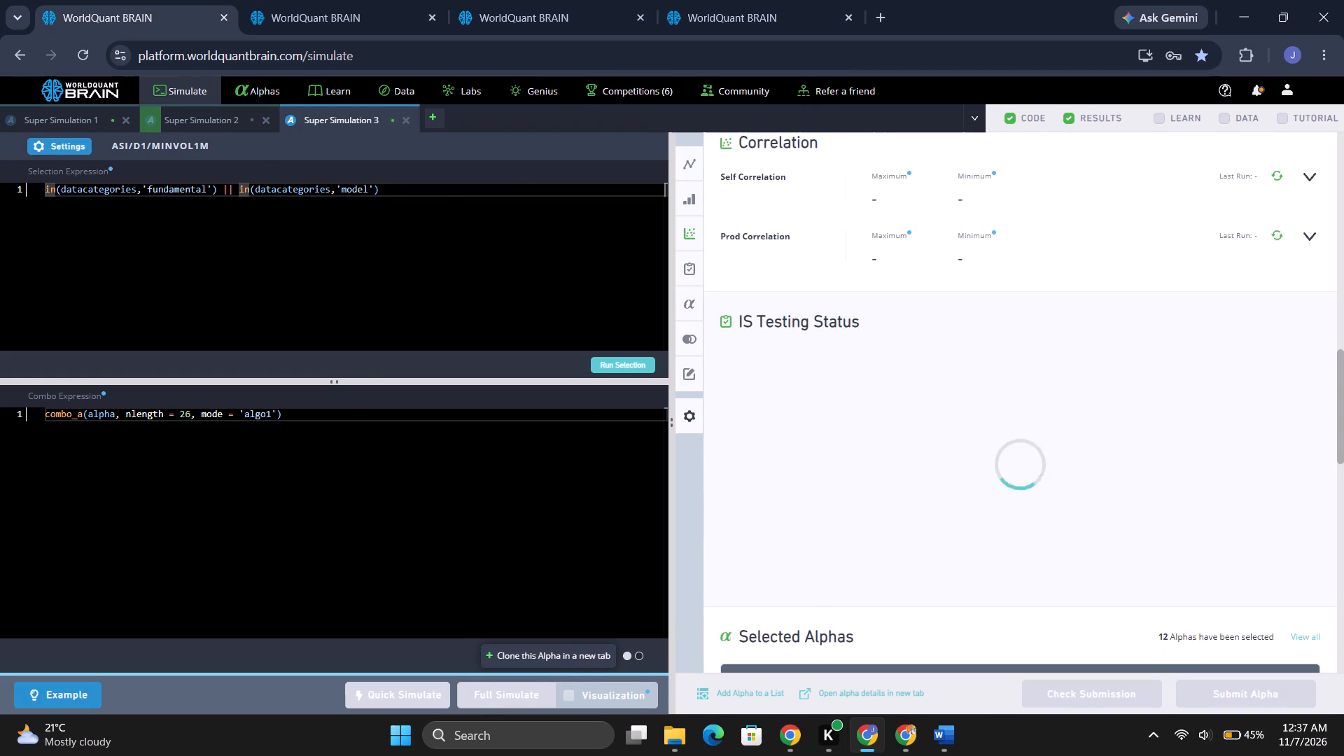
left_click(73, 146)
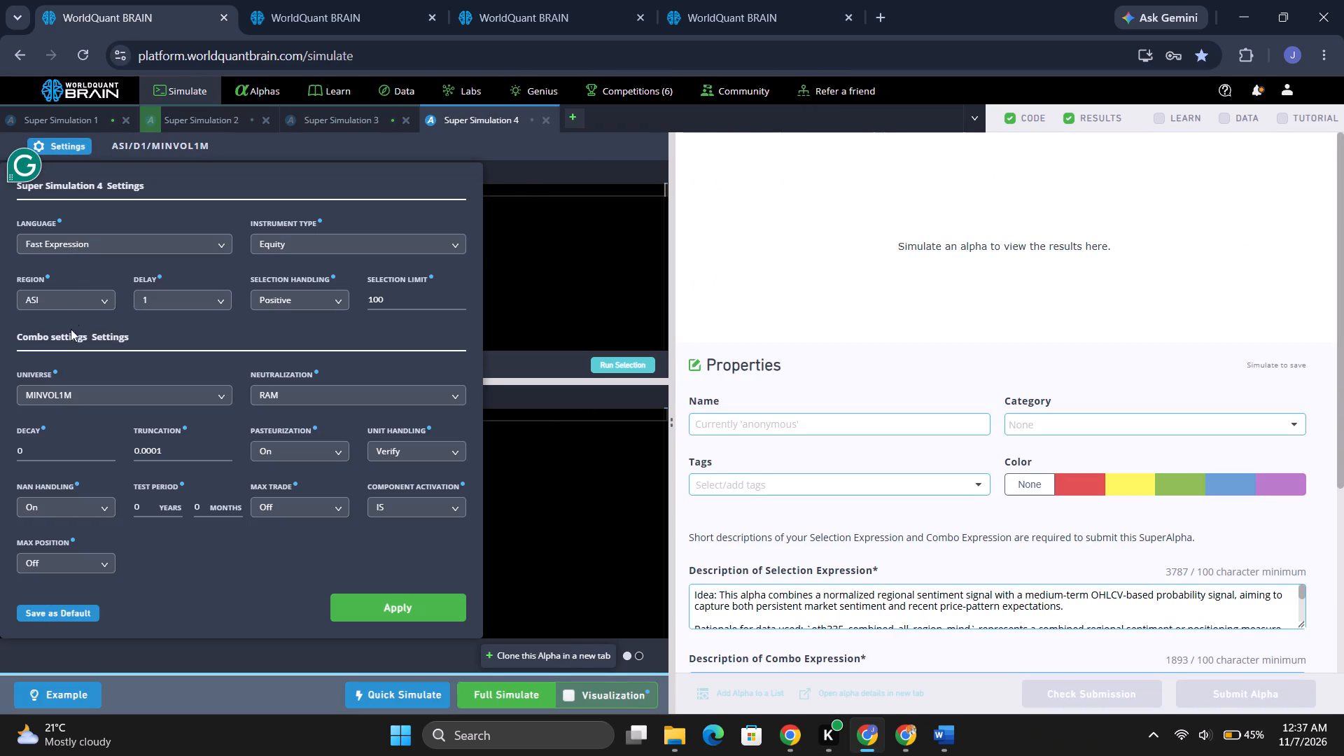
left_click(62, 406)
left_click(54, 302)
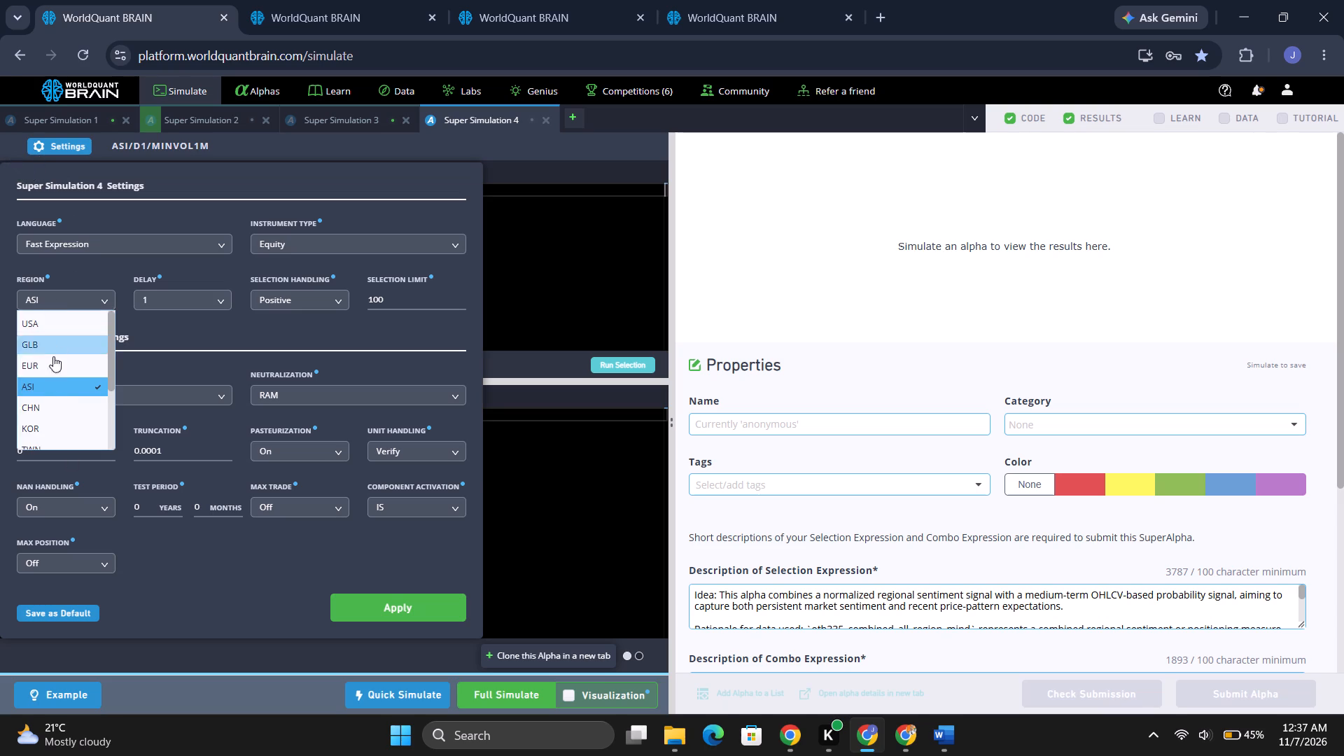
left_click(52, 421)
left_click(384, 608)
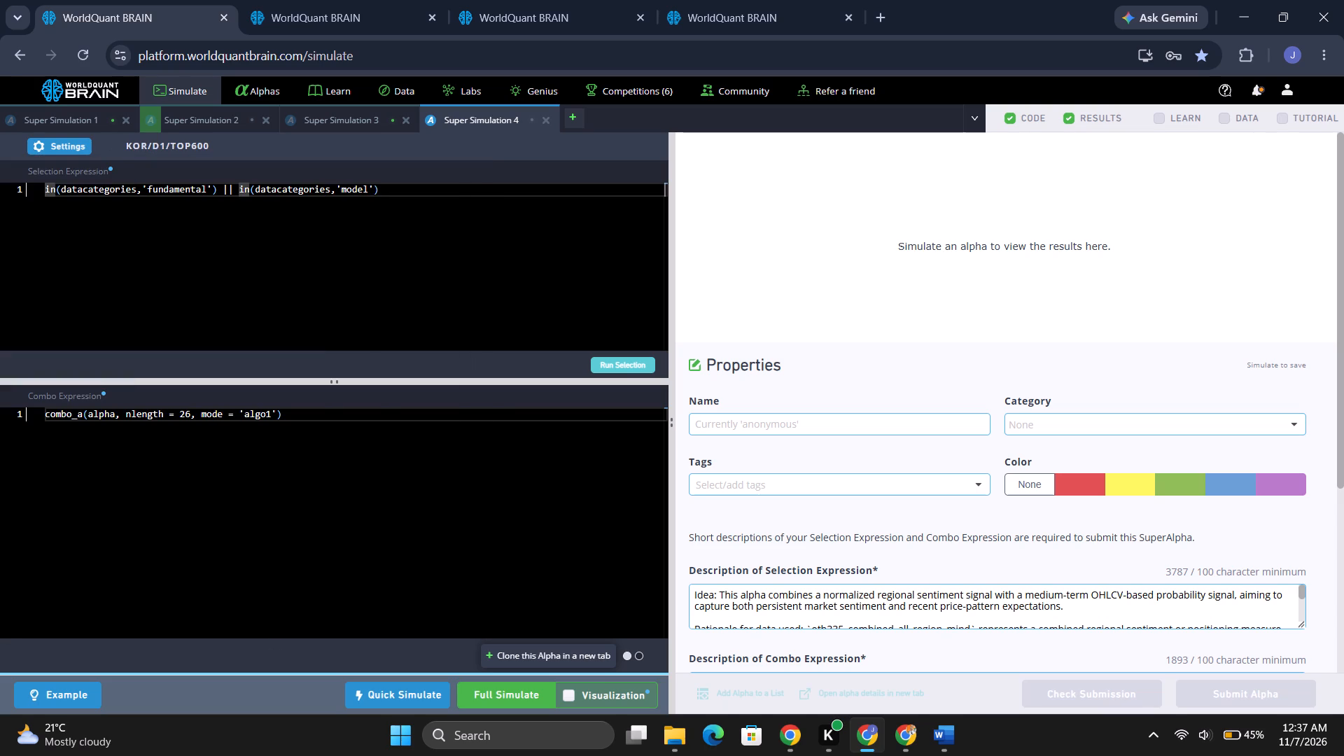
left_click(626, 375)
left_click(615, 369)
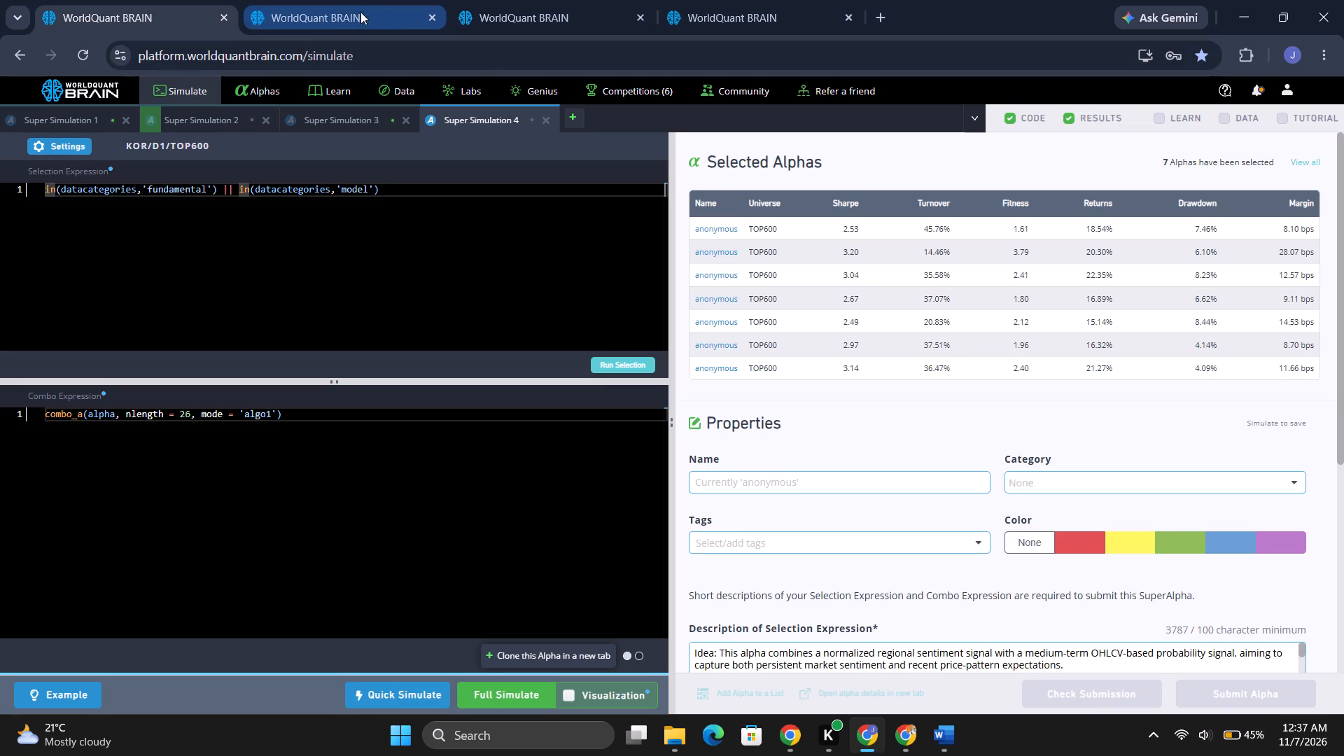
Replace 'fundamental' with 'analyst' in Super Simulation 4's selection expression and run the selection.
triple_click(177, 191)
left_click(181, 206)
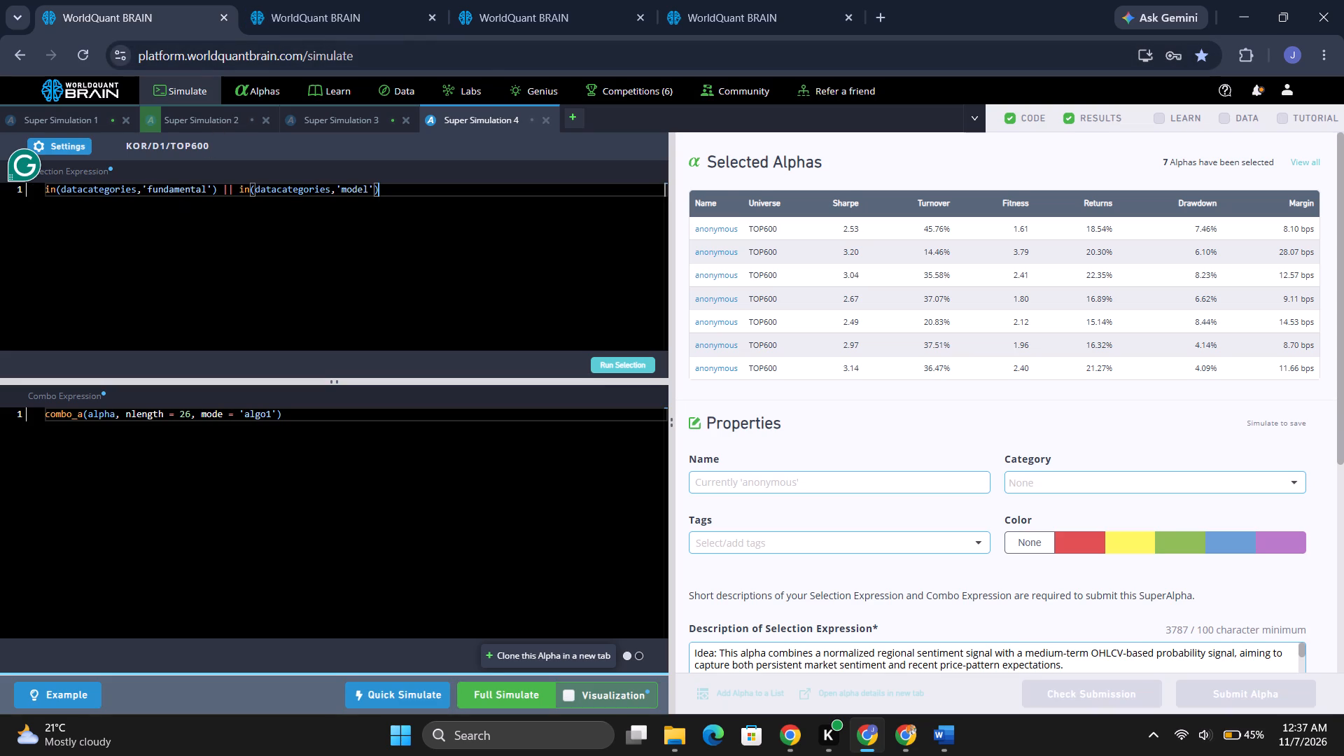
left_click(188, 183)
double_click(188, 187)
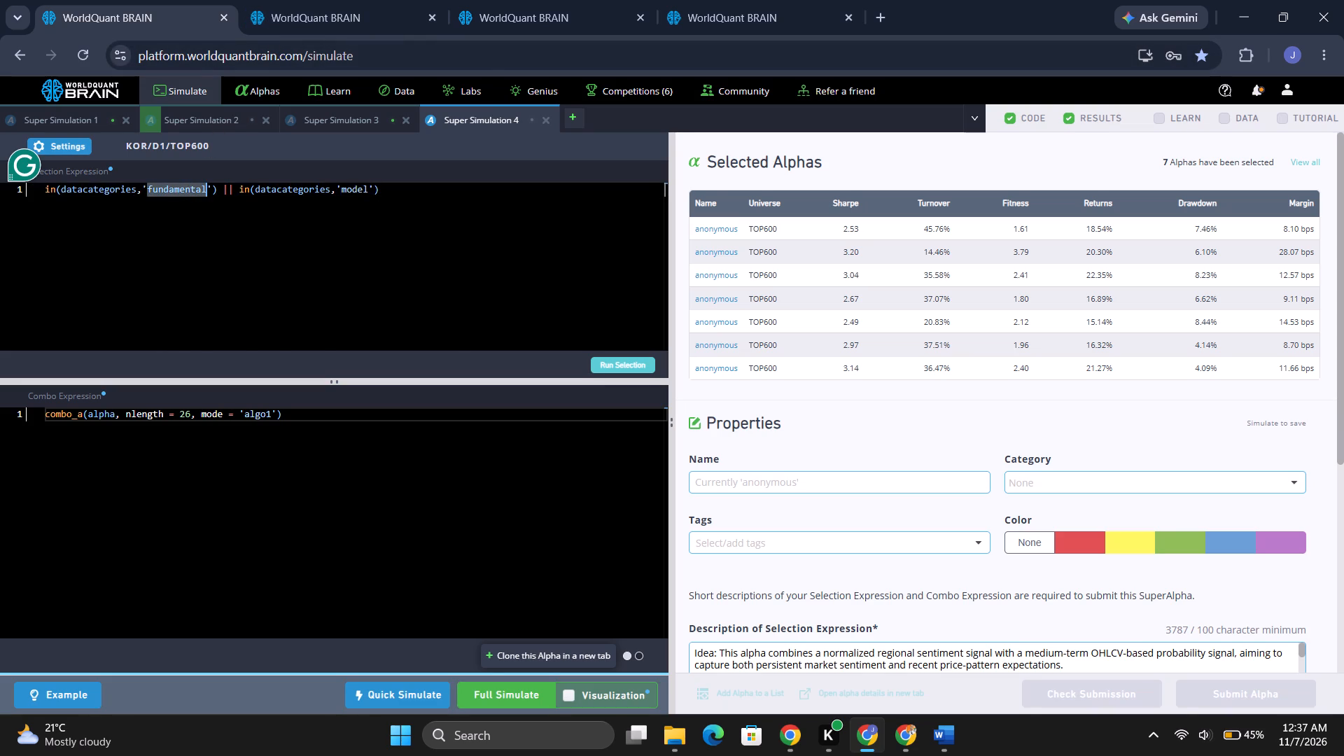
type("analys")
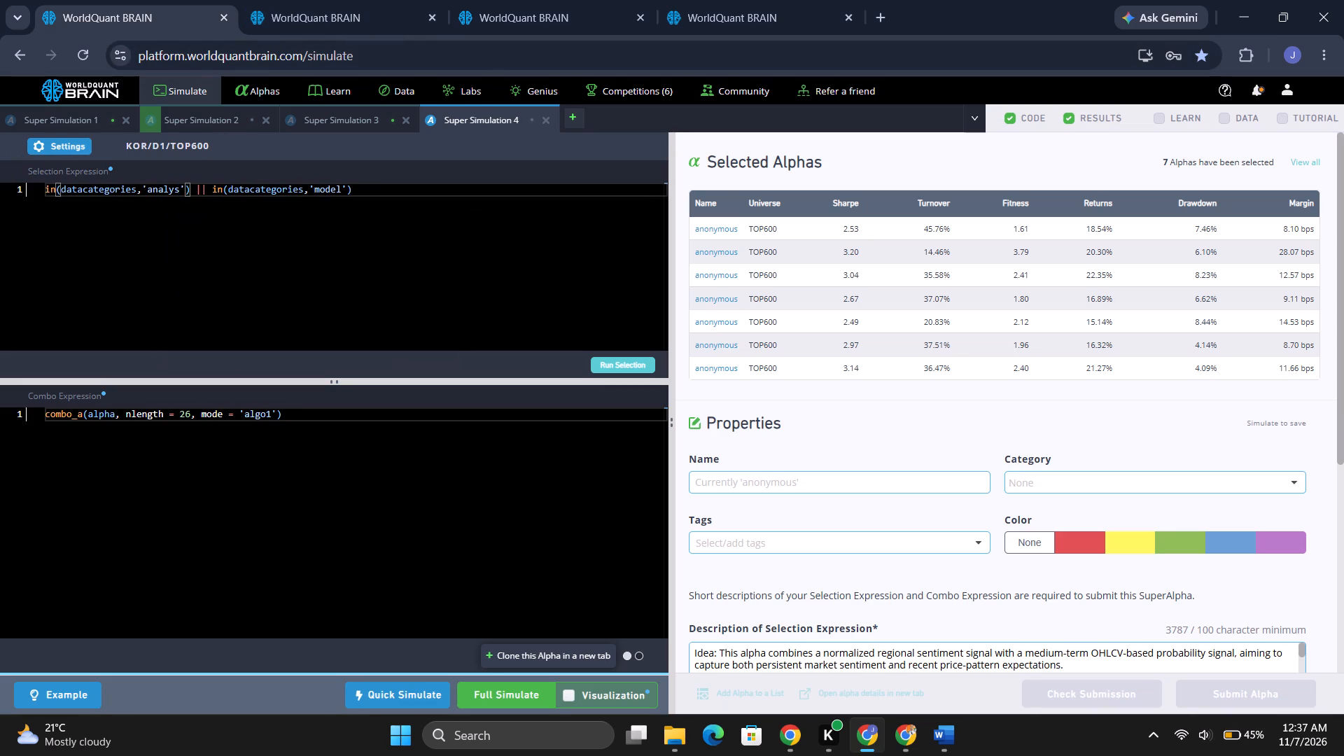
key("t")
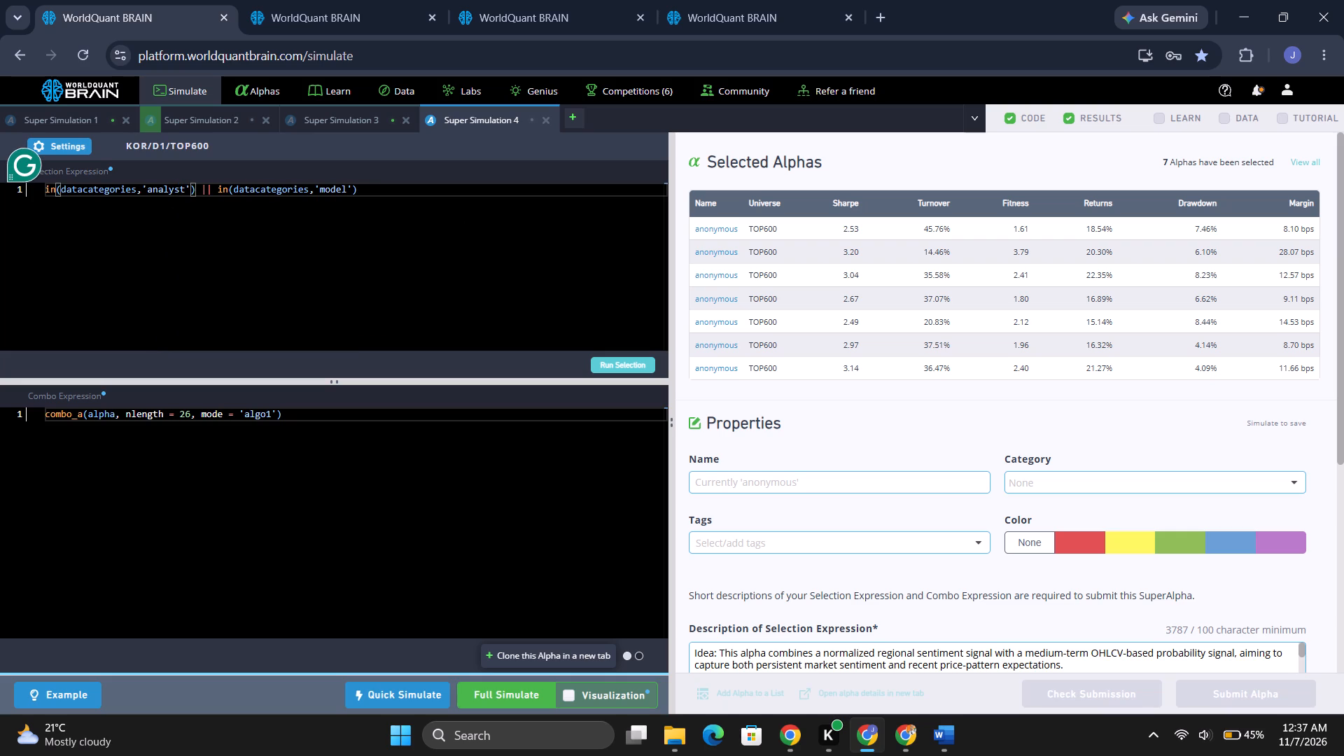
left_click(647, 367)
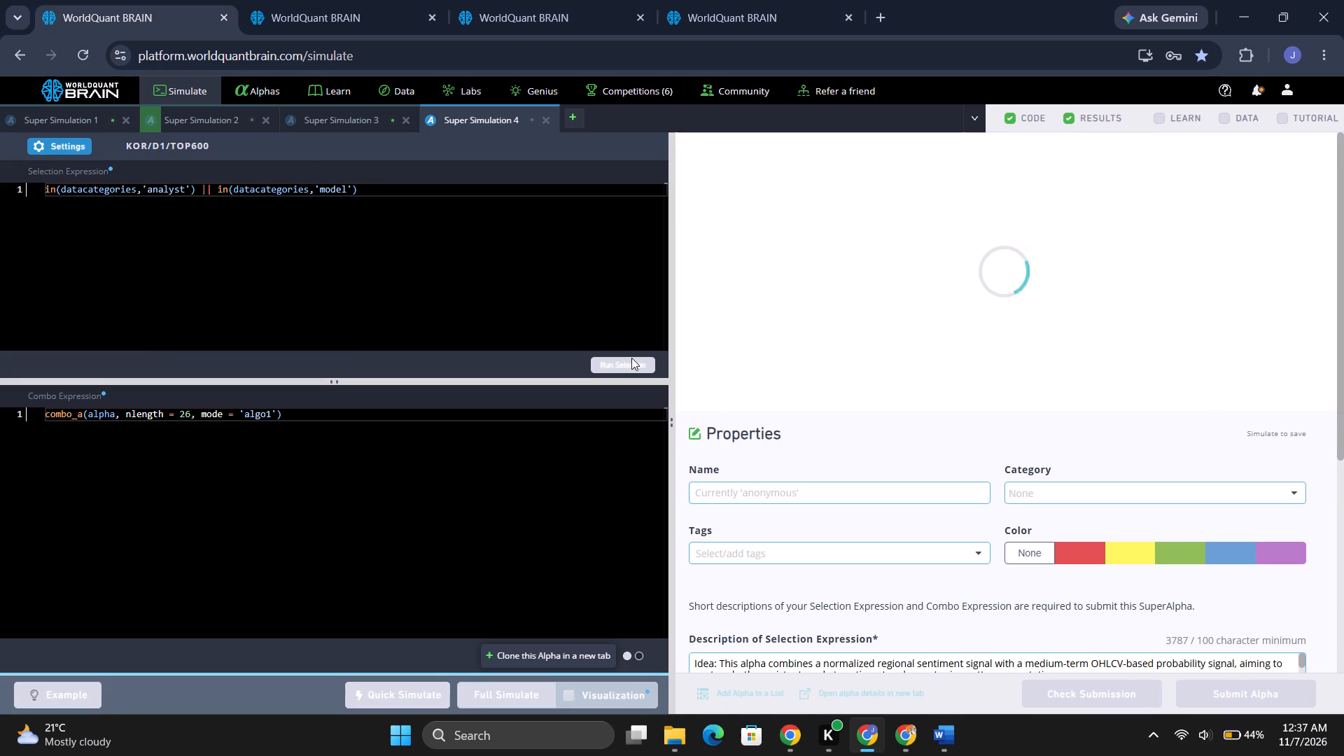
Set the first data category in Super Simulation 4's selection expression to 'other', rerun the selection, and start a full simulation.
double_click(168, 188)
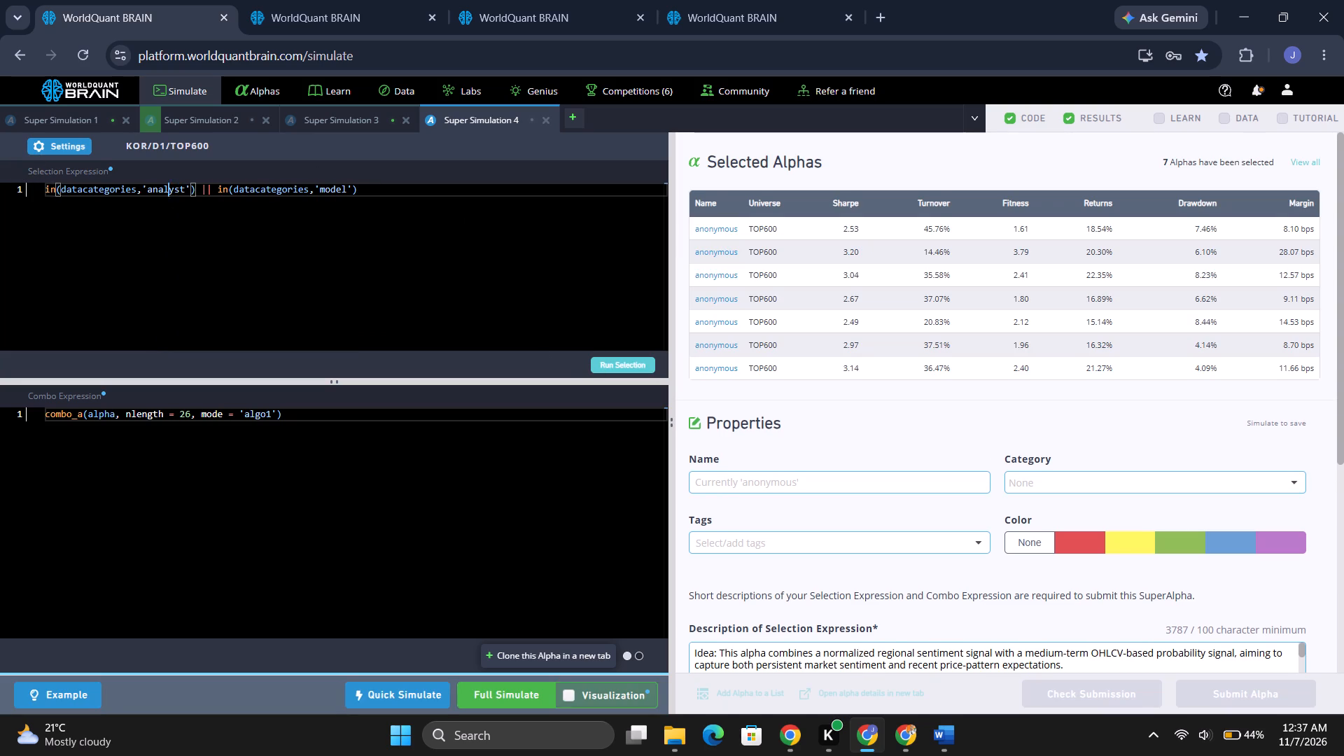
type("other")
left_click(623, 364)
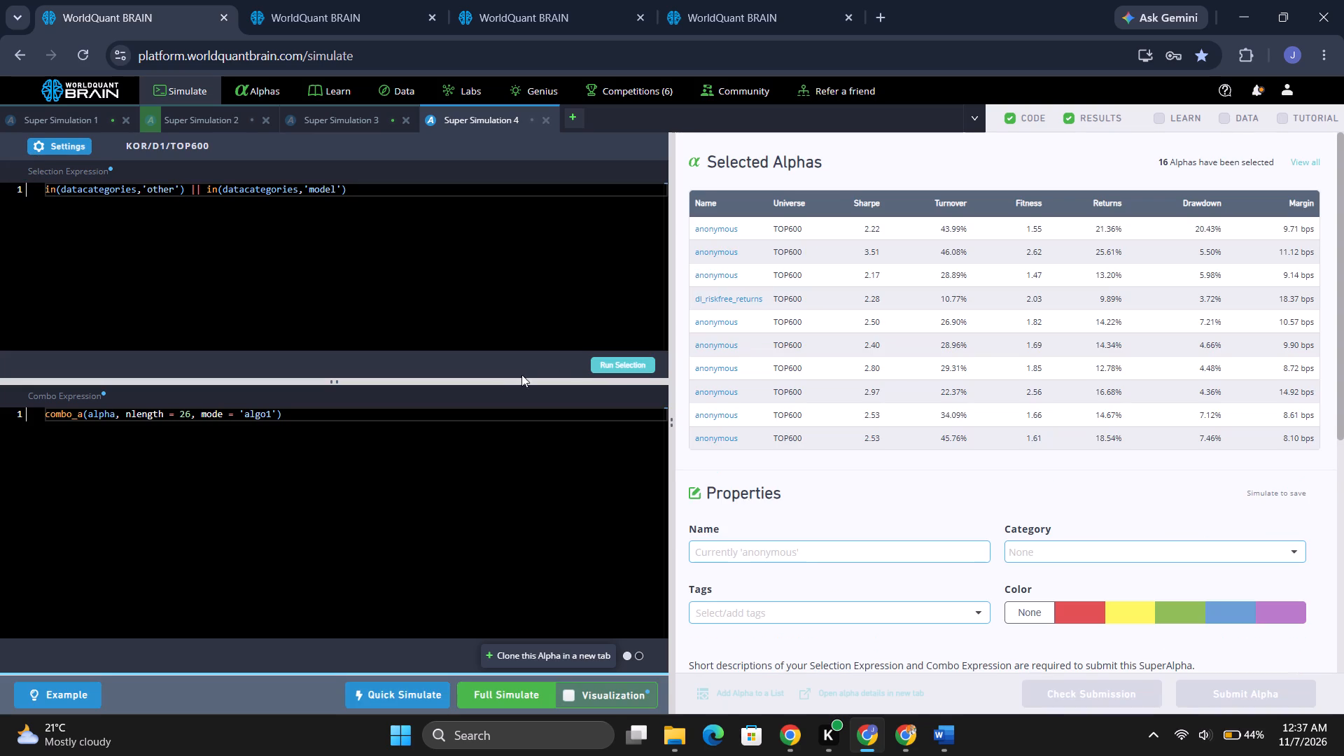
left_click(513, 691)
Examine the passed tests and warnings in Super Simulation 3's IS Testing Status.
left_click(344, 115)
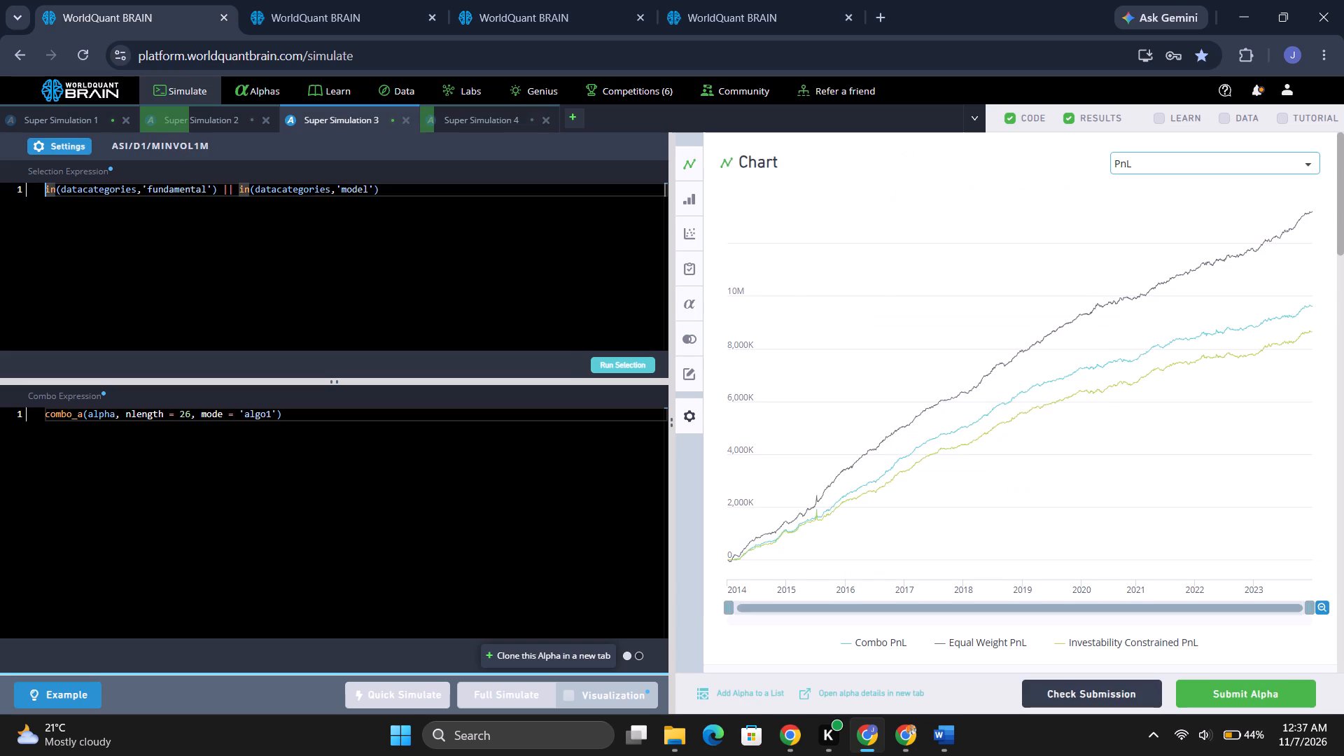
scroll(919, 394, "down", 4)
scroll(919, 394, "up", 1)
scroll(919, 394, "down", 5)
scroll(859, 442, "down", 3)
scroll(859, 442, "up", 1)
scroll(859, 442, "down", 1)
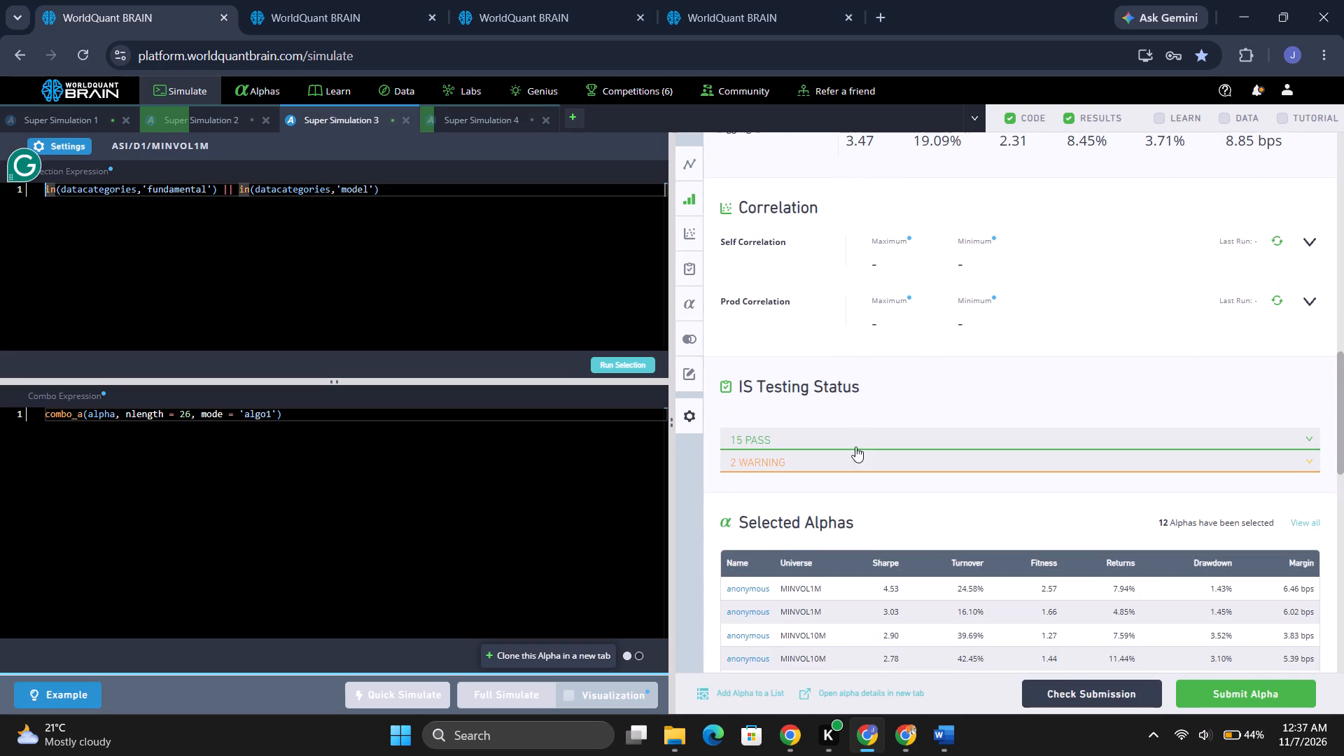
left_click(758, 458)
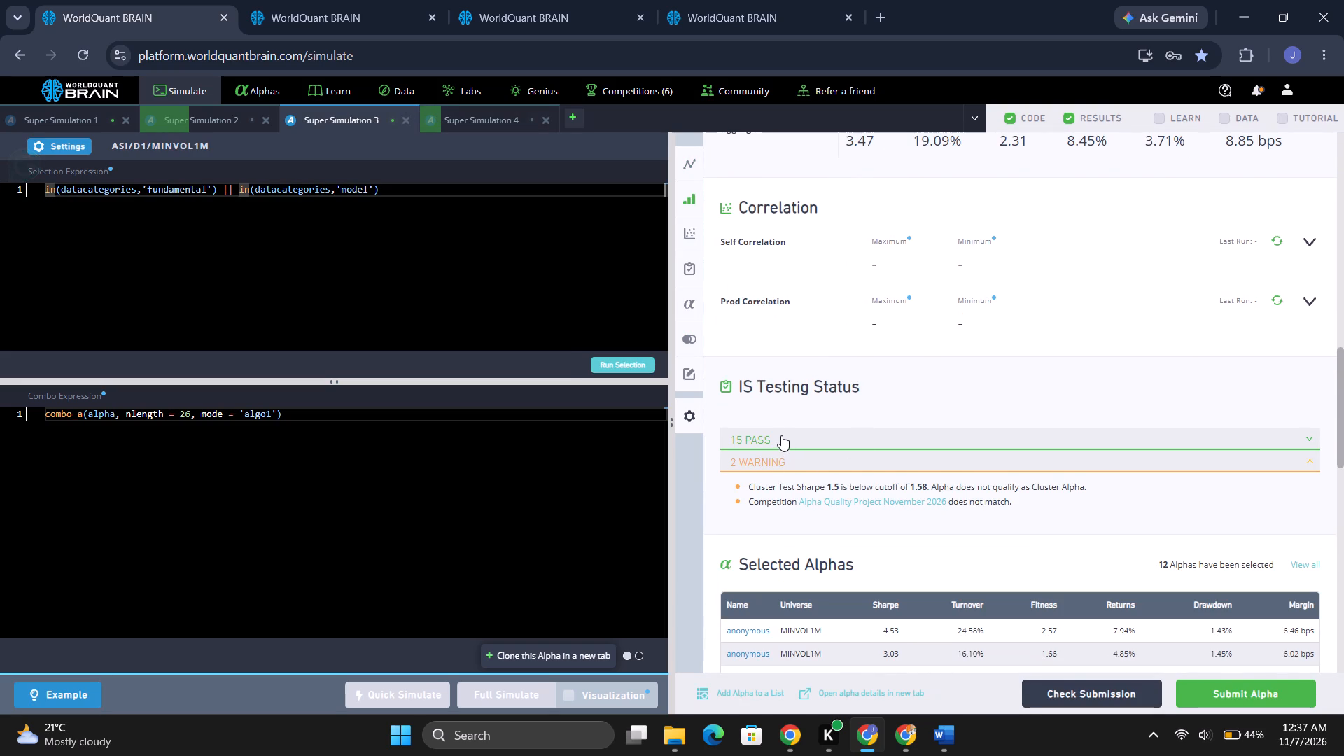
left_click(781, 435)
scroll(841, 444, "down", 2)
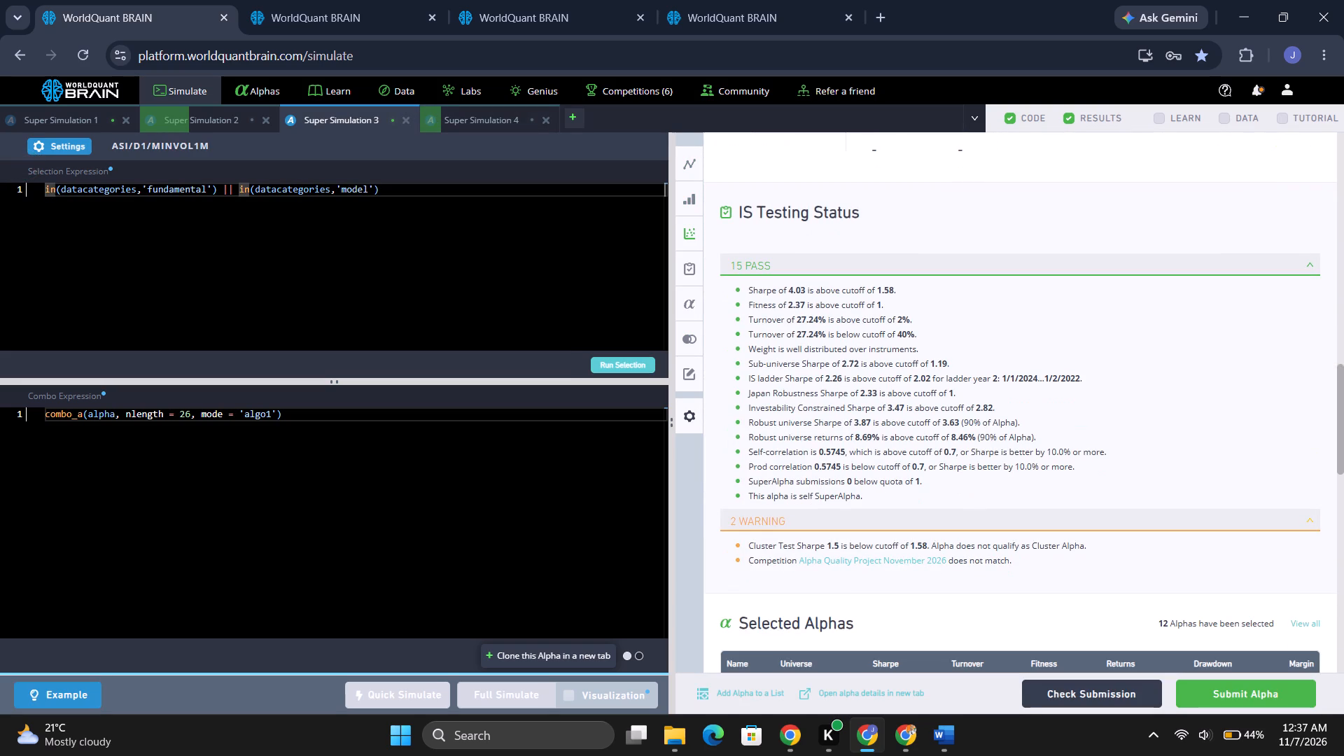
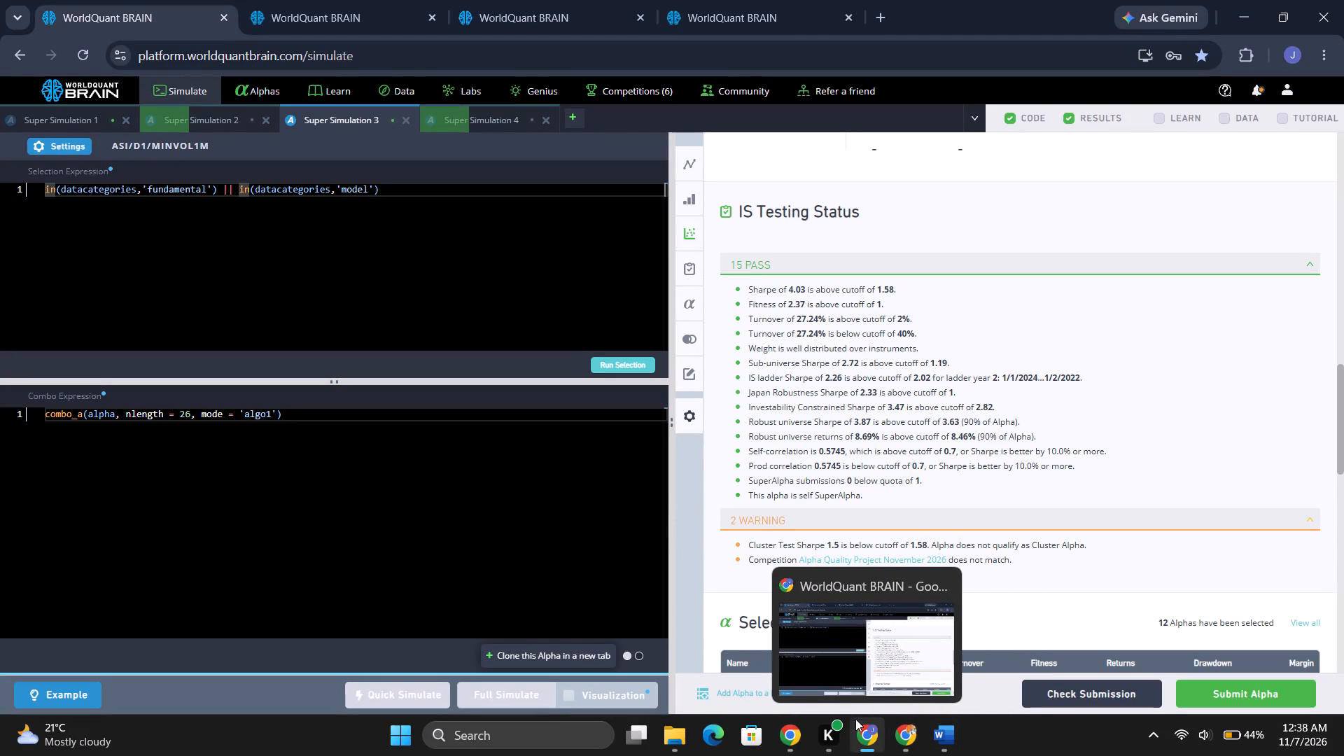
Launch Visual Studio Code.
left_click(575, 734)
scroll(530, 654, "left", 8)
type("vd")
key("BackSpace")
key("s")
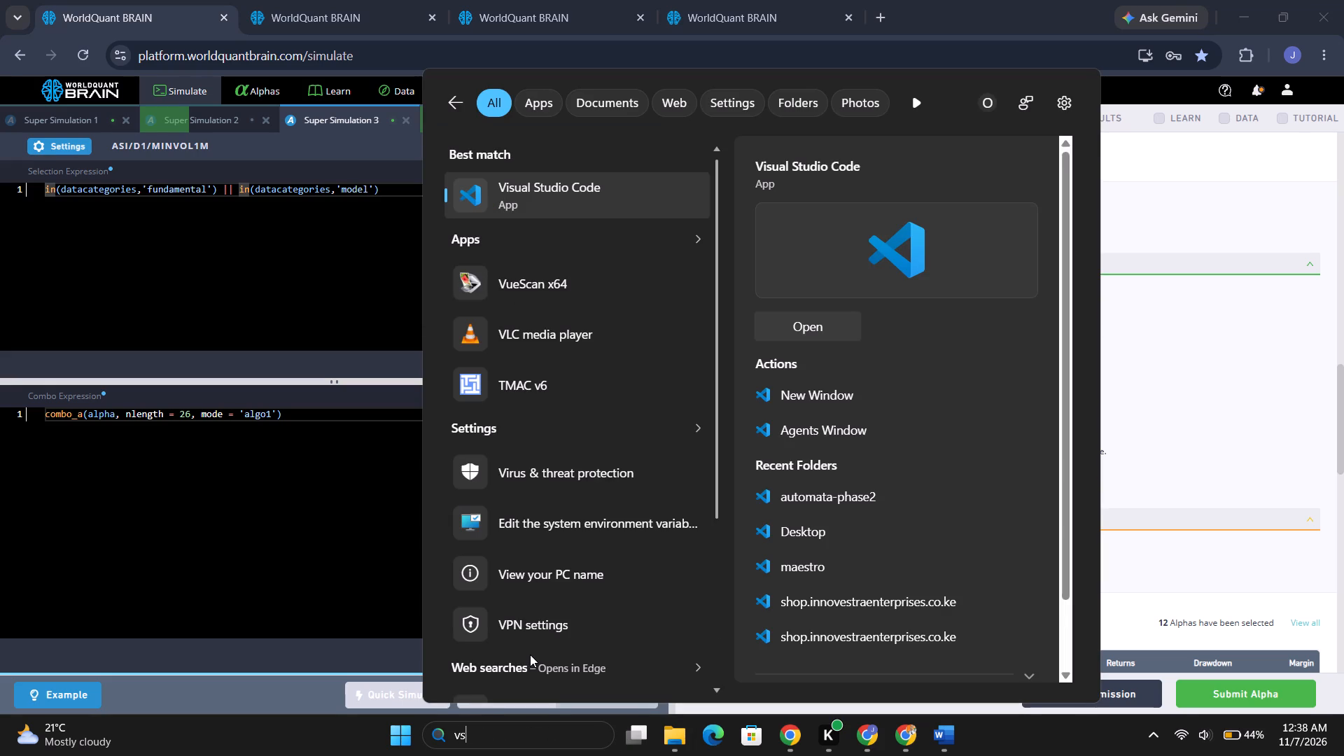
left_click(563, 197)
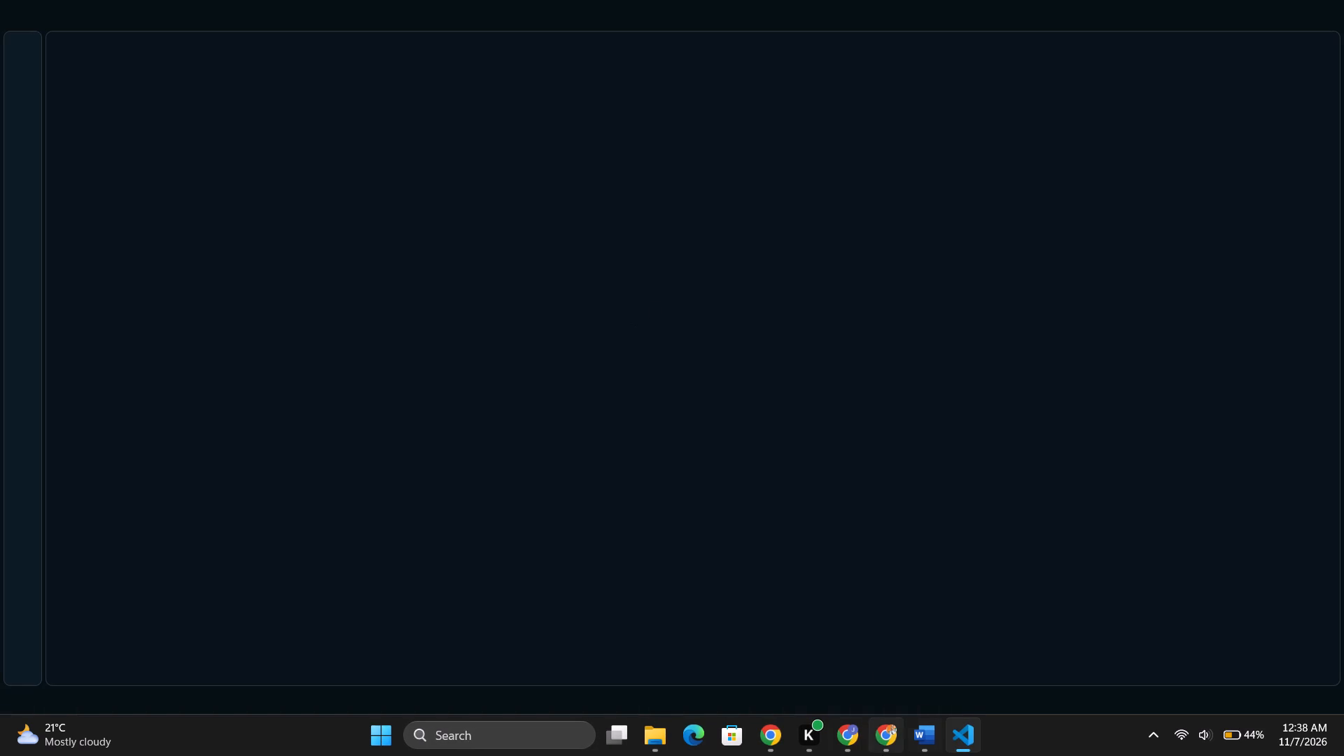
Back in BRAIN, paste the copied description into the GLB group_rank alpha's properties in Simulation 4 and run its submission check.
left_click(848, 736)
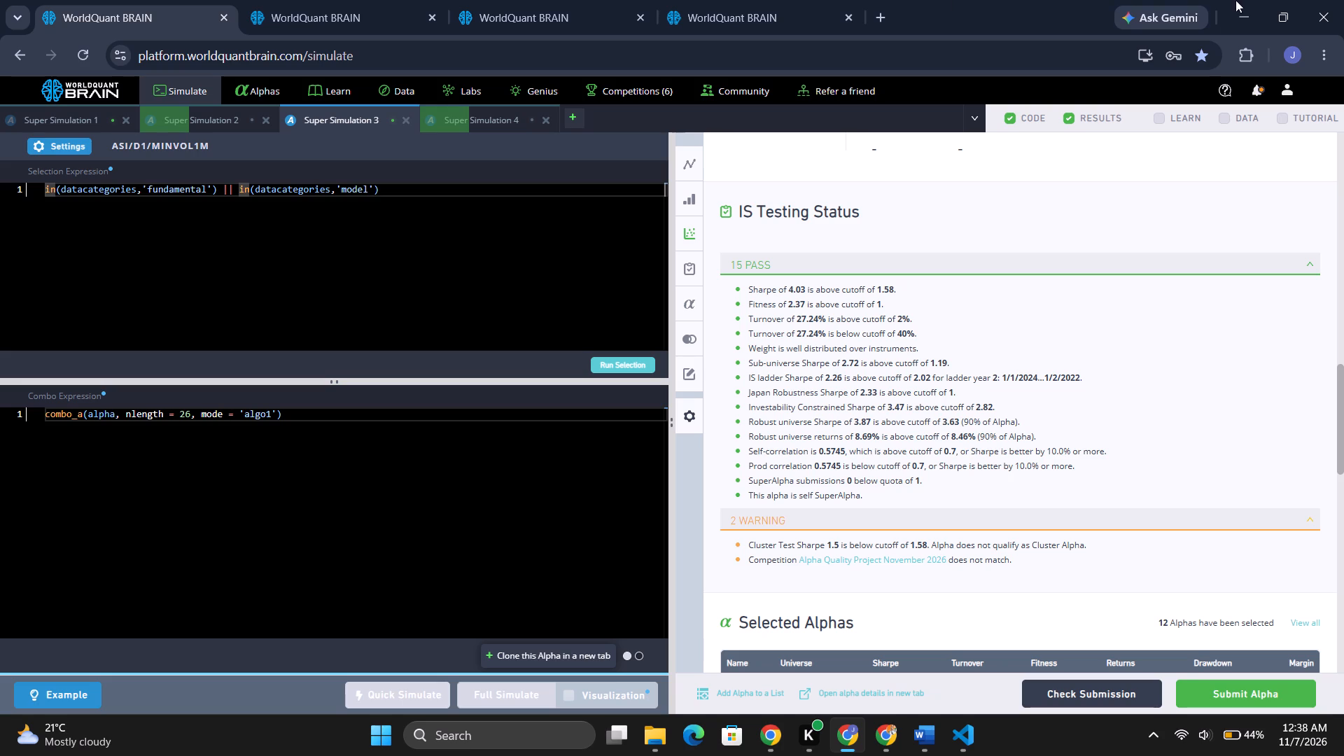
left_click(1261, 94)
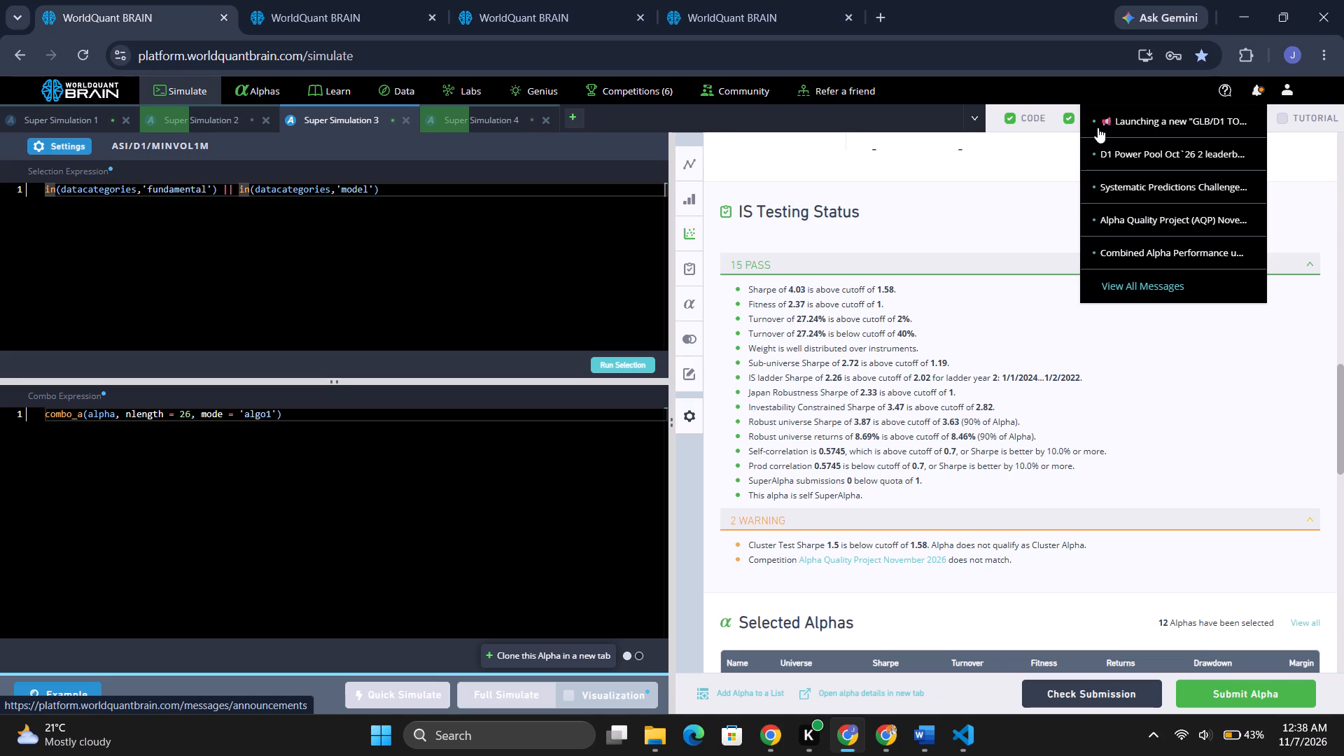
left_click(509, 26)
left_click(399, 15)
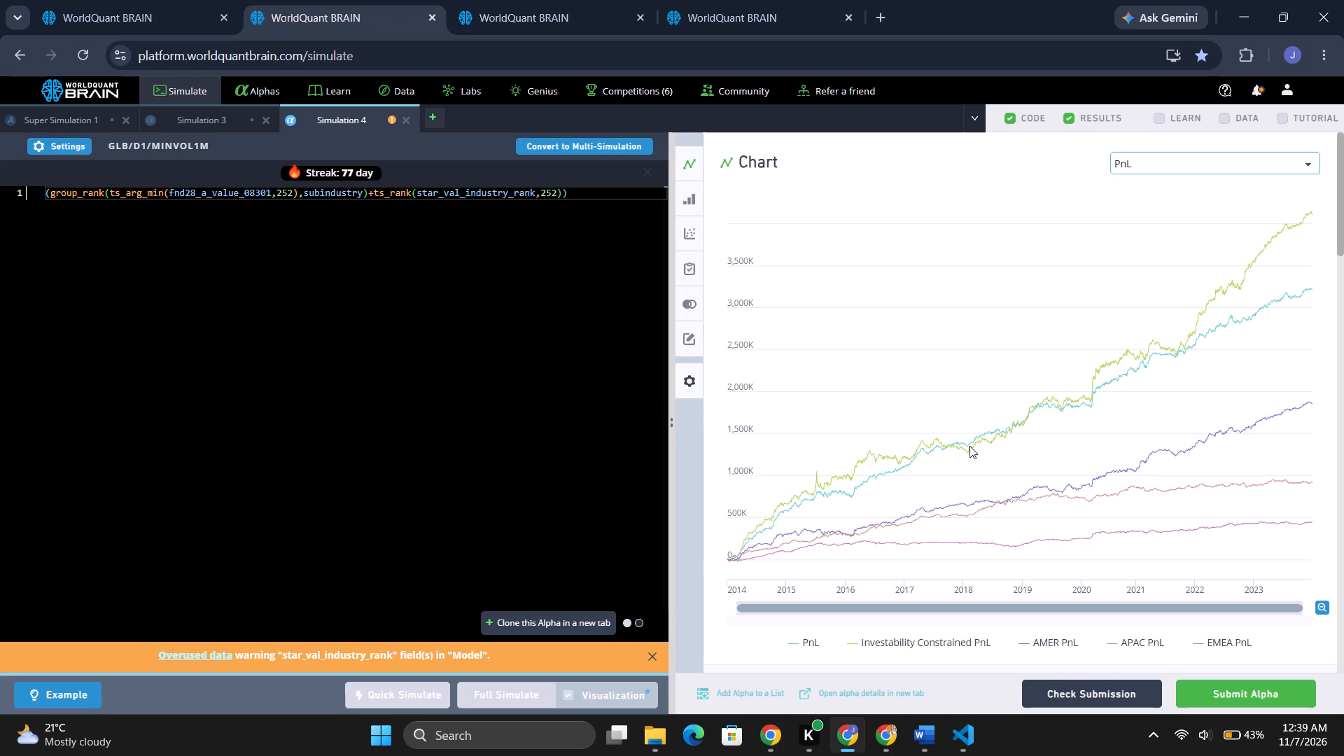
scroll(982, 454, "down", 2)
left_click(1074, 691)
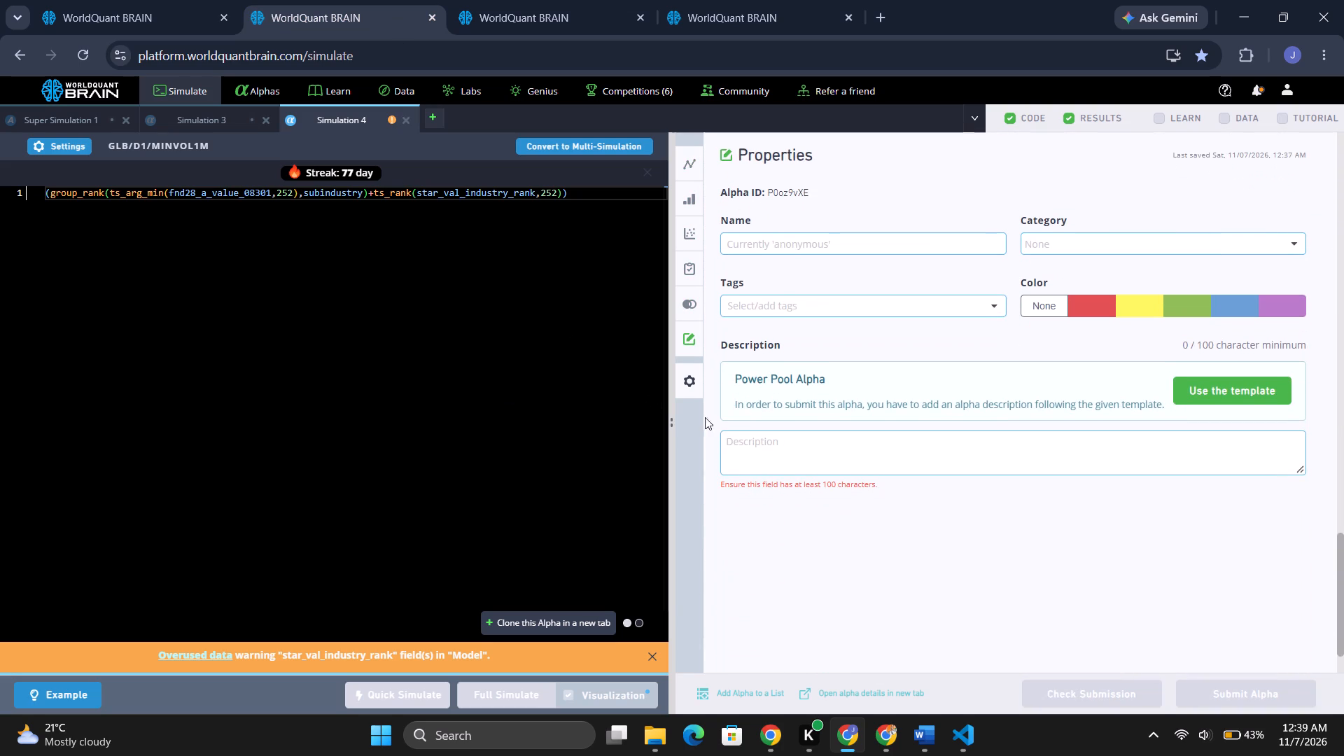
left_click(732, 447)
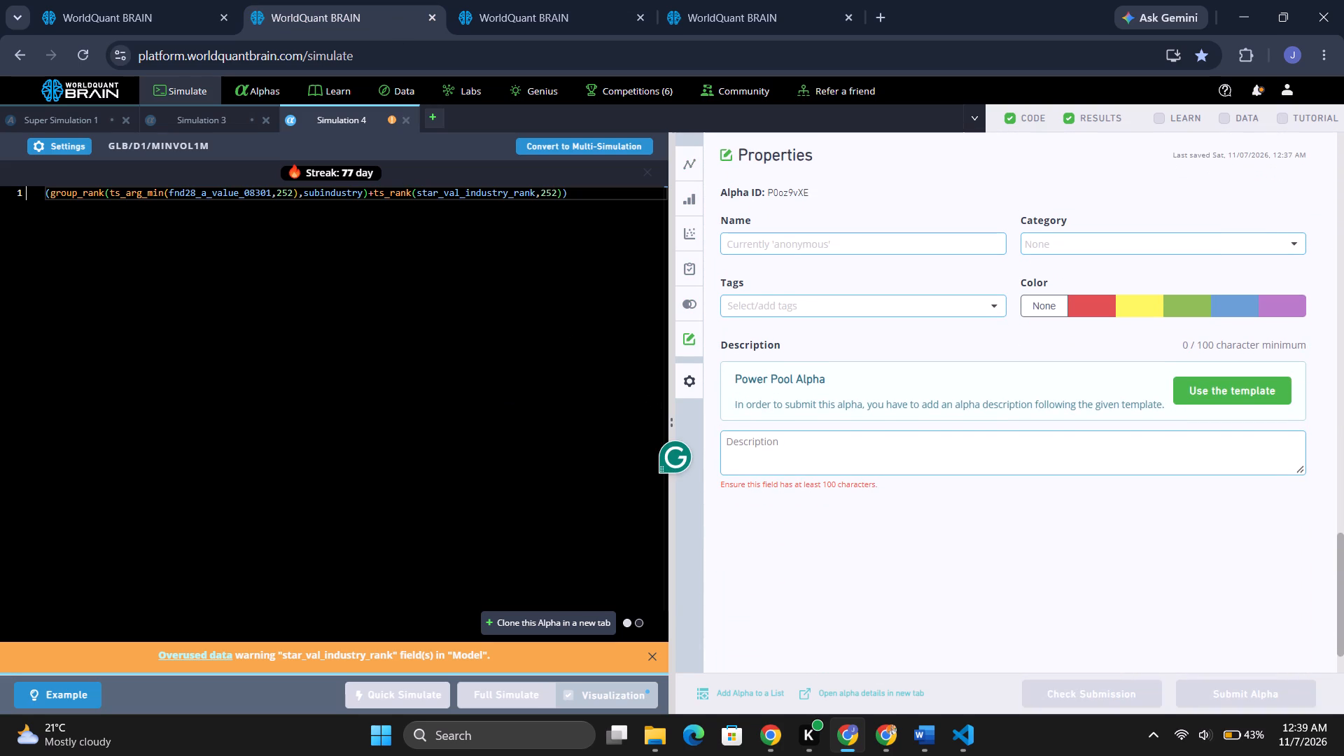
key("ctrl+v")
scroll(362, 385, "down", 1)
left_click(1084, 694)
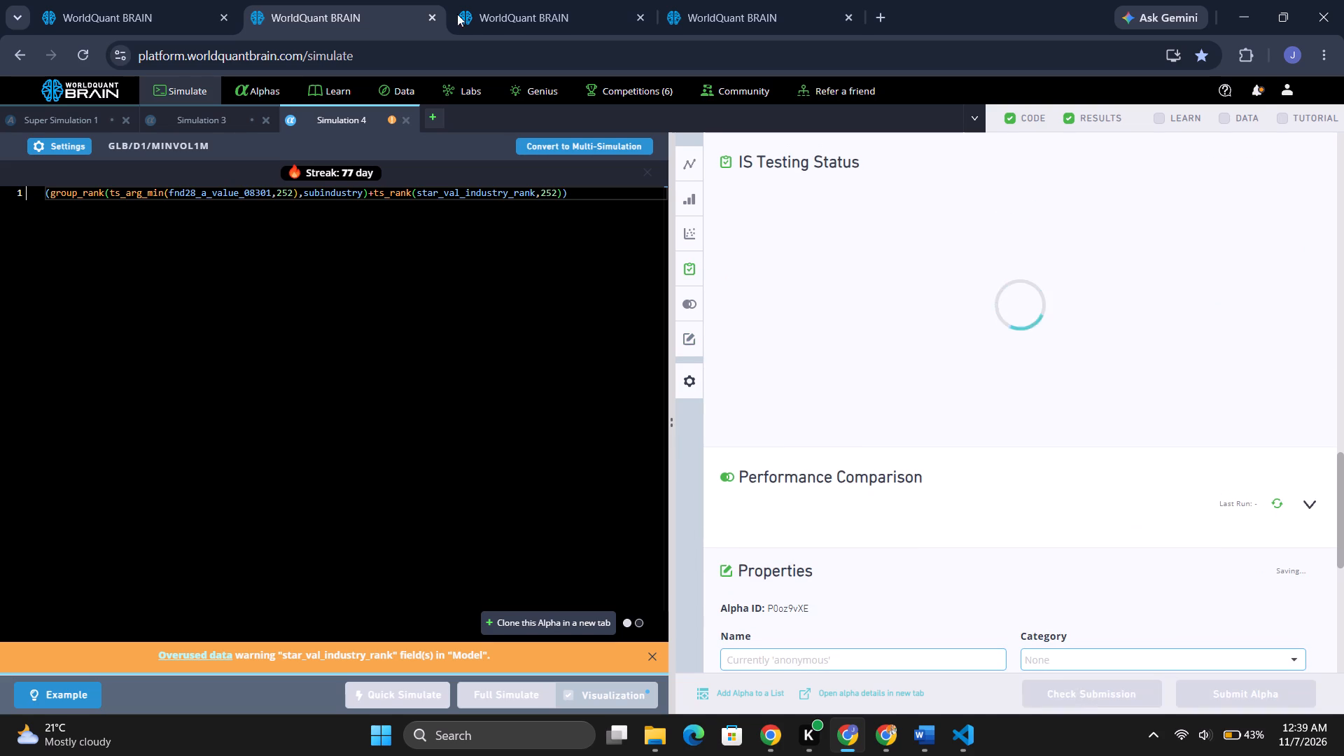
Check the testing status of the GLB ts_decay_linear(rank(...)) alpha in the other browser session's Simulation 4, and close that simulation.
left_click(521, 10)
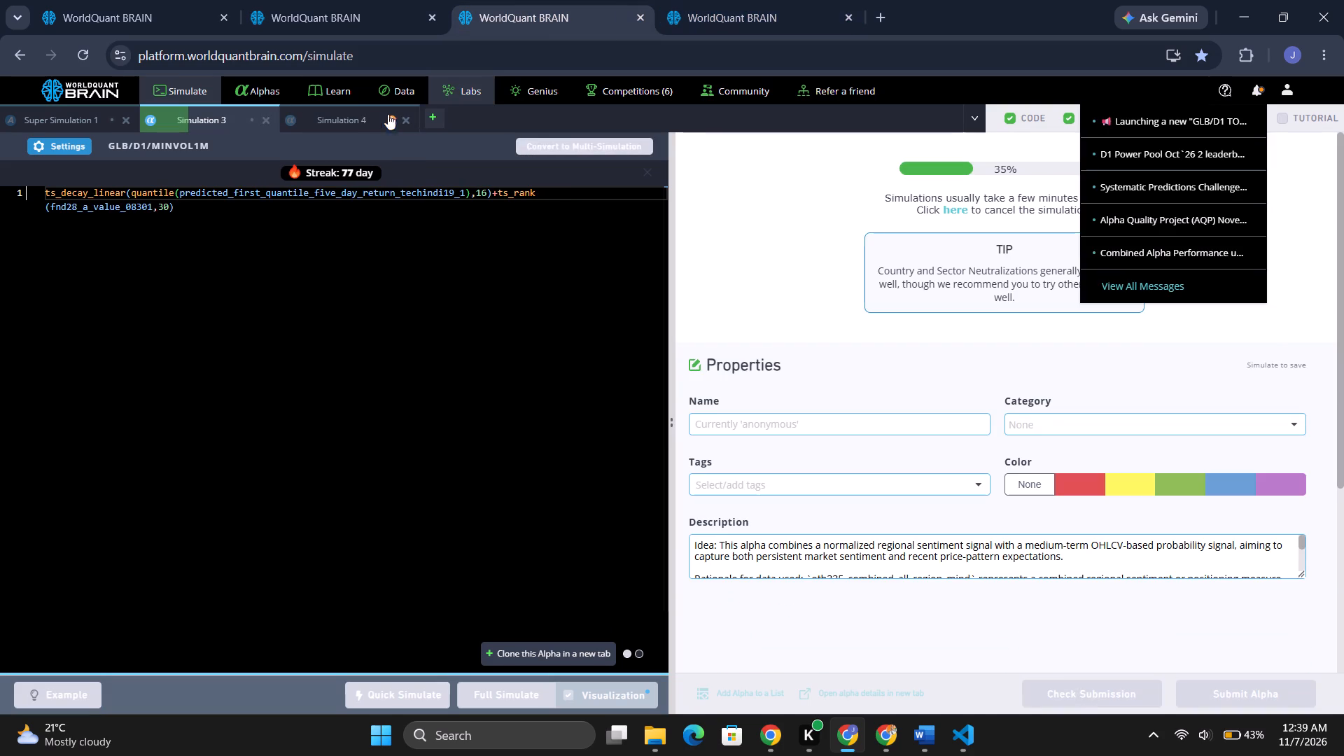
left_click(365, 113)
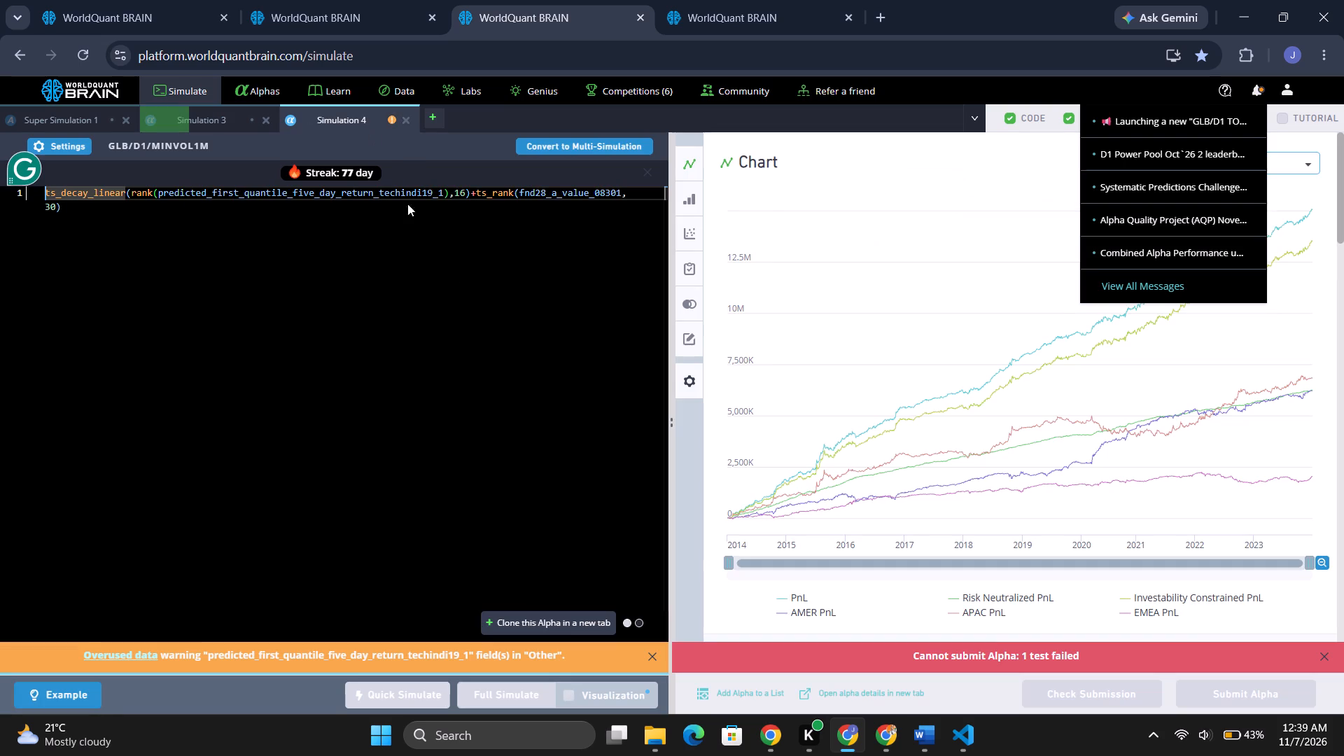
scroll(962, 521, "down", 4)
scroll(880, 496, "down", 5)
scroll(829, 500, "up", 1)
scroll(829, 500, "down", 5)
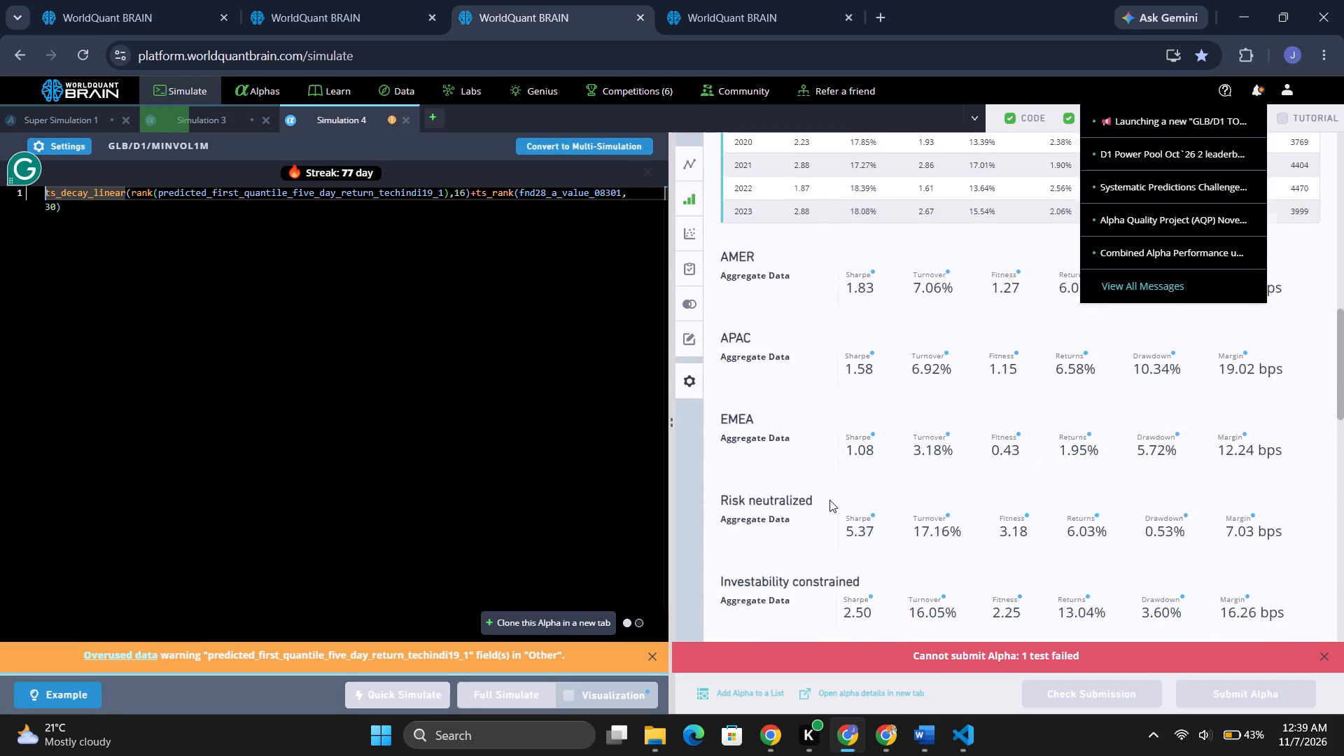
scroll(802, 502, "down", 2)
left_click(757, 405)
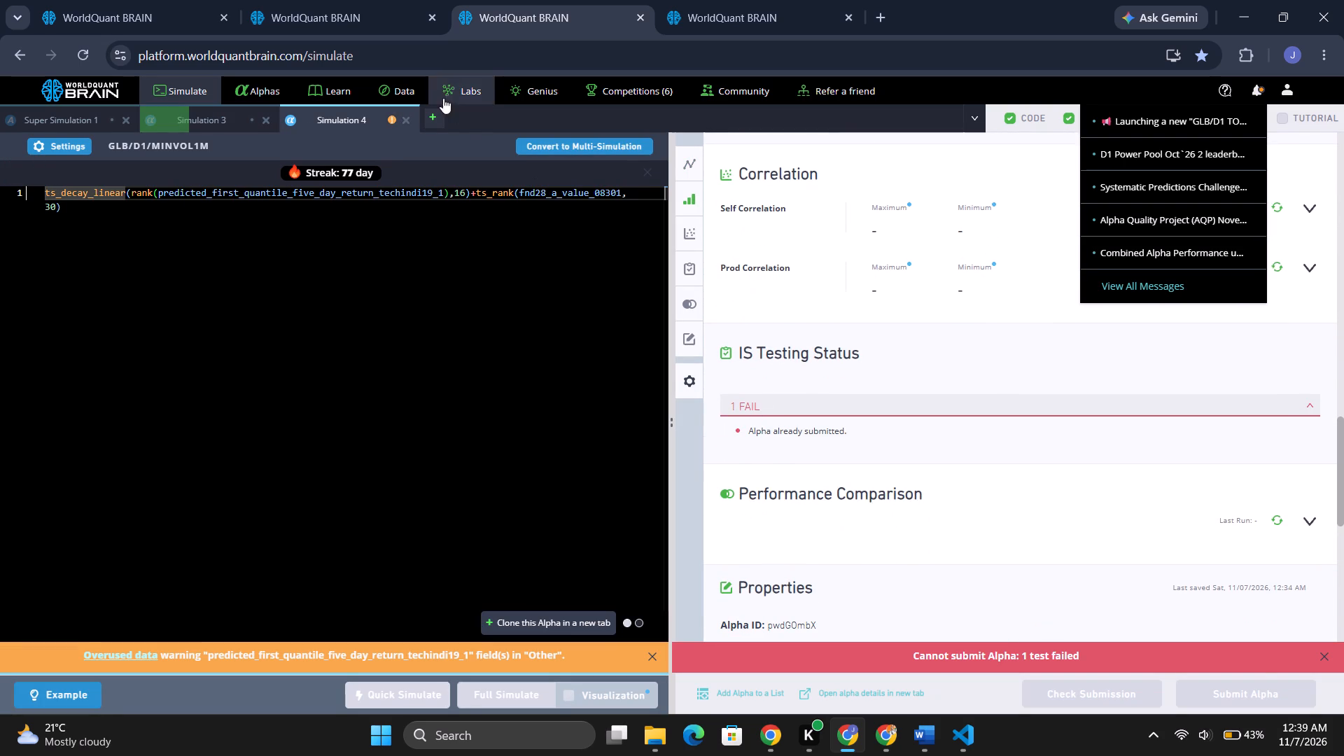
left_click(405, 118)
Examine the failed test, the warnings and the IS Summary of the GLB group_rank alpha in Simulation 4.
left_click(296, 7)
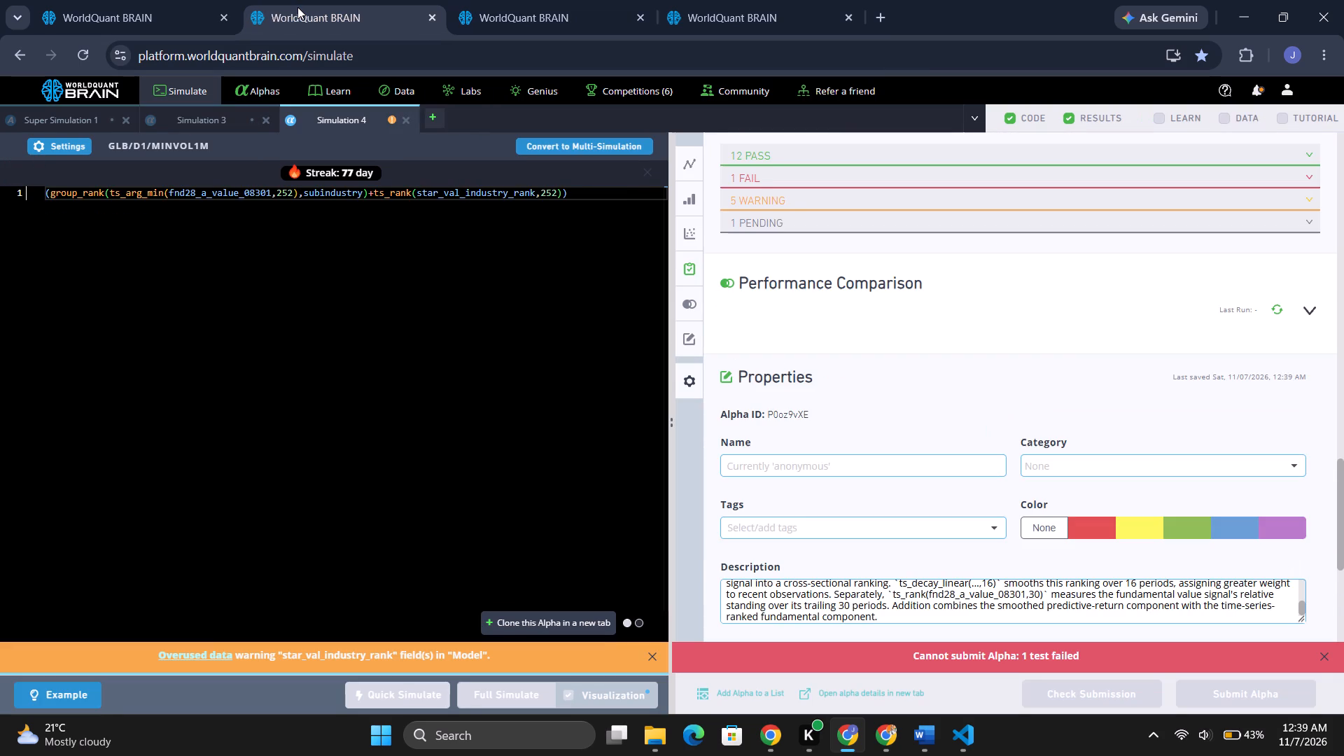
left_click(787, 183)
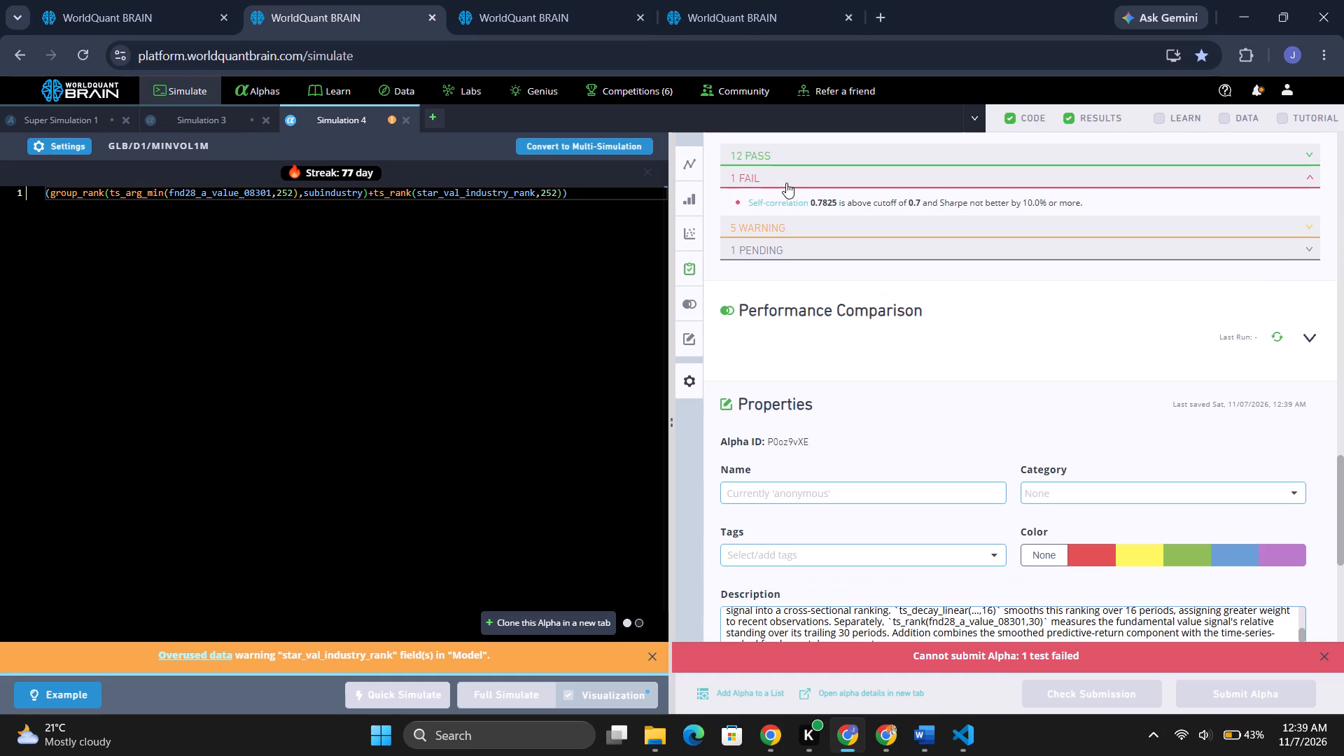
left_click(773, 230)
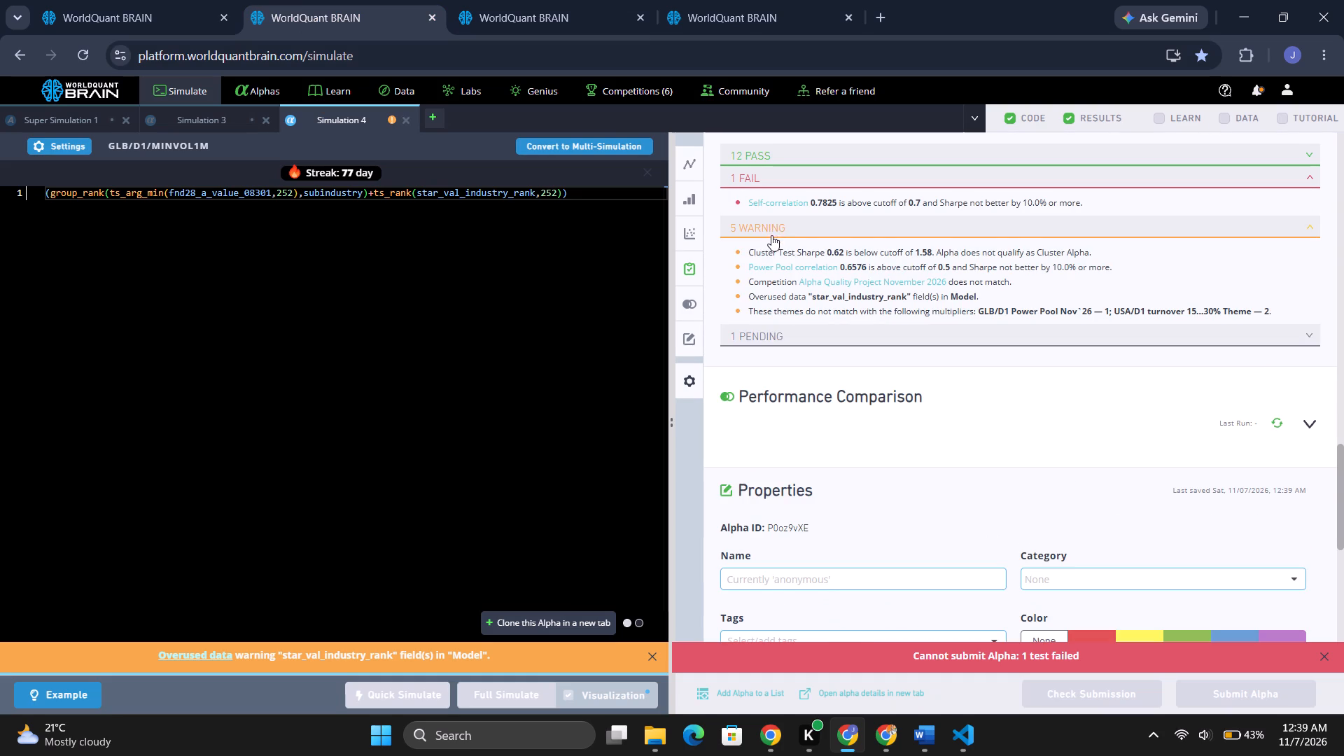
scroll(794, 232, "up", 5)
scroll(797, 266, "down", 1)
scroll(804, 297, "up", 12)
scroll(811, 315, "down", 5)
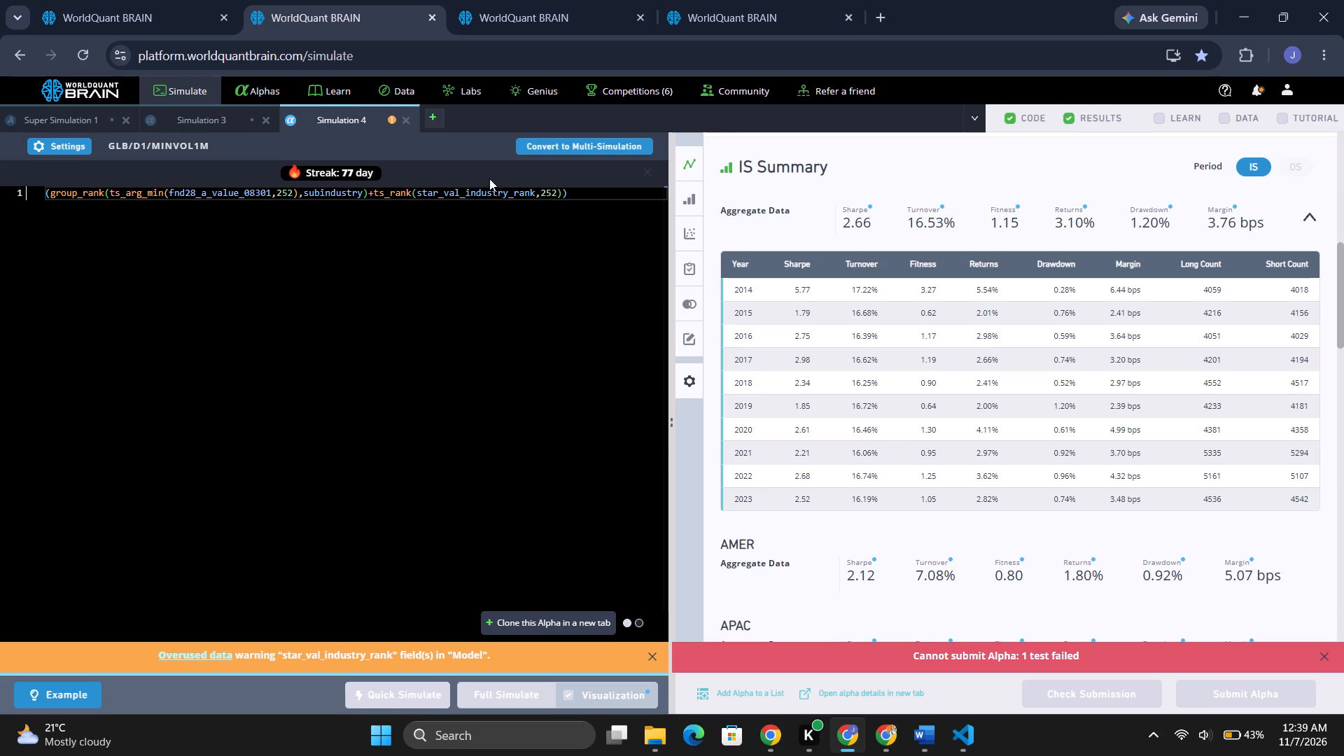
Select star_val_industry_rank in Simulation 4's expression and copy the dataset name analyst35 from the GLB single-dataset list in Word.
left_click_drag(573, 197, 379, 192)
triple_click(465, 192)
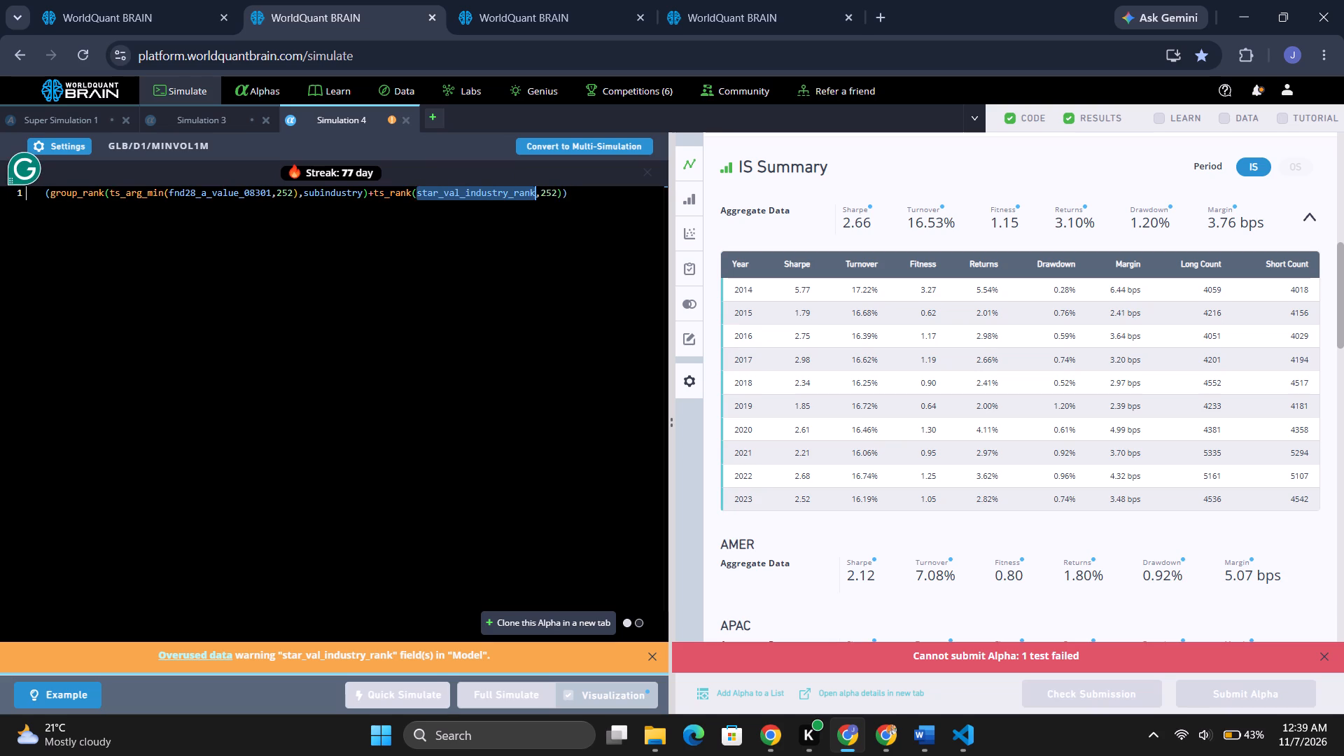
left_click(465, 192)
double_click(470, 191)
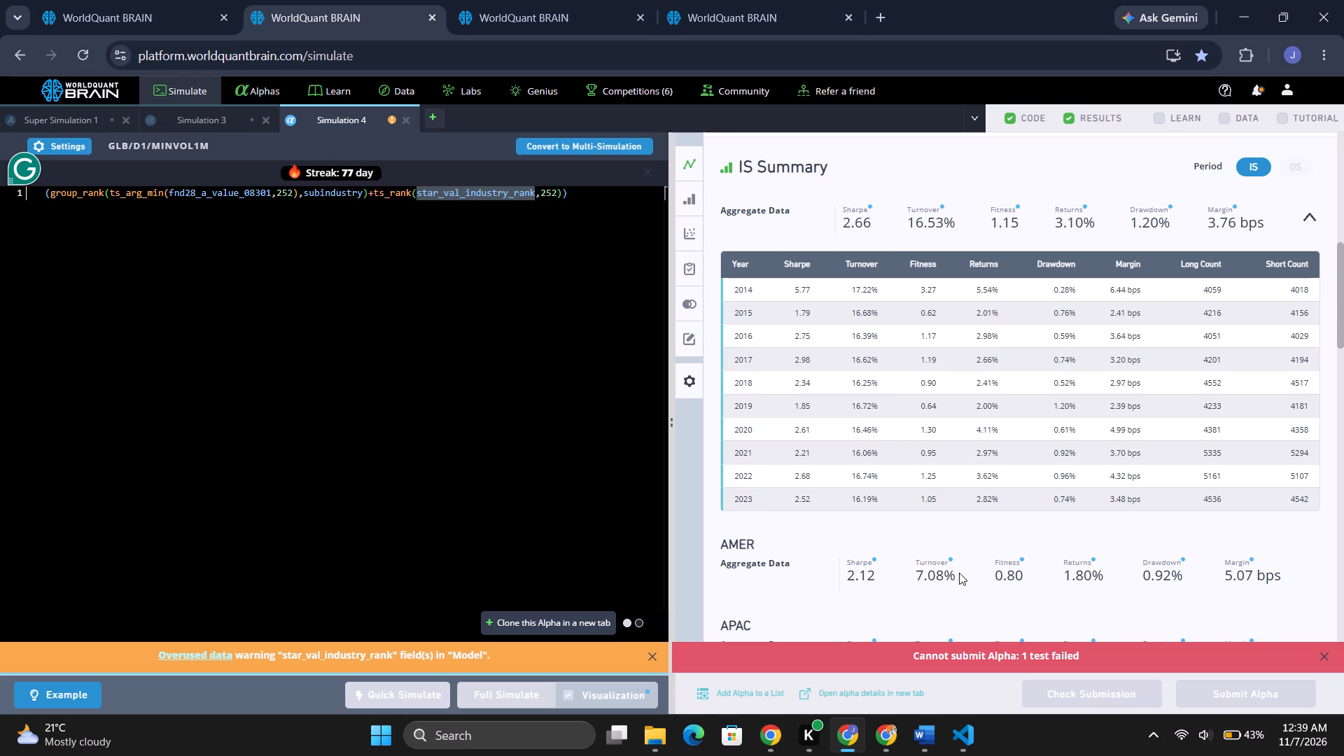
left_click(921, 736)
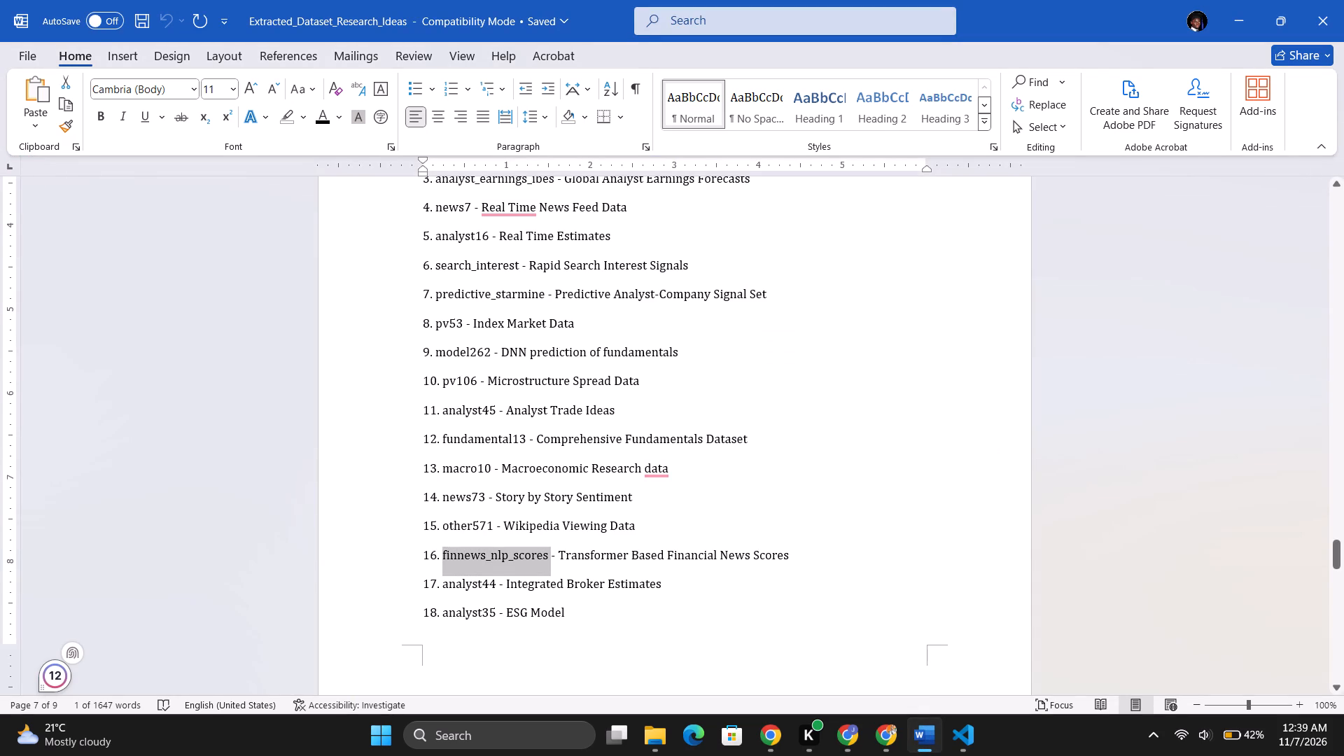
left_click_drag(526, 435, 471, 432)
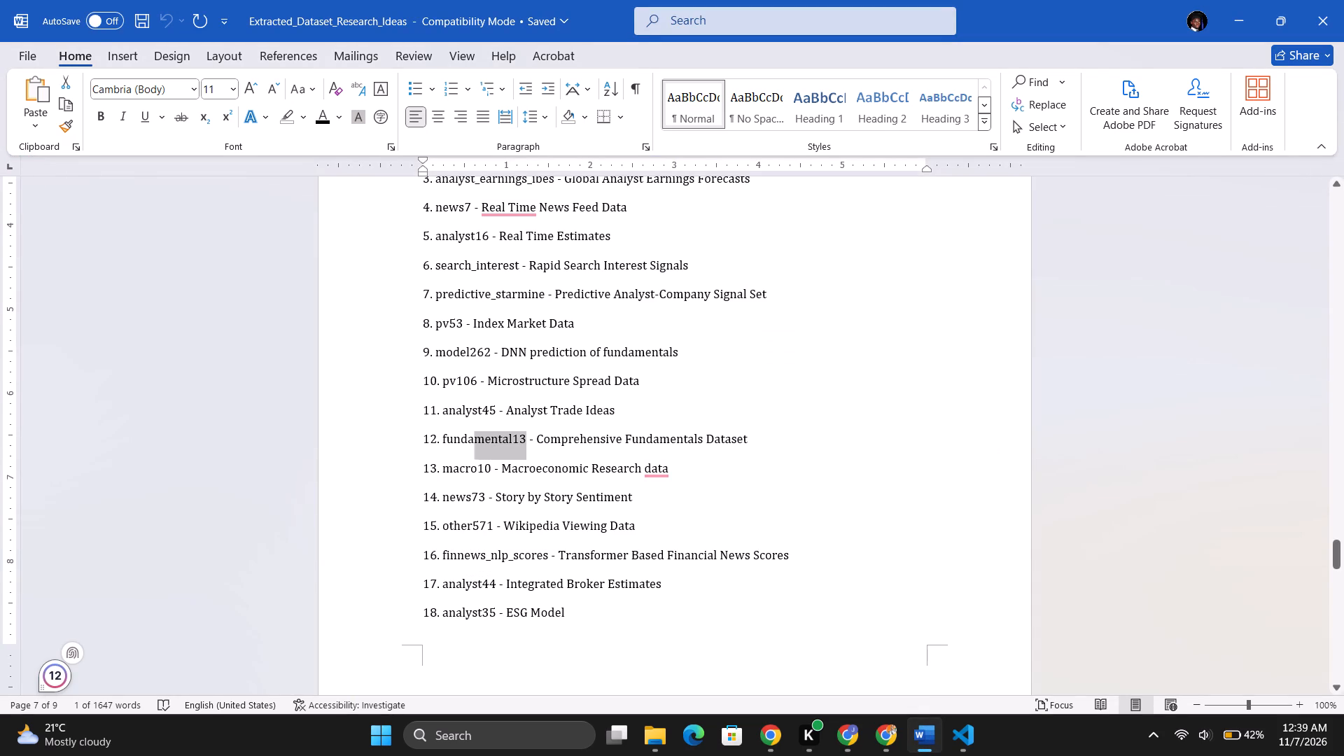
left_click_drag(471, 432, 442, 435)
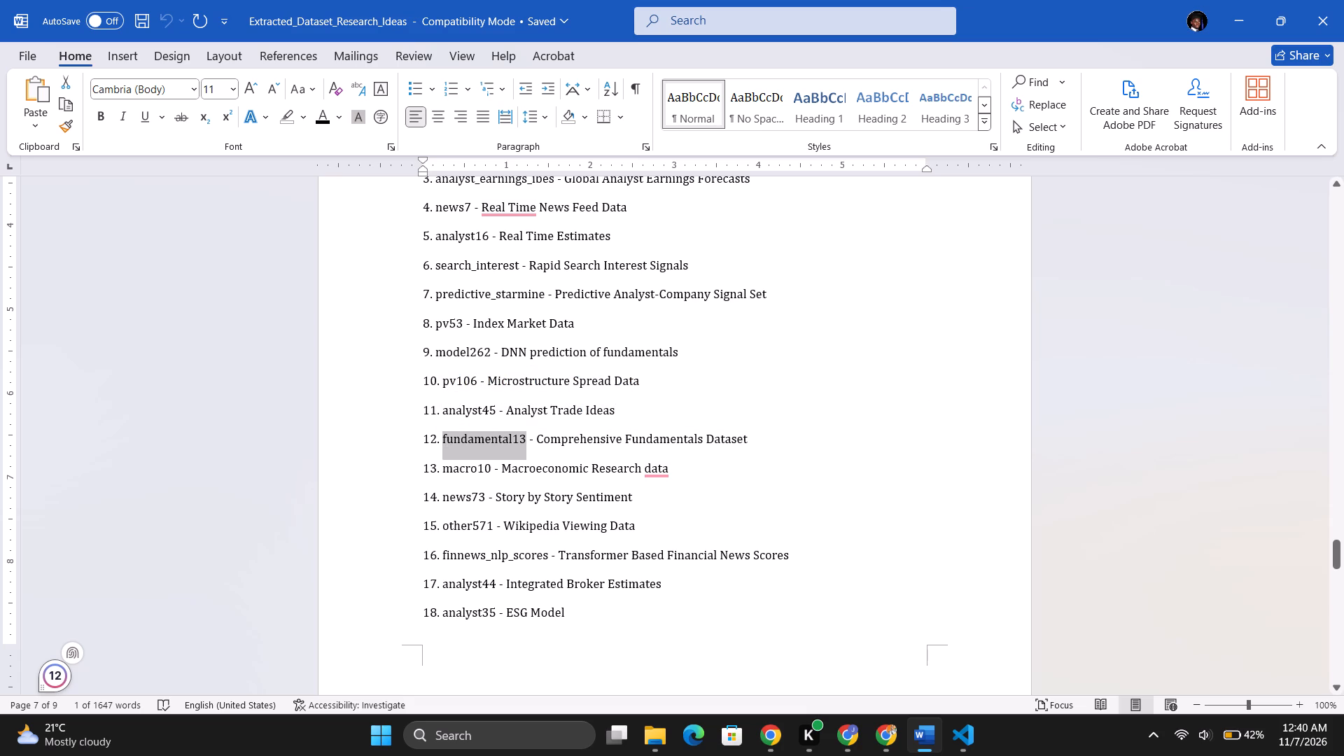
key("ctrl+c")
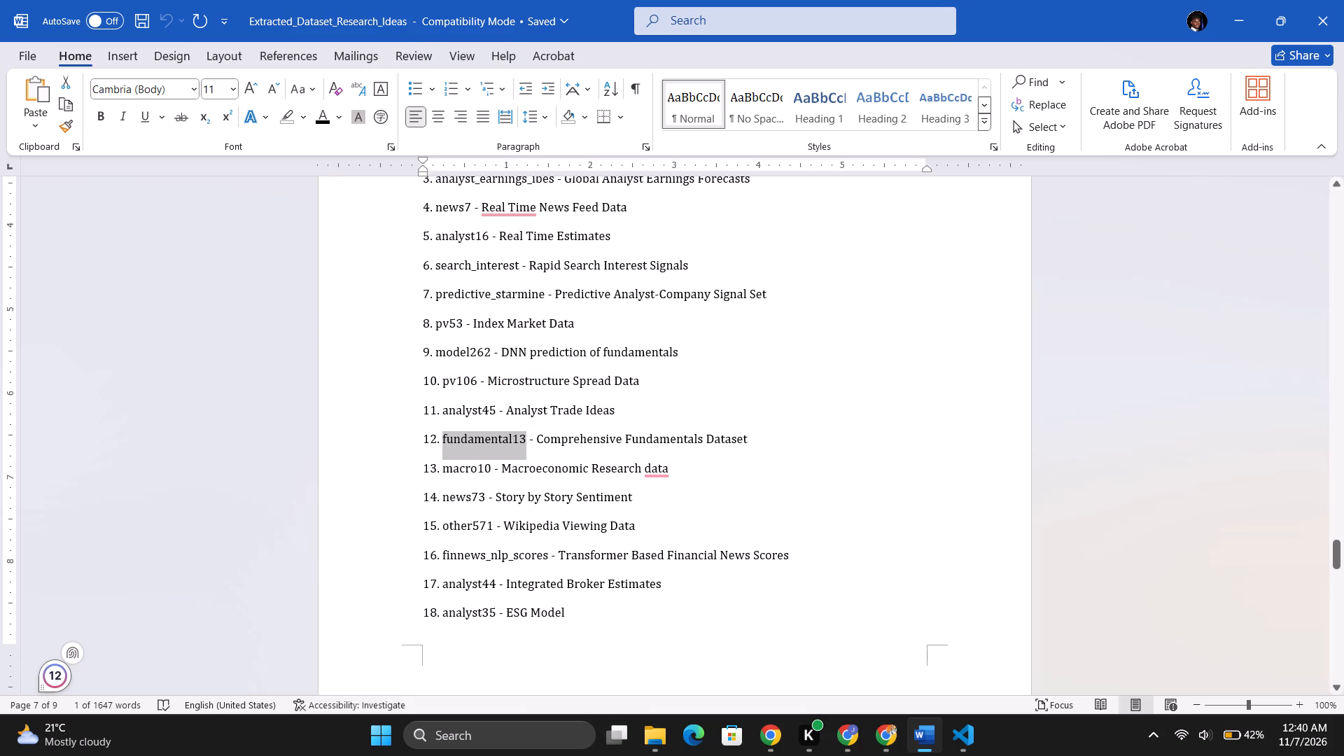
double_click(472, 617)
key("ctrl+c")
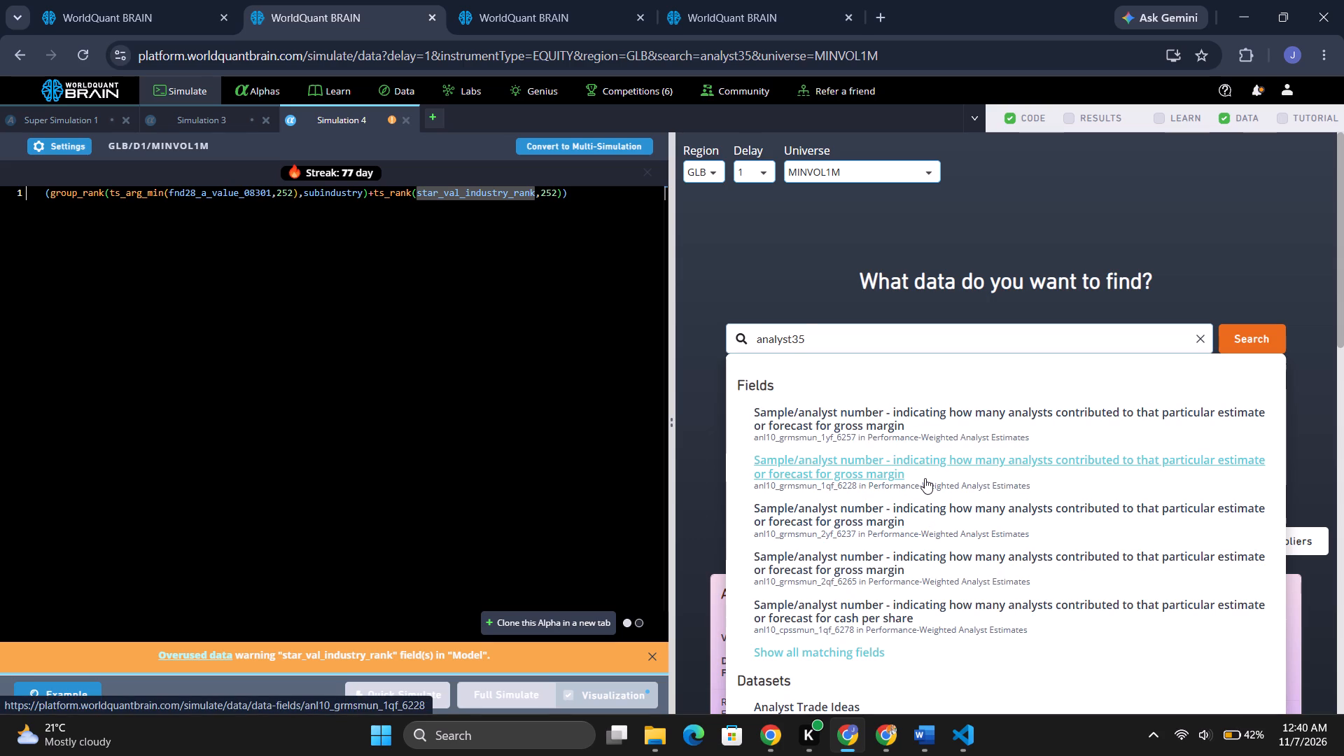
key("BackSpace")
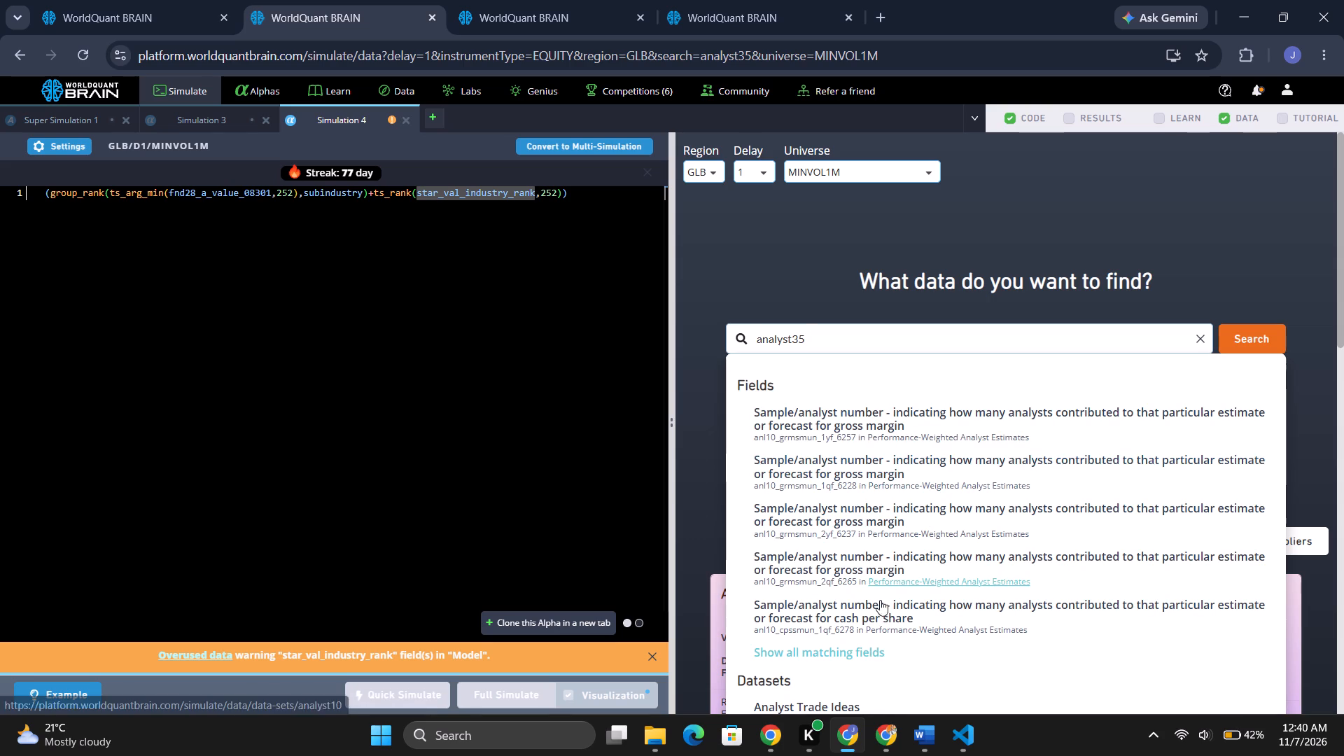
scroll(843, 659, "down", 2)
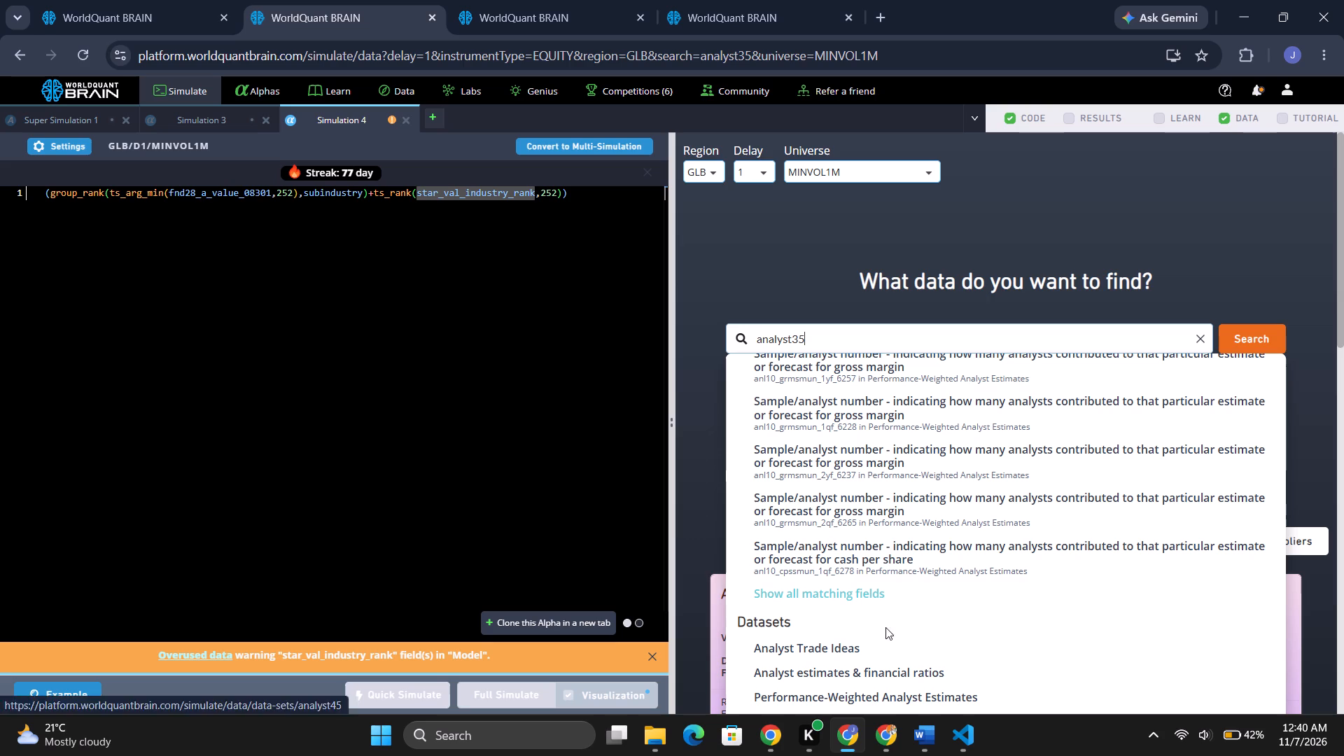
left_click(875, 596)
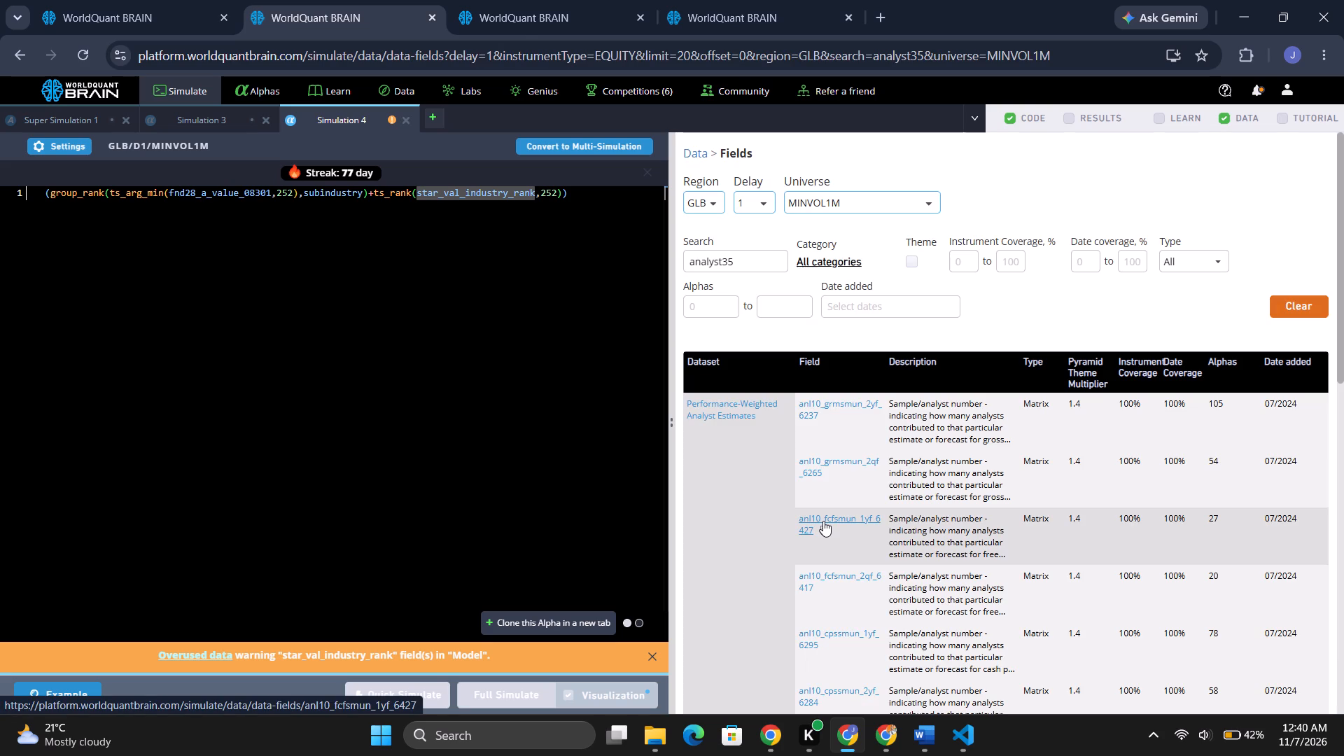
scroll(785, 454, "down", 8)
scroll(788, 458, "up", 1)
scroll(788, 458, "down", 8)
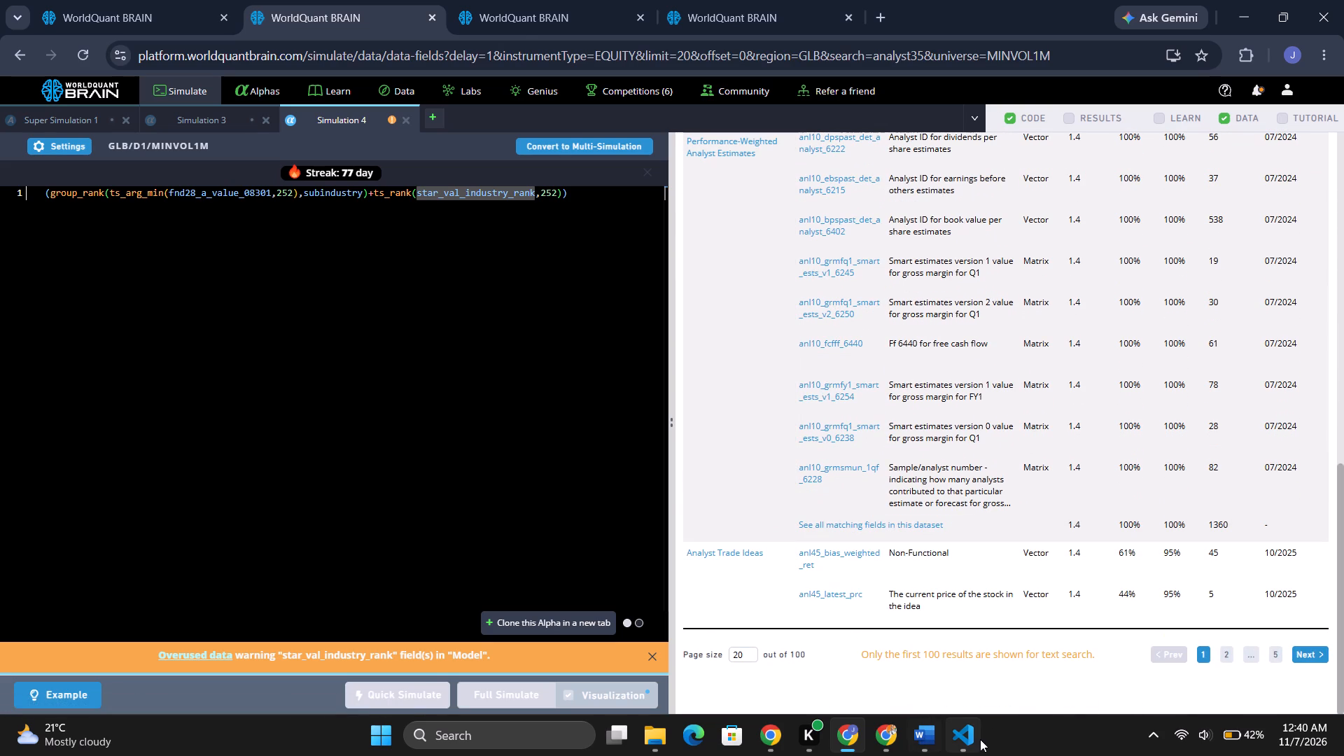
Look through the GLB single-dataset list in the Word document and copy the dataset name model29.
left_click(931, 735)
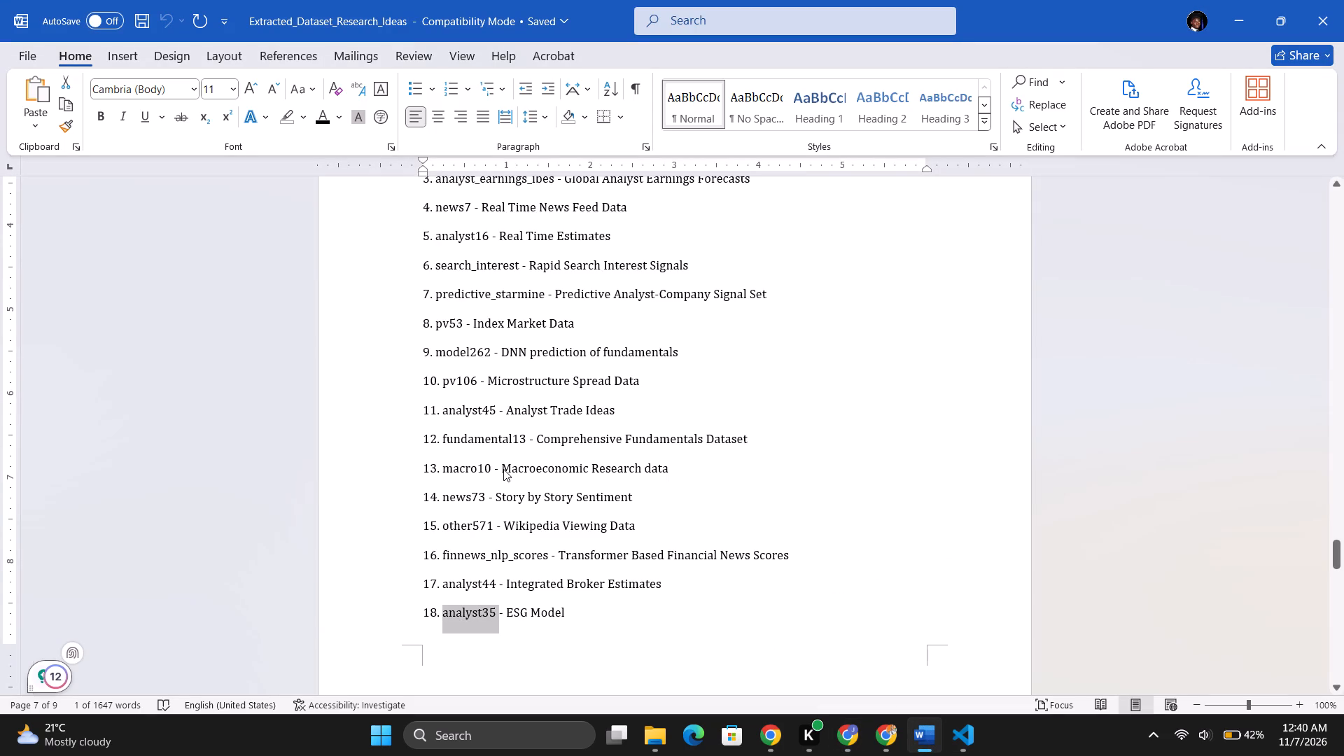
scroll(503, 468, "up", 2)
scroll(503, 468, "down", 1)
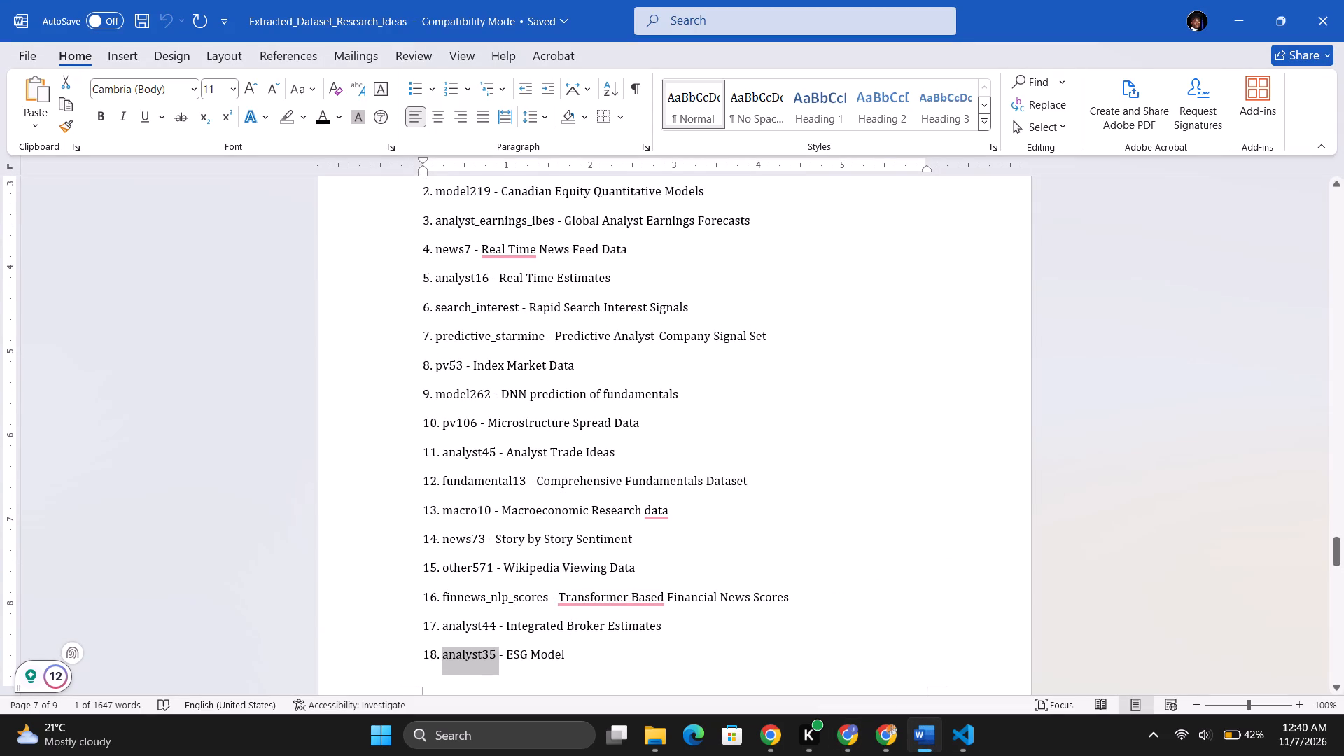
scroll(457, 274, "up", 3)
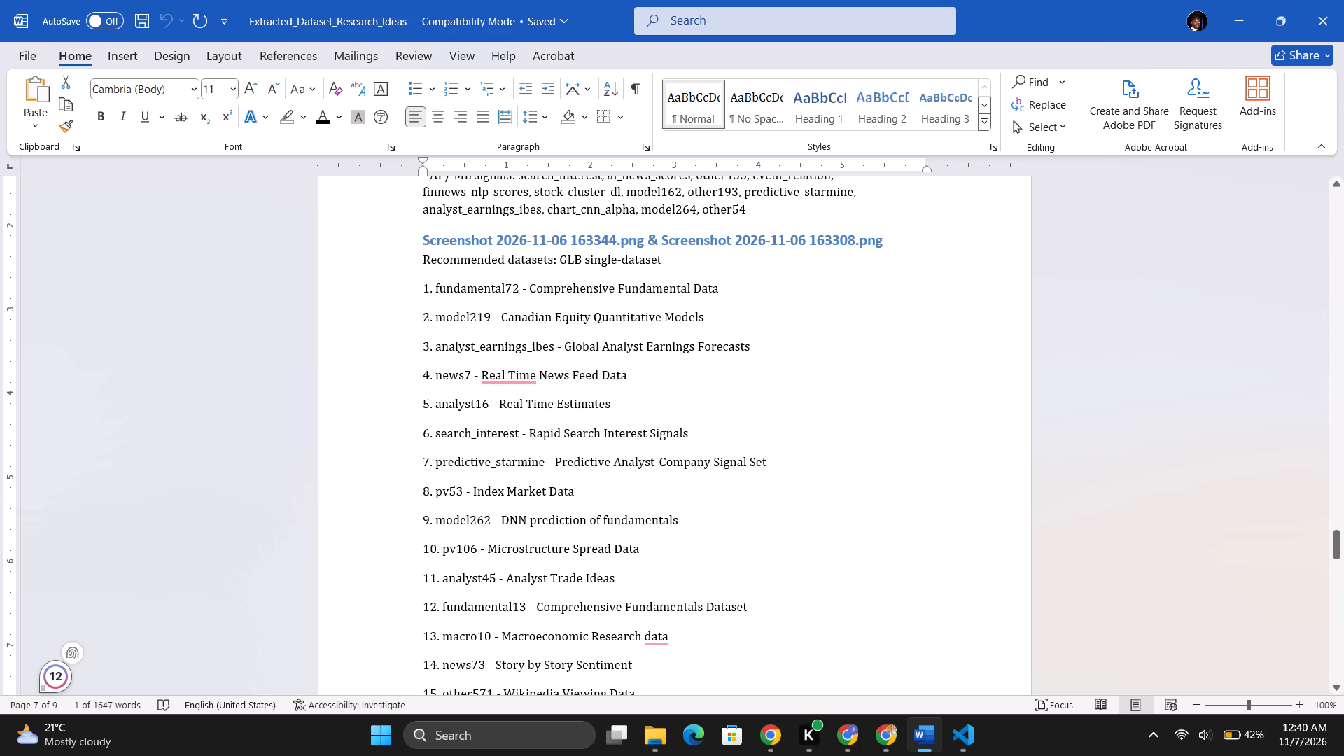
scroll(486, 468, "down", 5)
scroll(485, 458, "up", 2)
scroll(485, 458, "down", 3)
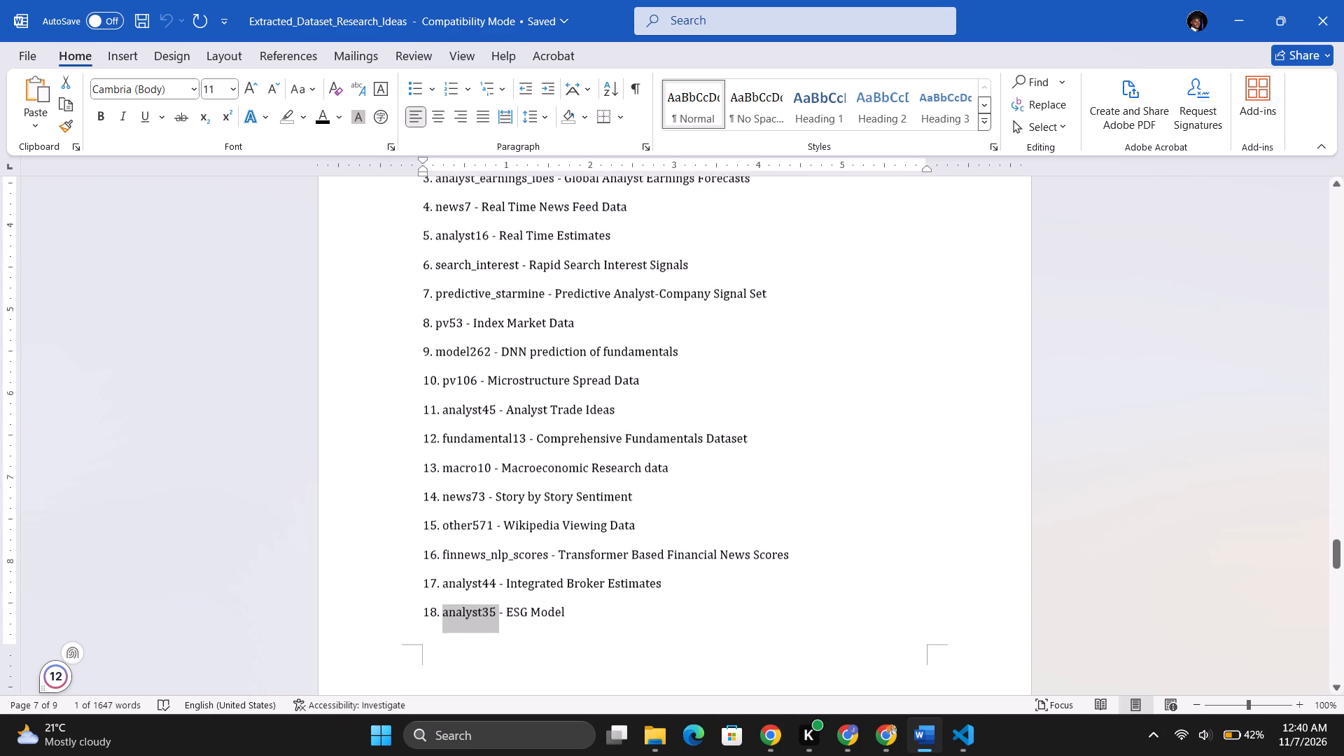
scroll(485, 458, "down", 7)
scroll(485, 455, "up", 5)
scroll(485, 455, "down", 1)
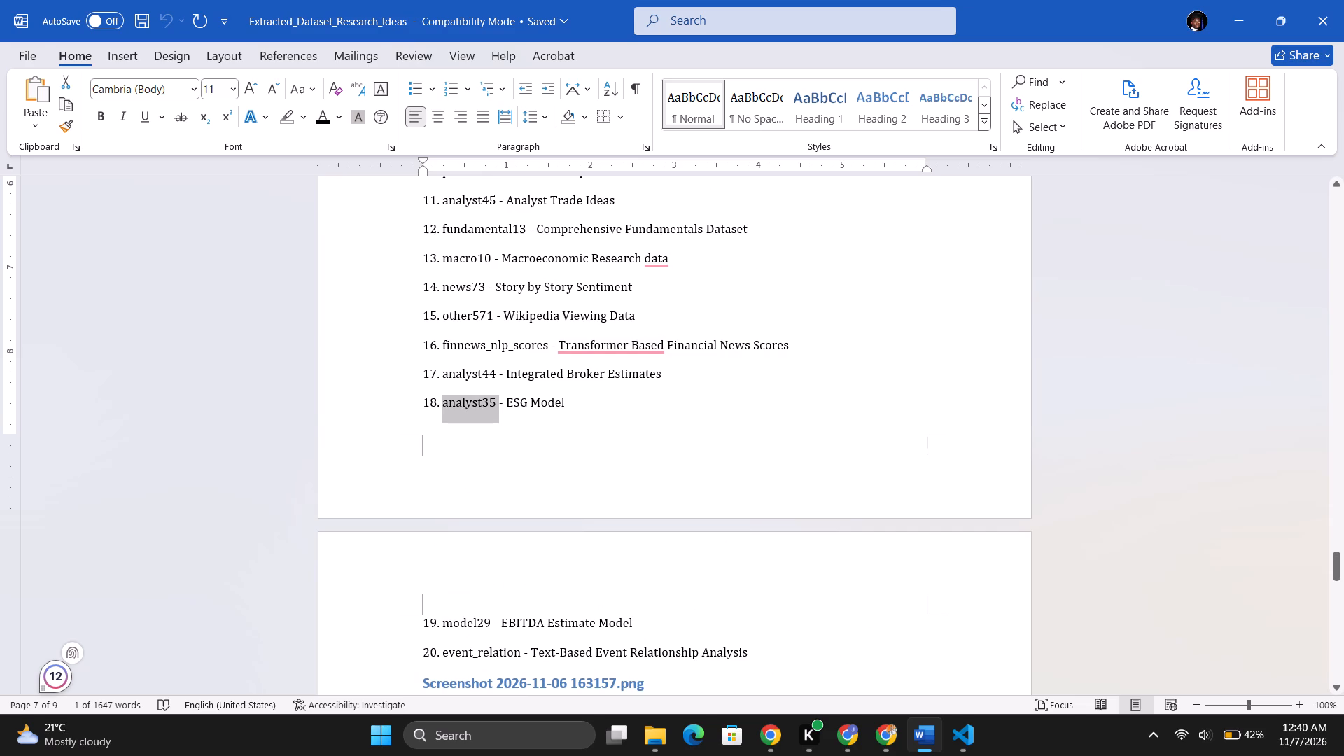
double_click(470, 619)
key("ctrl+c")
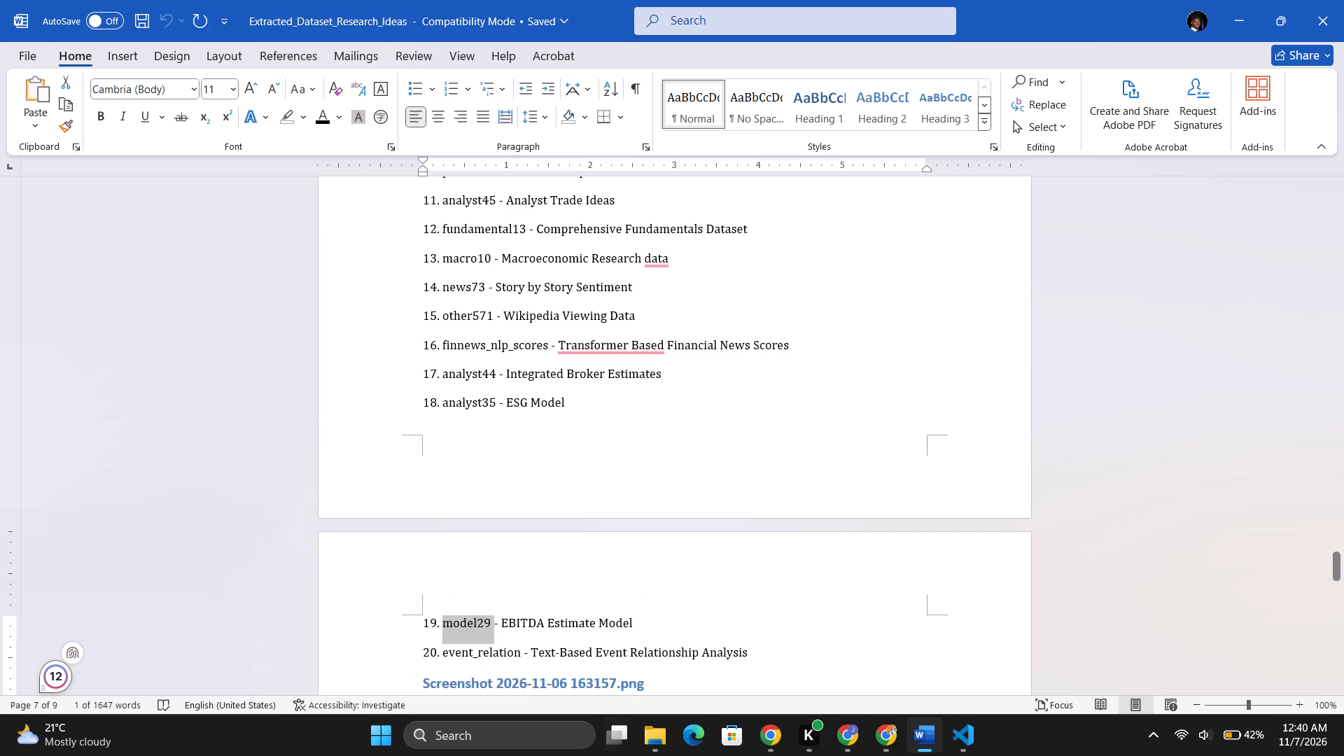
In BRAIN's GLB, delay 1, MINVOL1M data fields, replace the search term with model29.
left_click(760, 740)
left_click(844, 734)
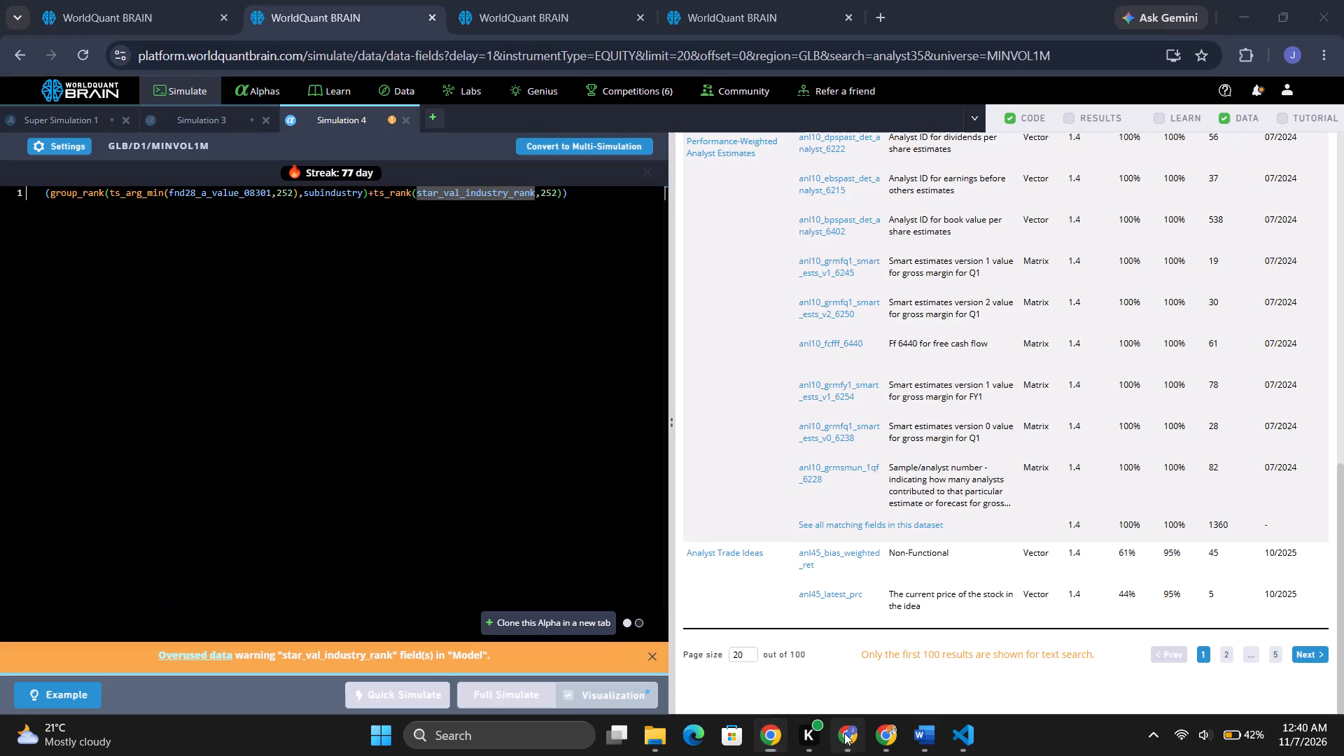
scroll(832, 204, "up", 13)
scroll(843, 265, "down", 1)
scroll(843, 265, "up", 6)
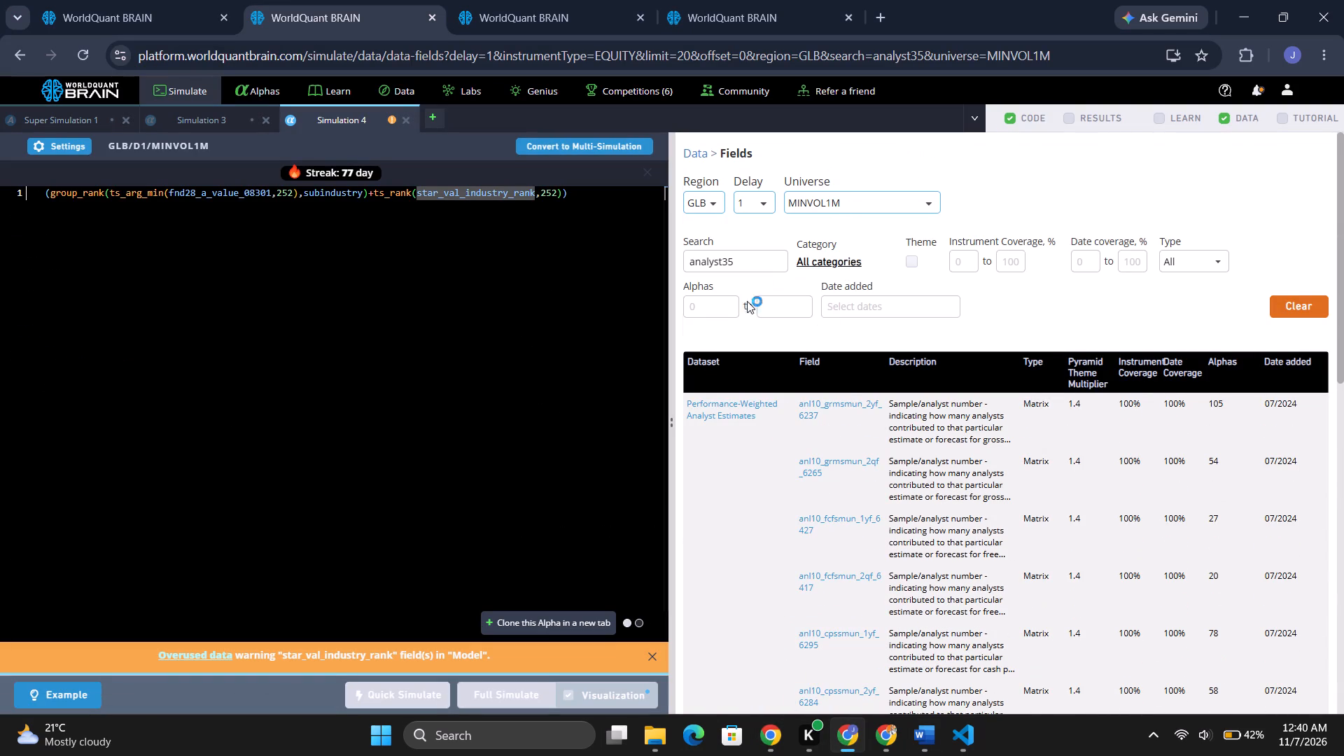
left_click(740, 266)
key("ctrl+a")
key("ctrl+v")
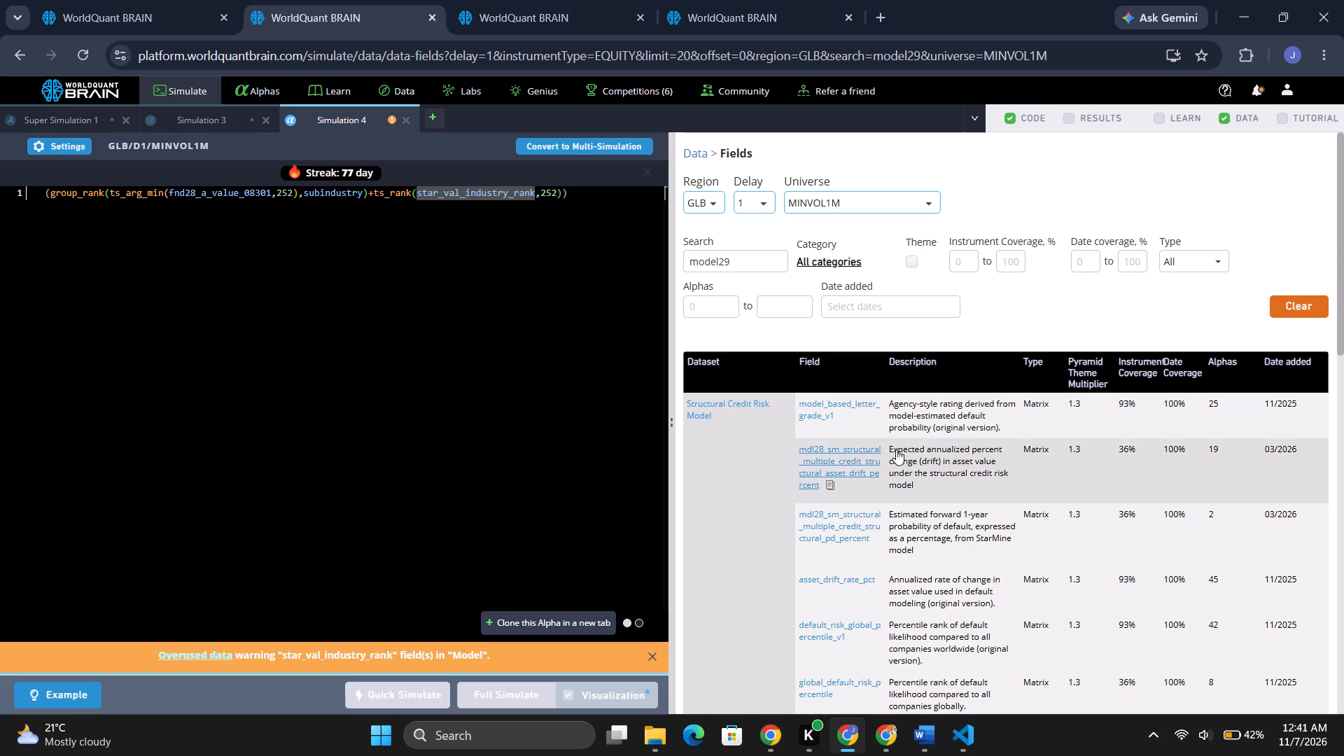
Open the Structural Credit Risk Model dataset, sort its fields by most alphas, and copy the field name asset_volatility_annualized_pct.
left_click(695, 403)
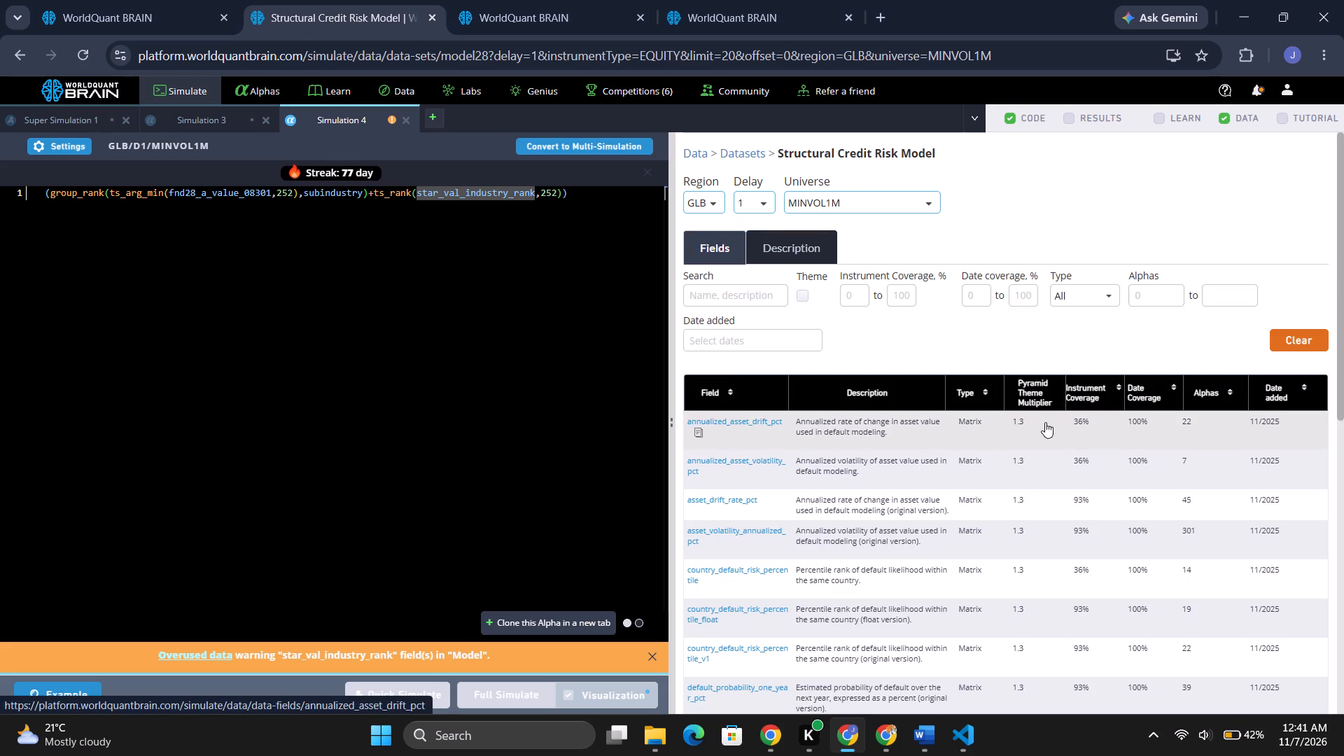
left_click(1231, 391)
left_click(1231, 391)
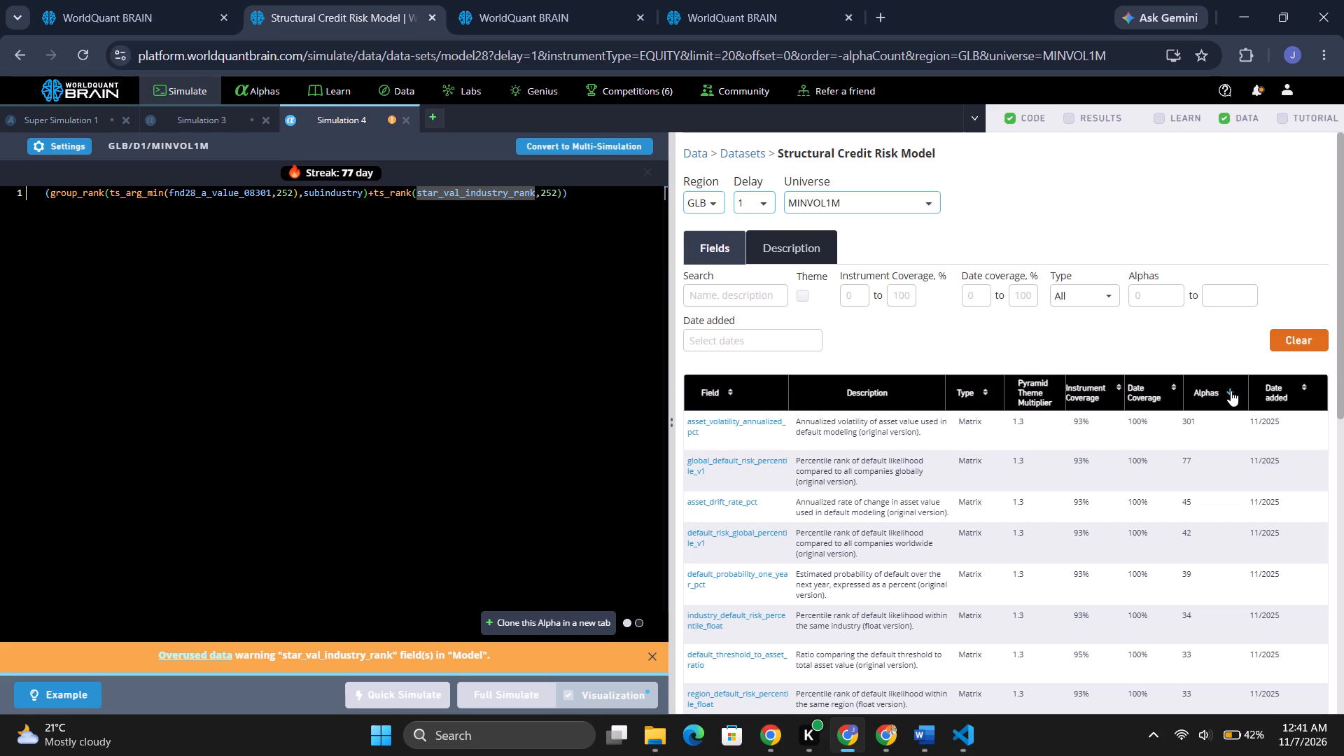
left_click(707, 434)
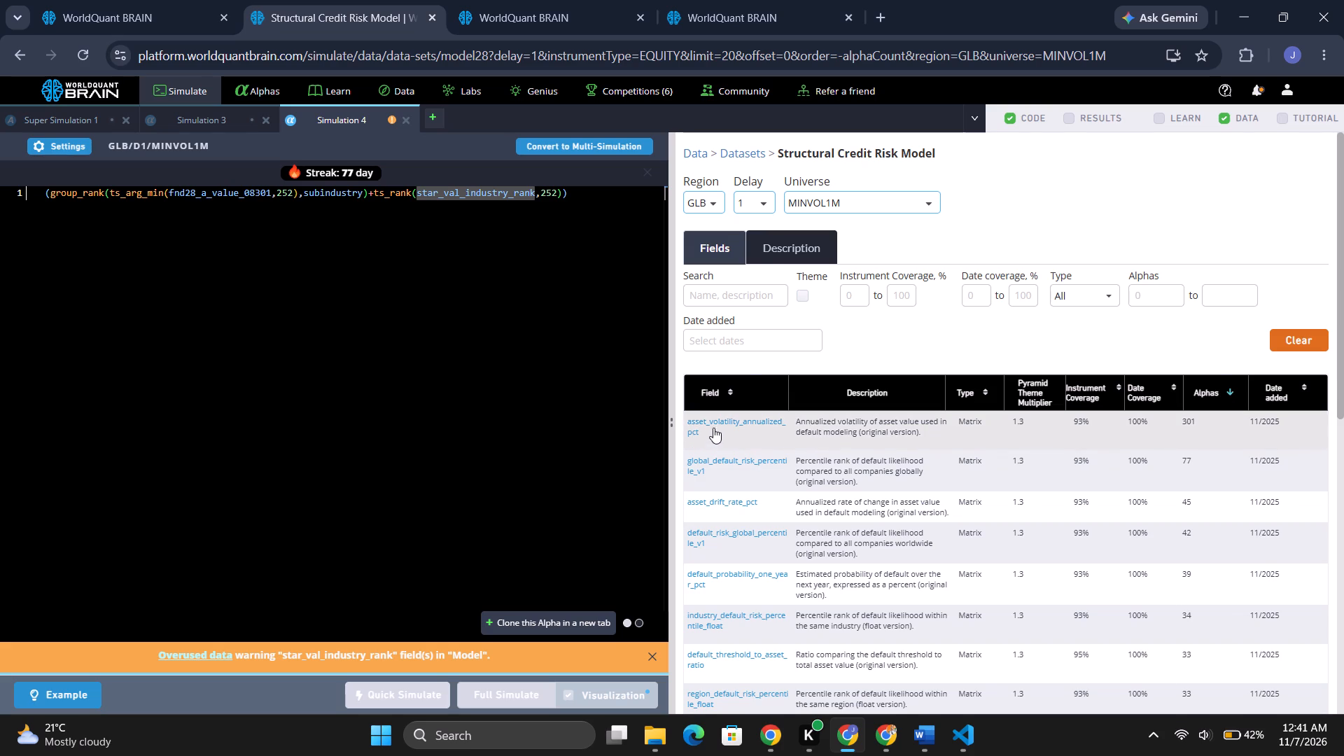
Read the Structural Credit Risk Model's description and look for its dataset ID, model28, in Word's GLB single-dataset list.
left_click(772, 247)
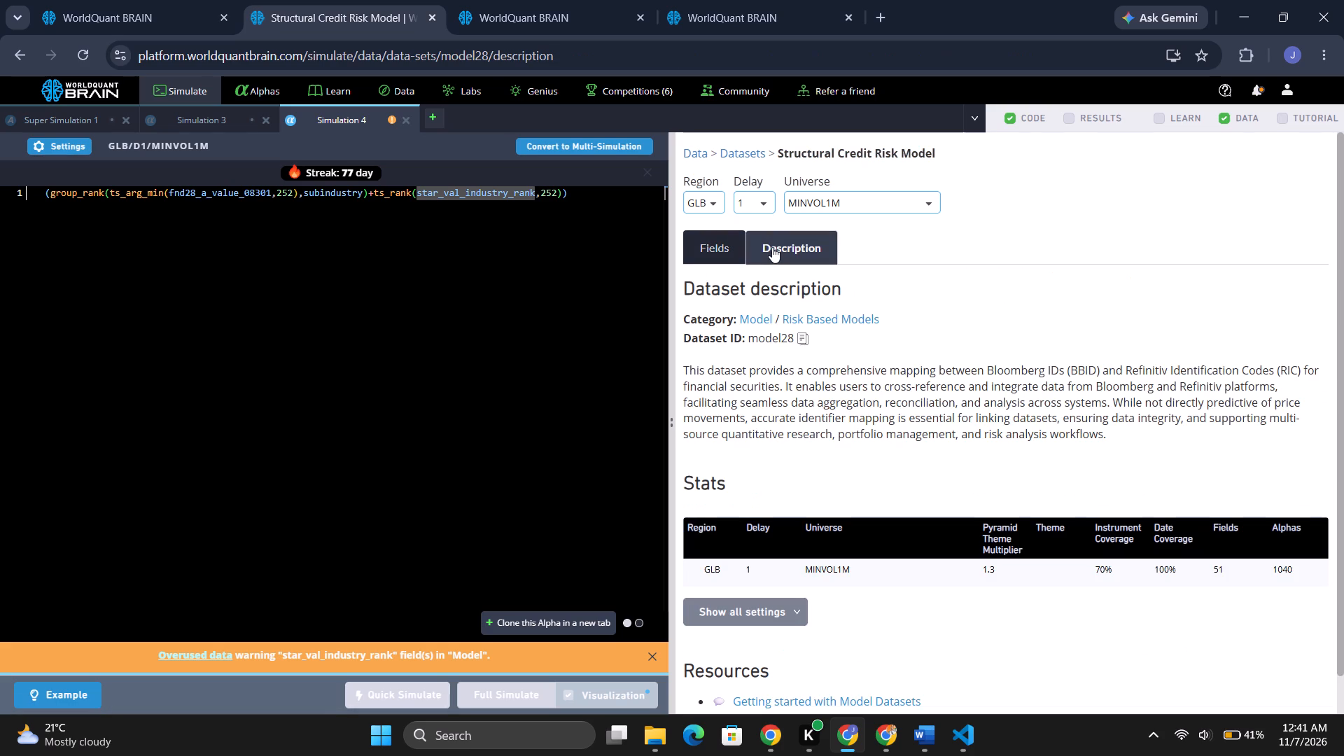
left_click(953, 729)
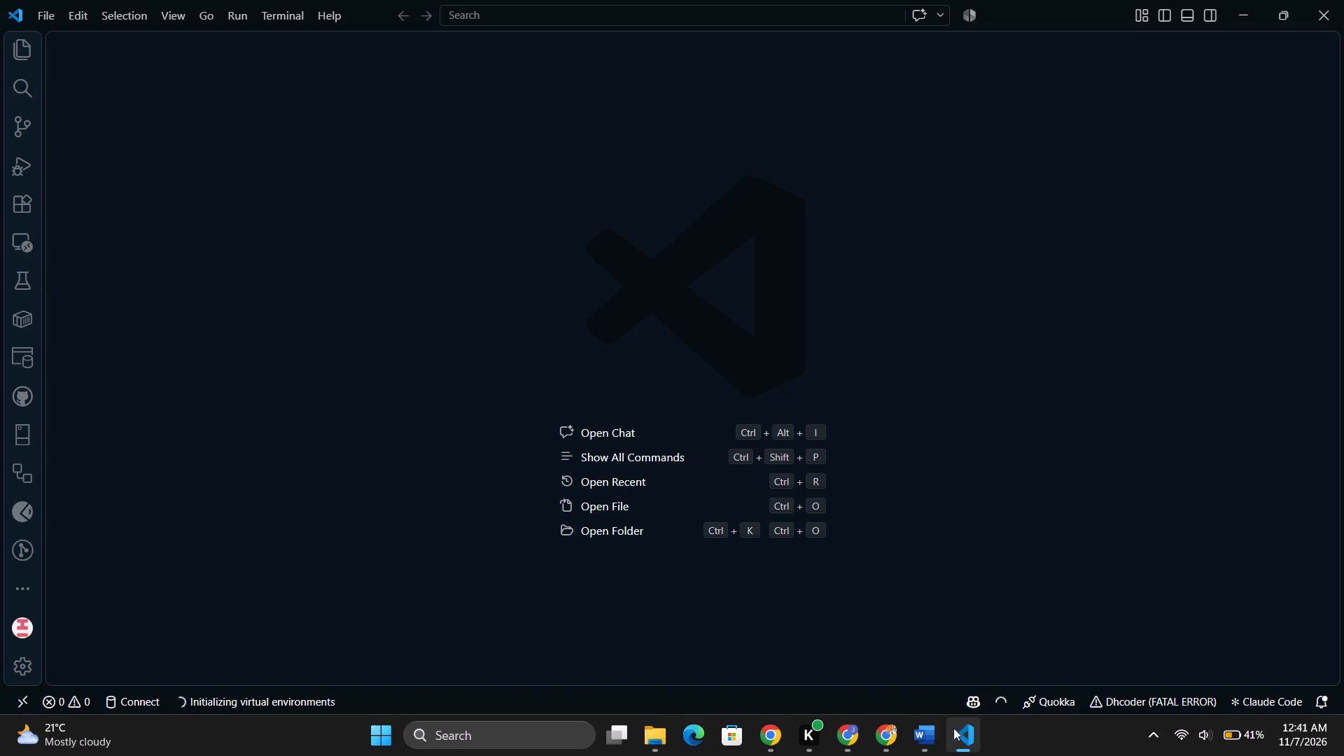
left_click(849, 735)
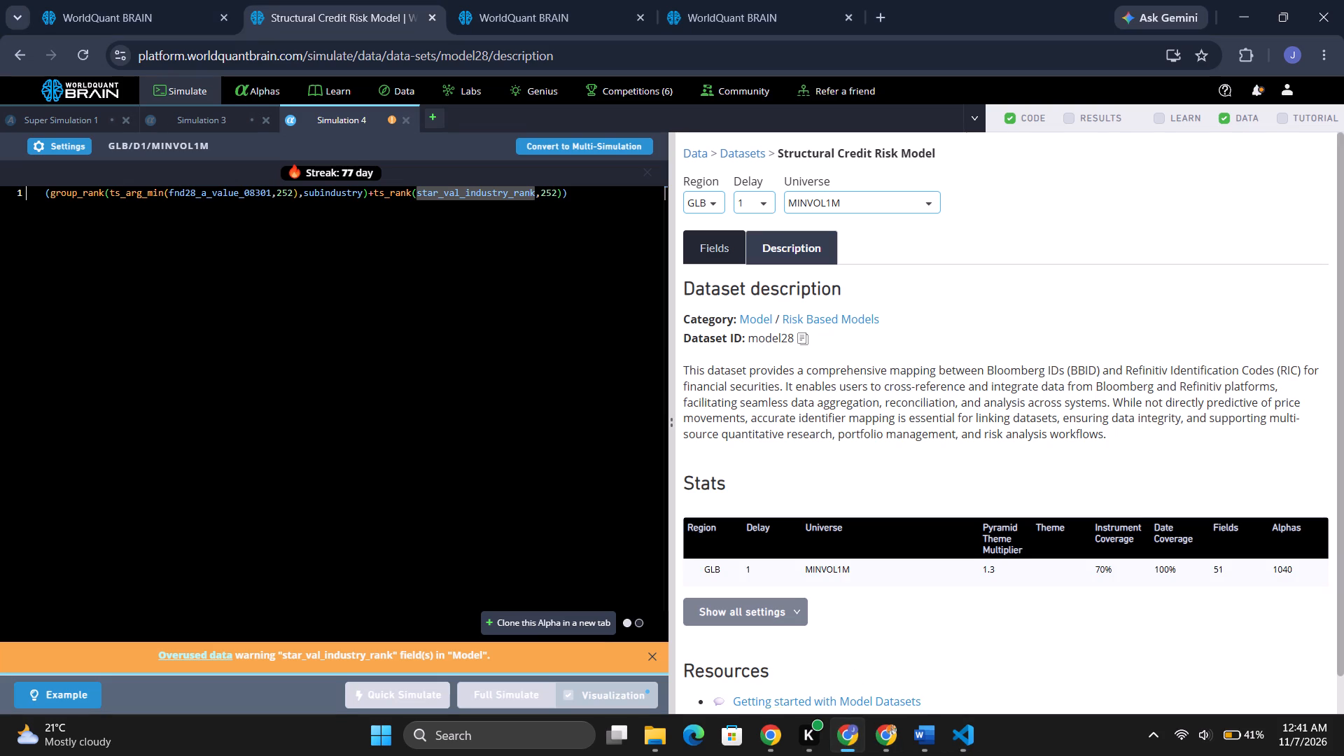
left_click(915, 739)
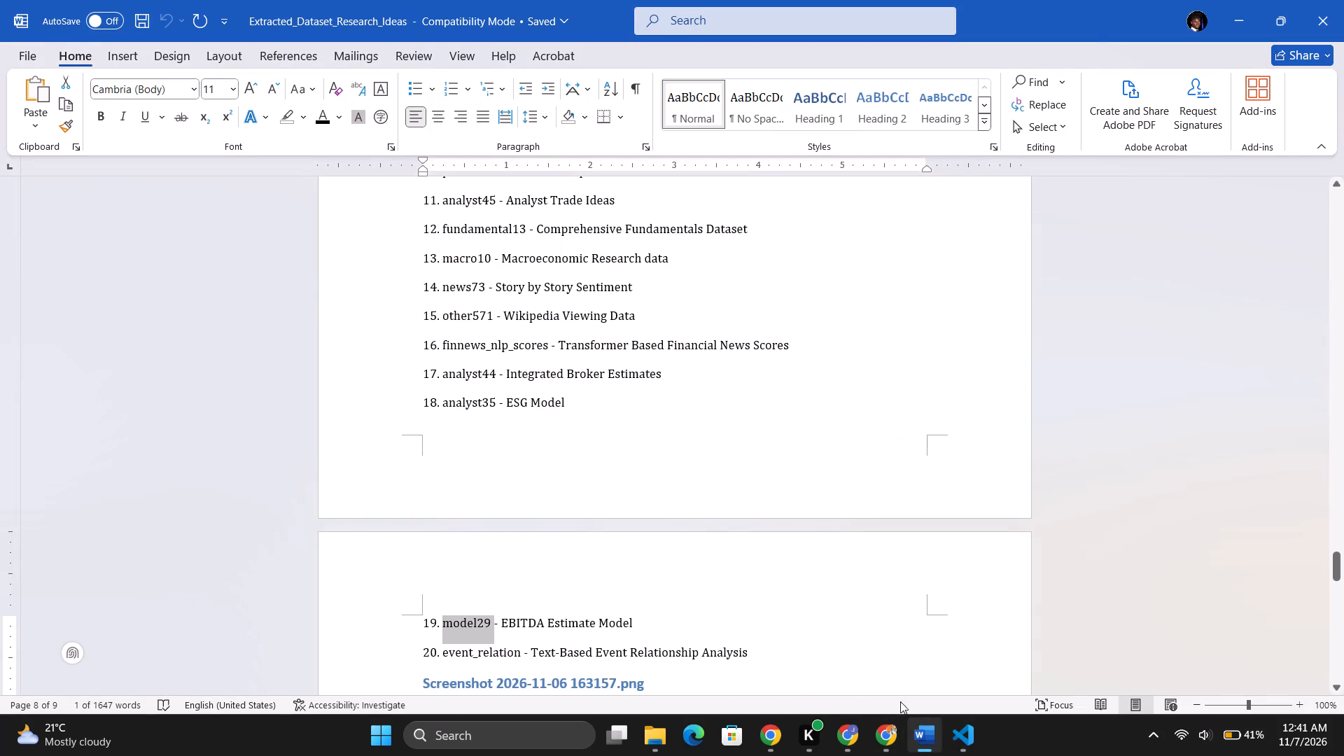
scroll(766, 565, "up", 4)
scroll(766, 567, "down", 1)
scroll(766, 567, "up", 1)
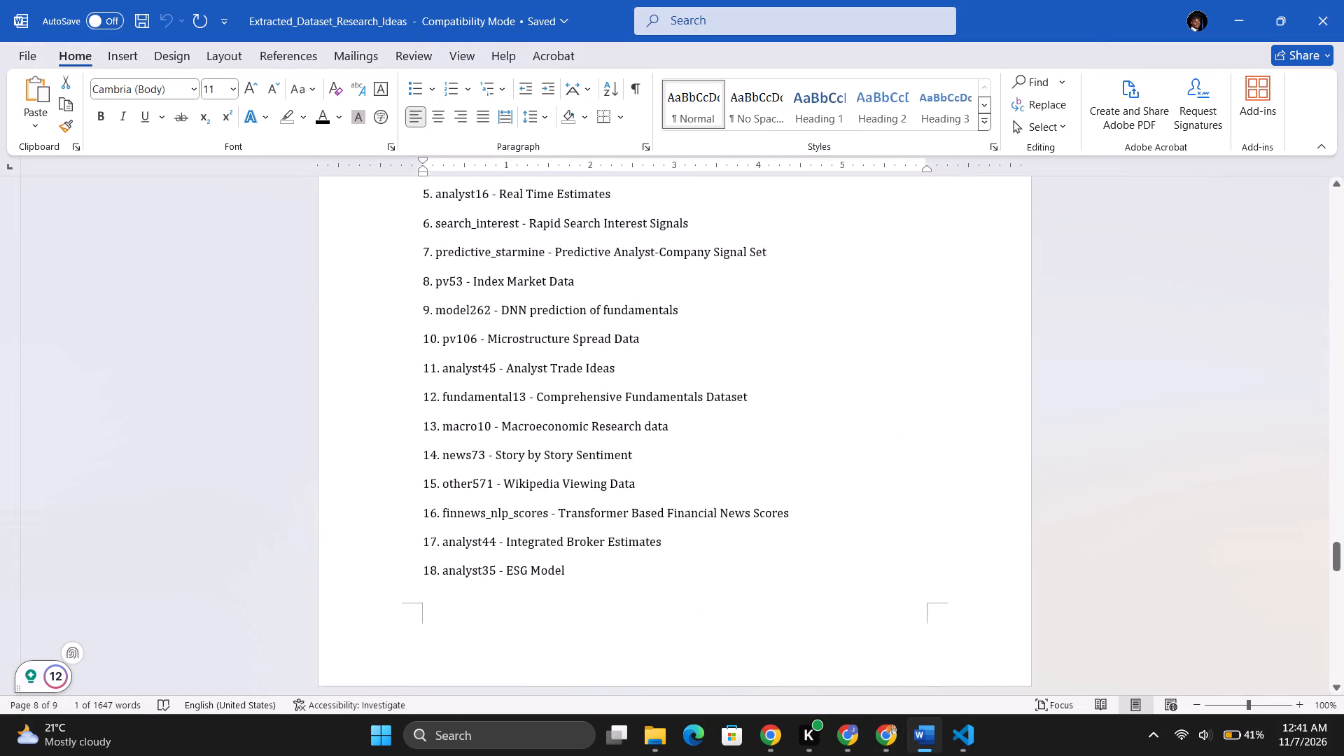
scroll(766, 567, "up", 5)
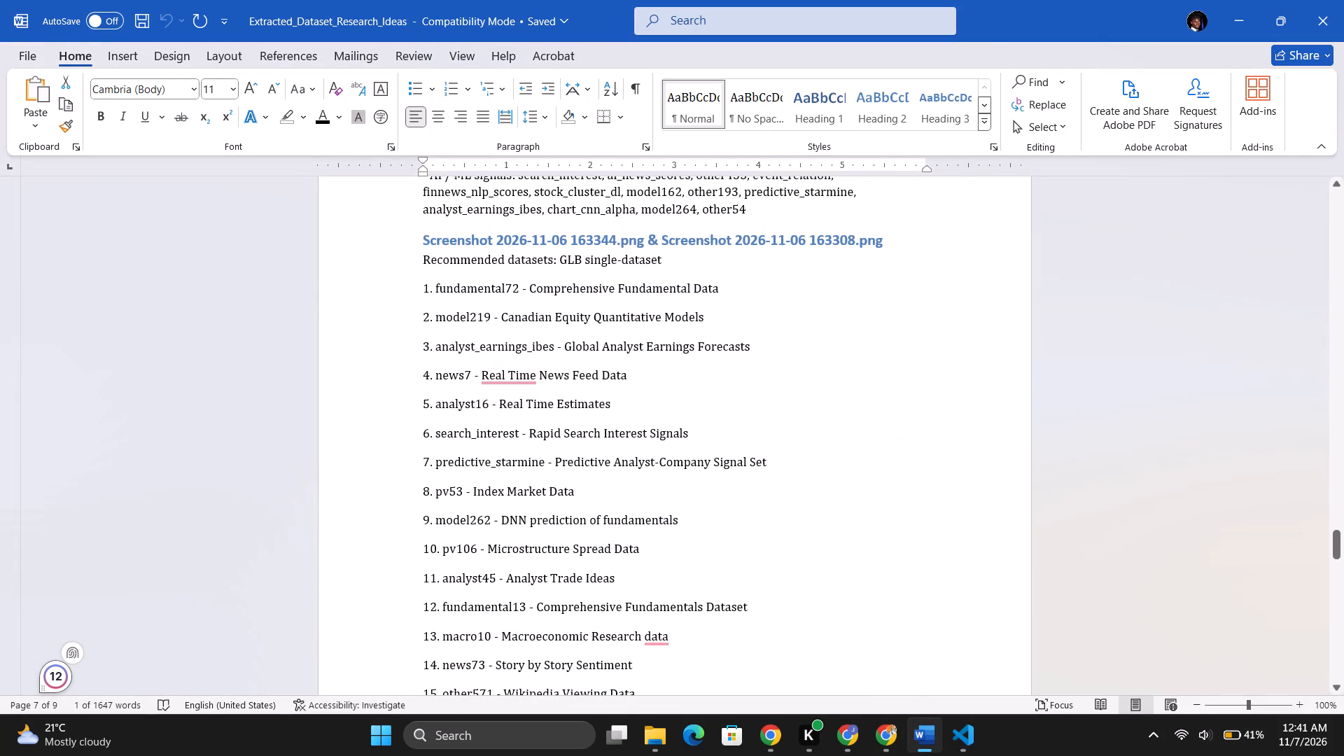
Replace star_val_industry_rank with asset_volatility_annualized_pct in Simulation 4's GLB expression and run a full simulation.
left_click(855, 741)
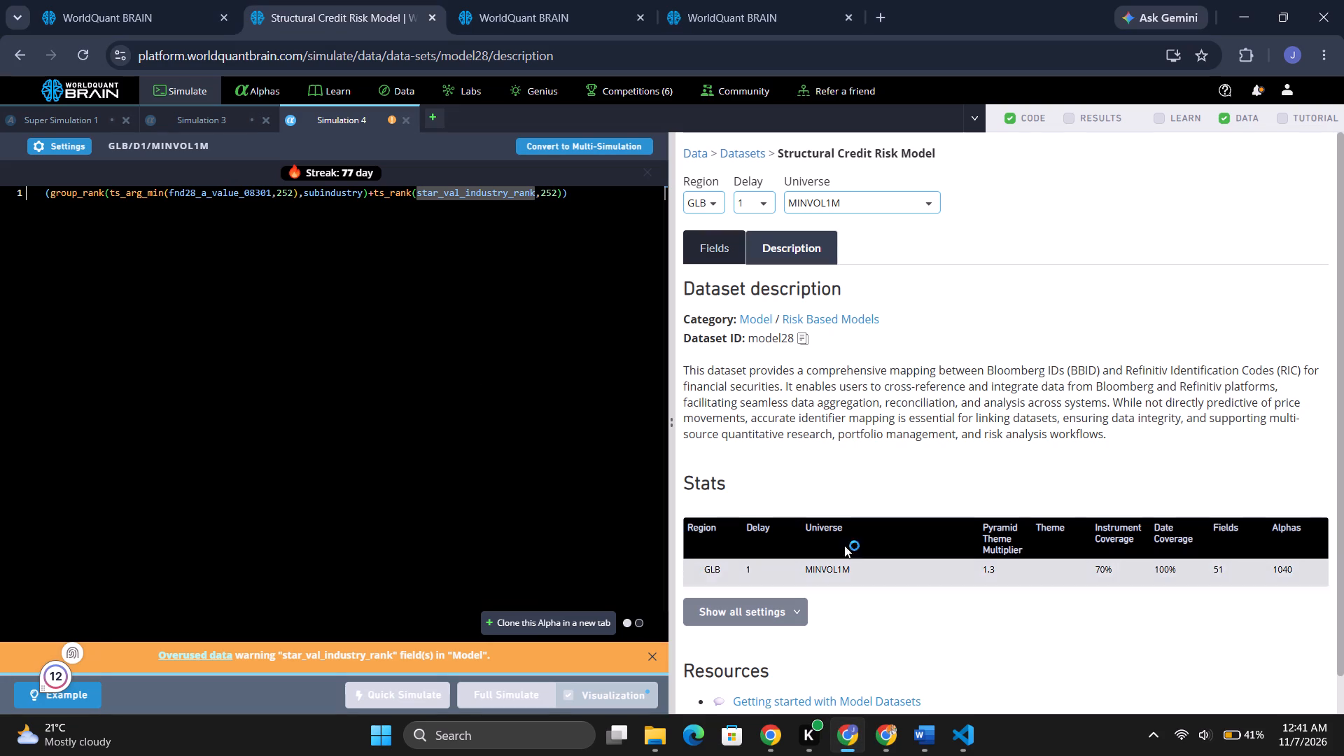
double_click(467, 191)
key("ctrl+v")
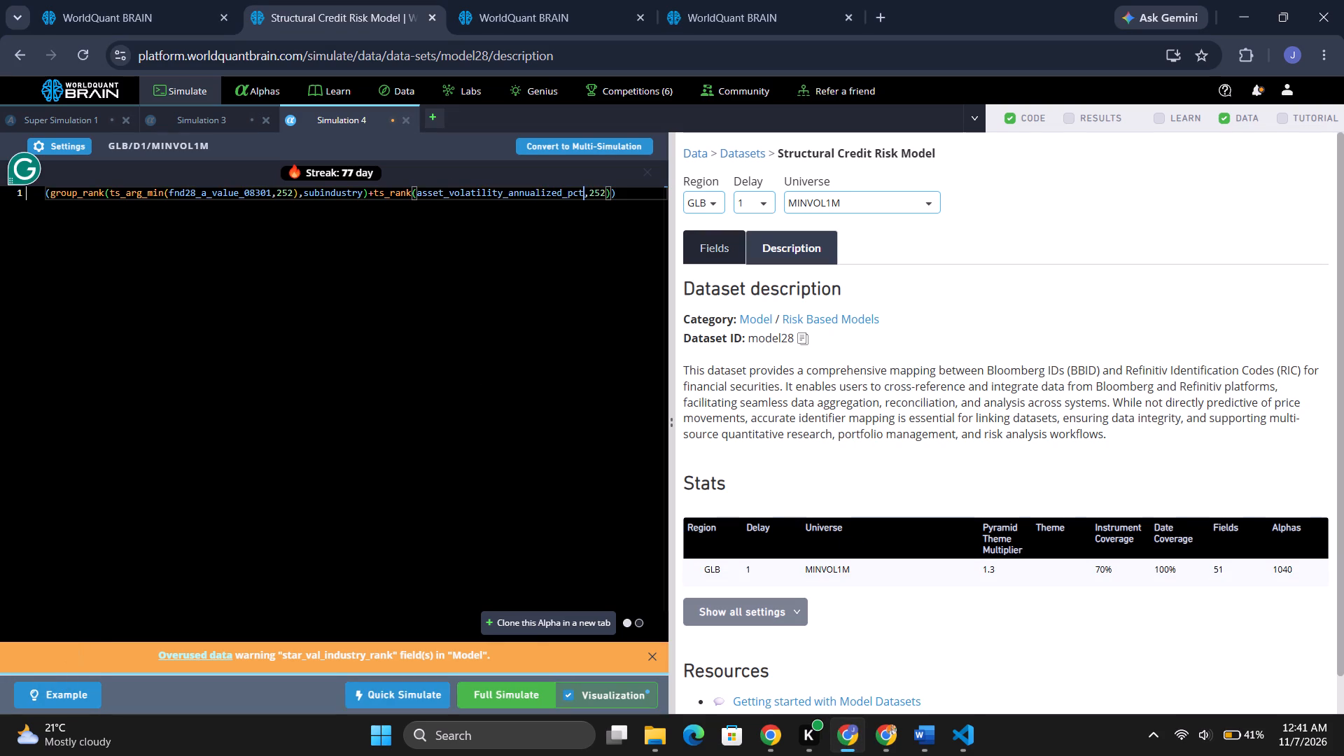
left_click(547, 684)
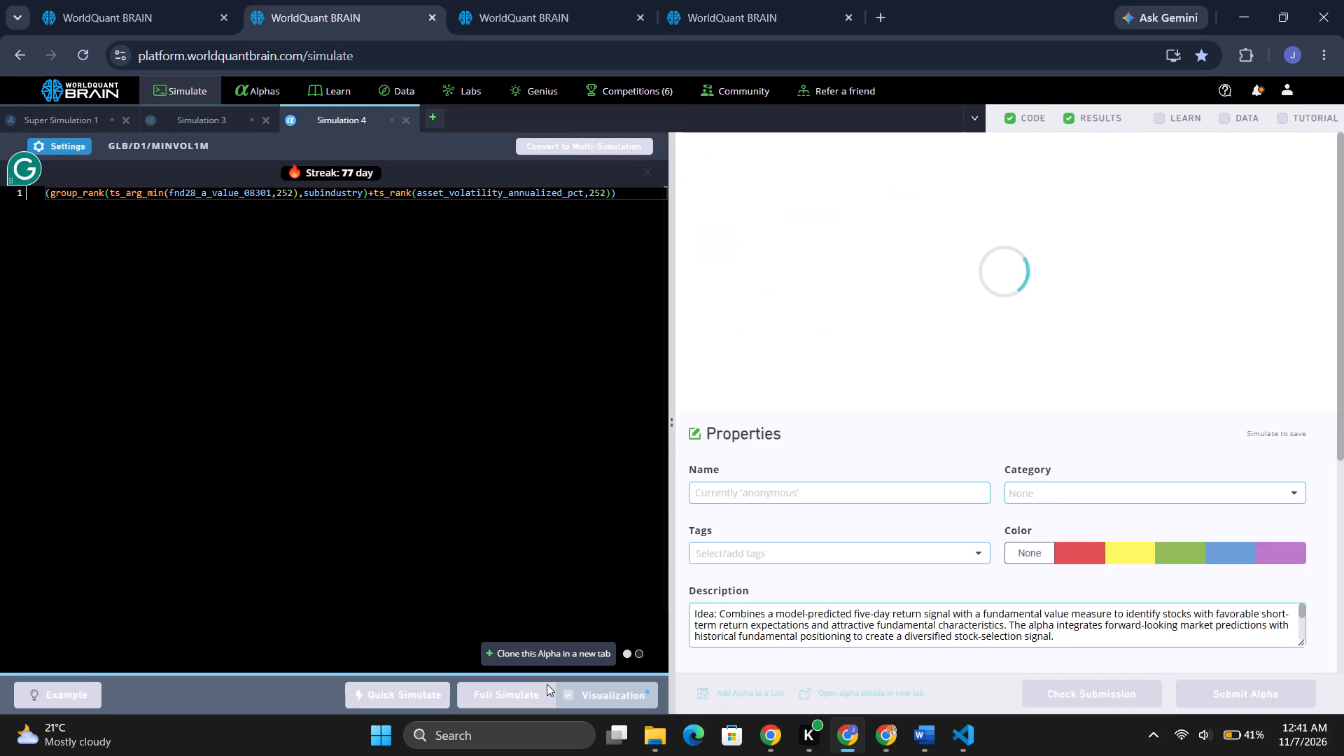
Run the submission checks on the GLB SuperAlpha in Super Simulation 2 and the KOR SuperAlpha in Super Simulation 4.
left_click(119, 3)
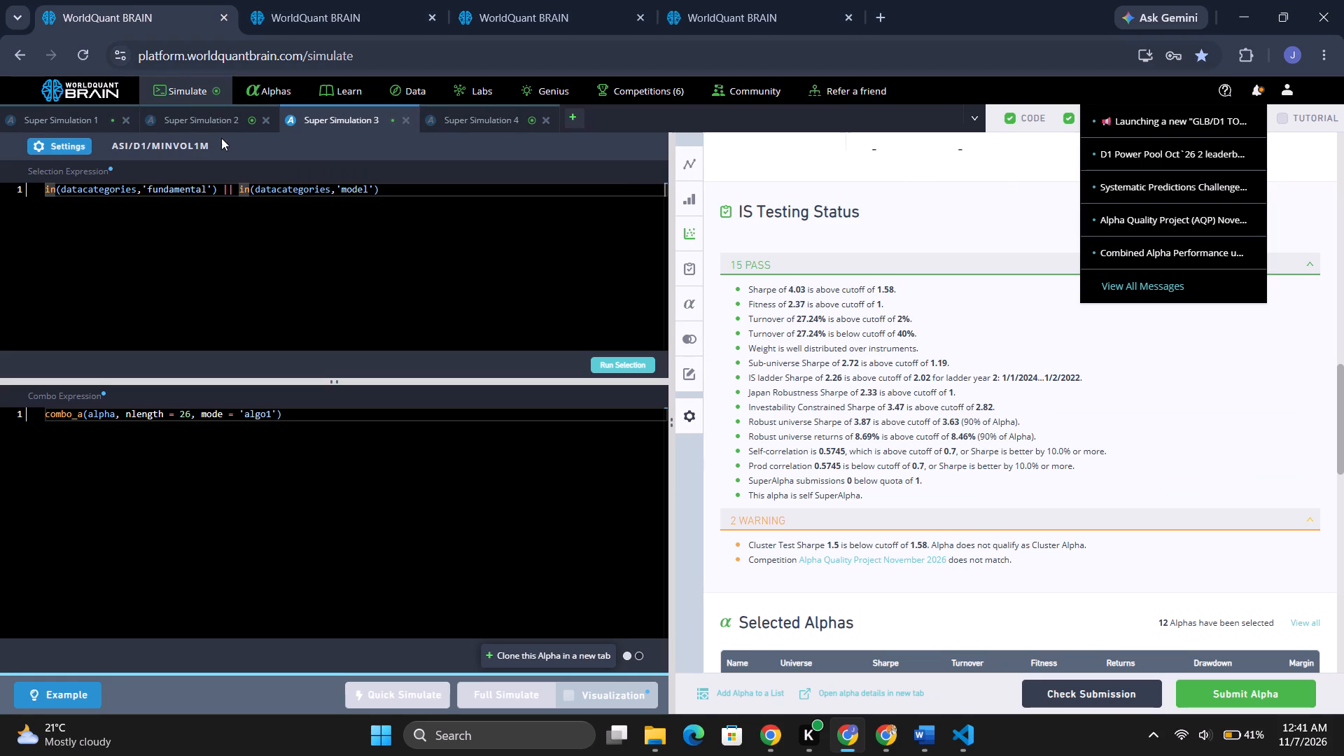
left_click(207, 121)
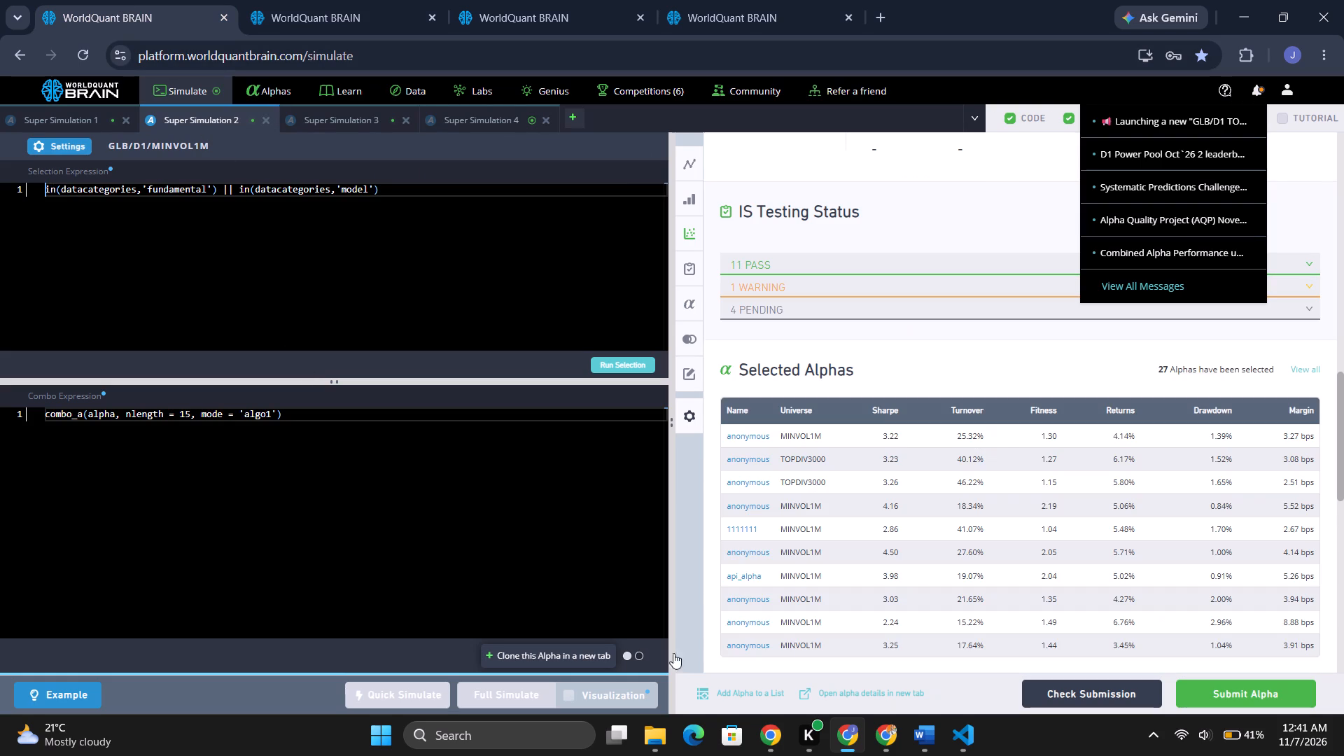
left_click(1072, 694)
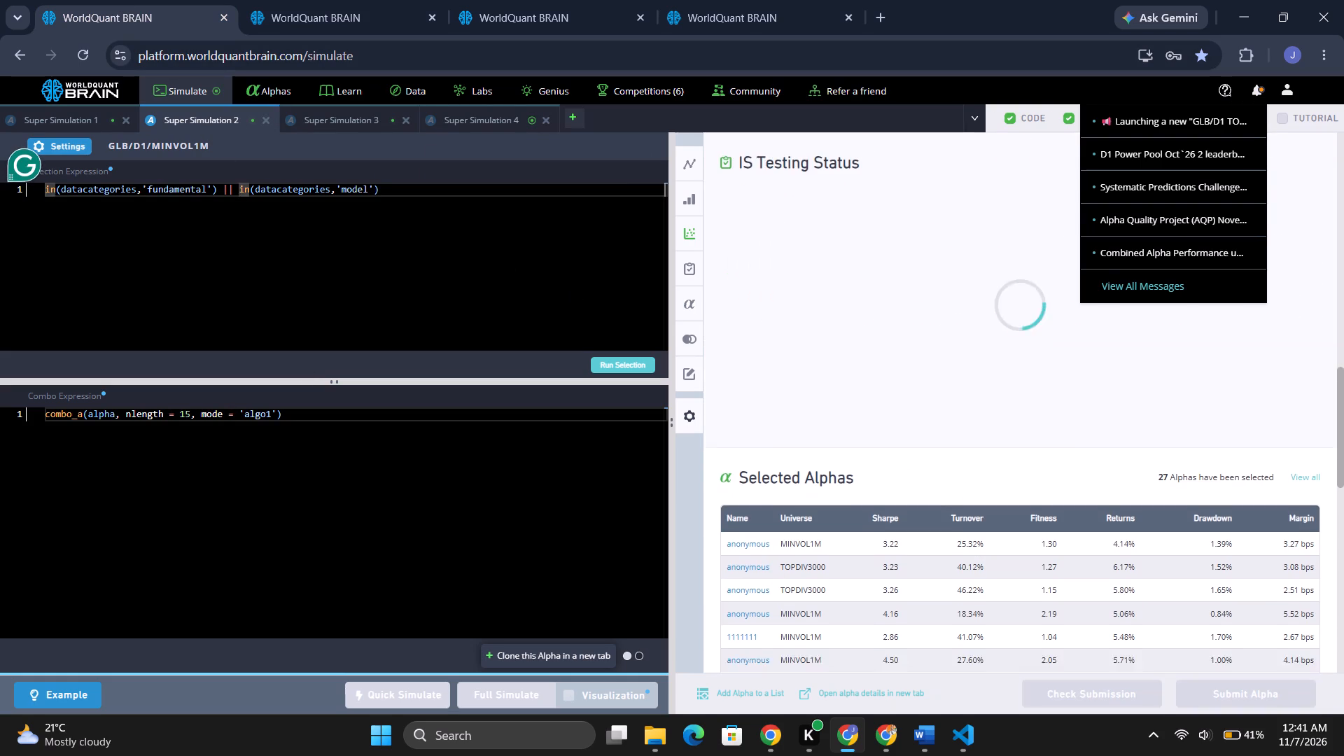
left_click(492, 116)
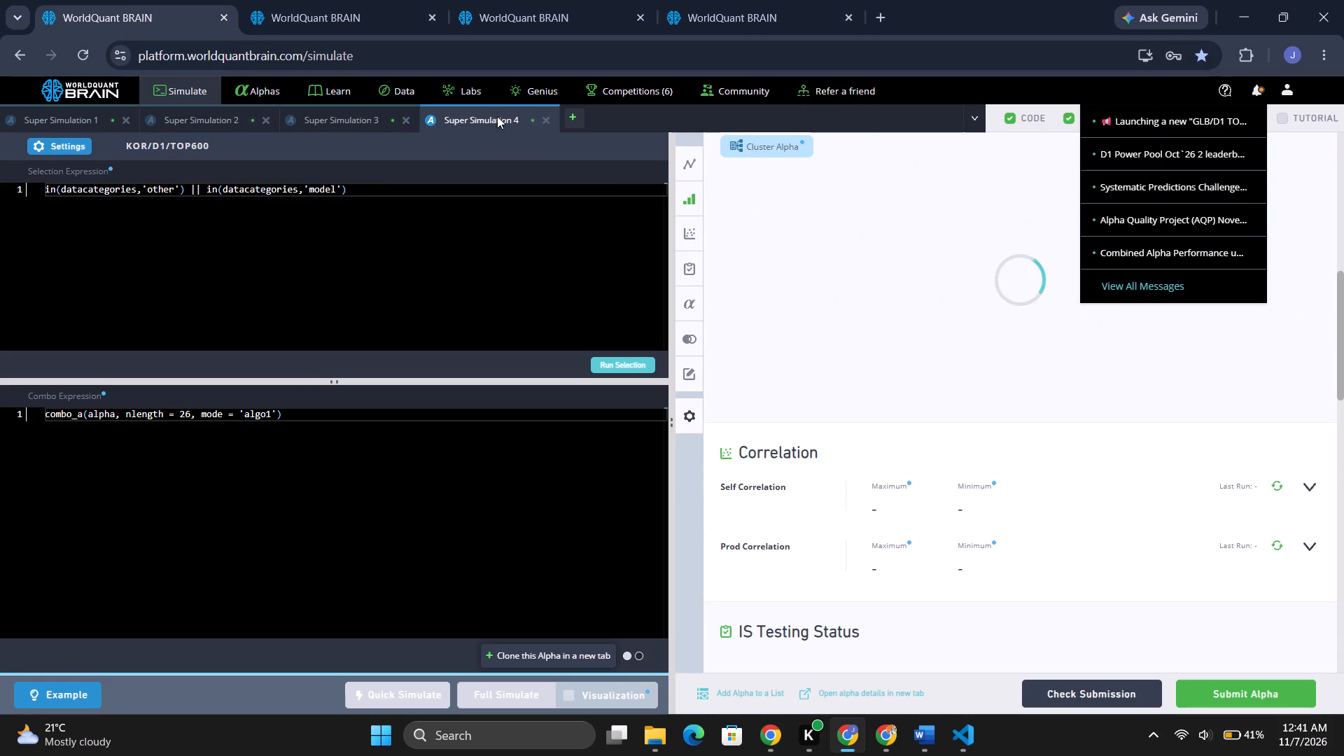
left_click(1095, 691)
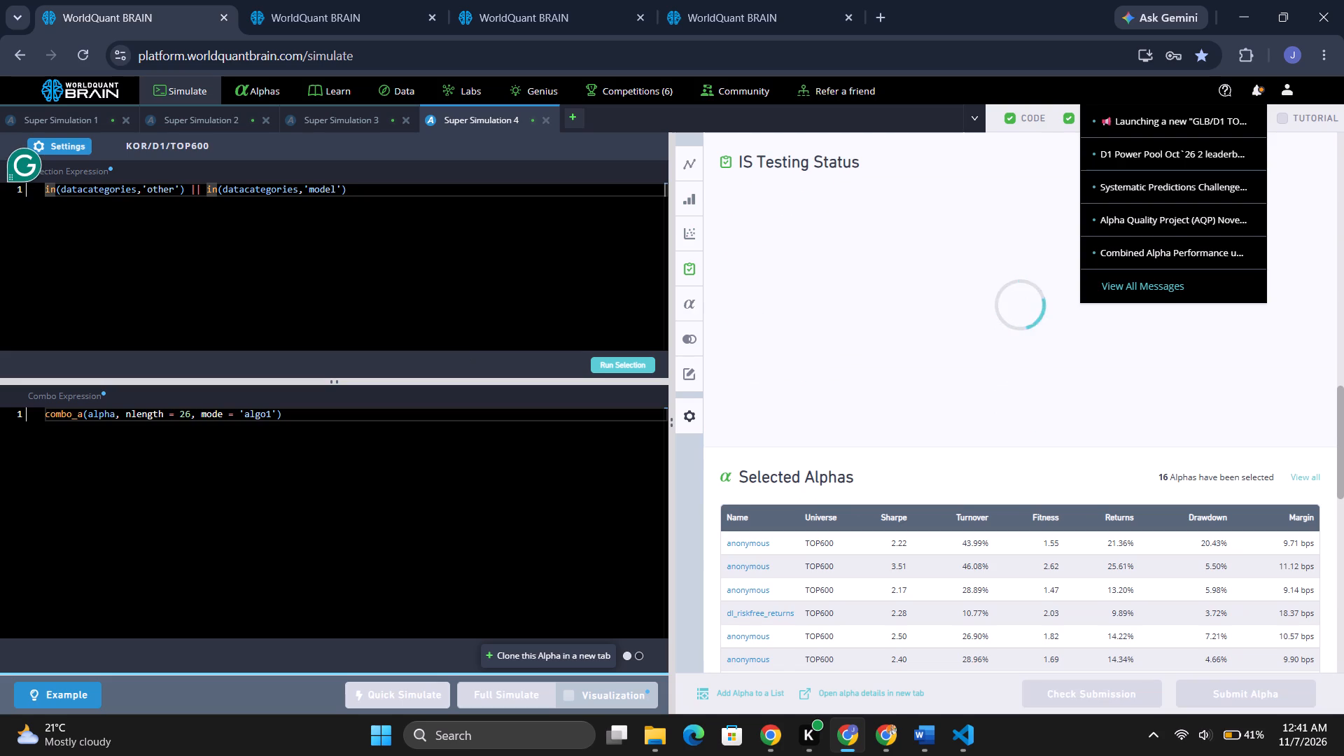
Check Simulation 4's progress, and examine the warning and passed tests of the GLB SuperAlpha in Super Simulation 2.
left_click(220, 115)
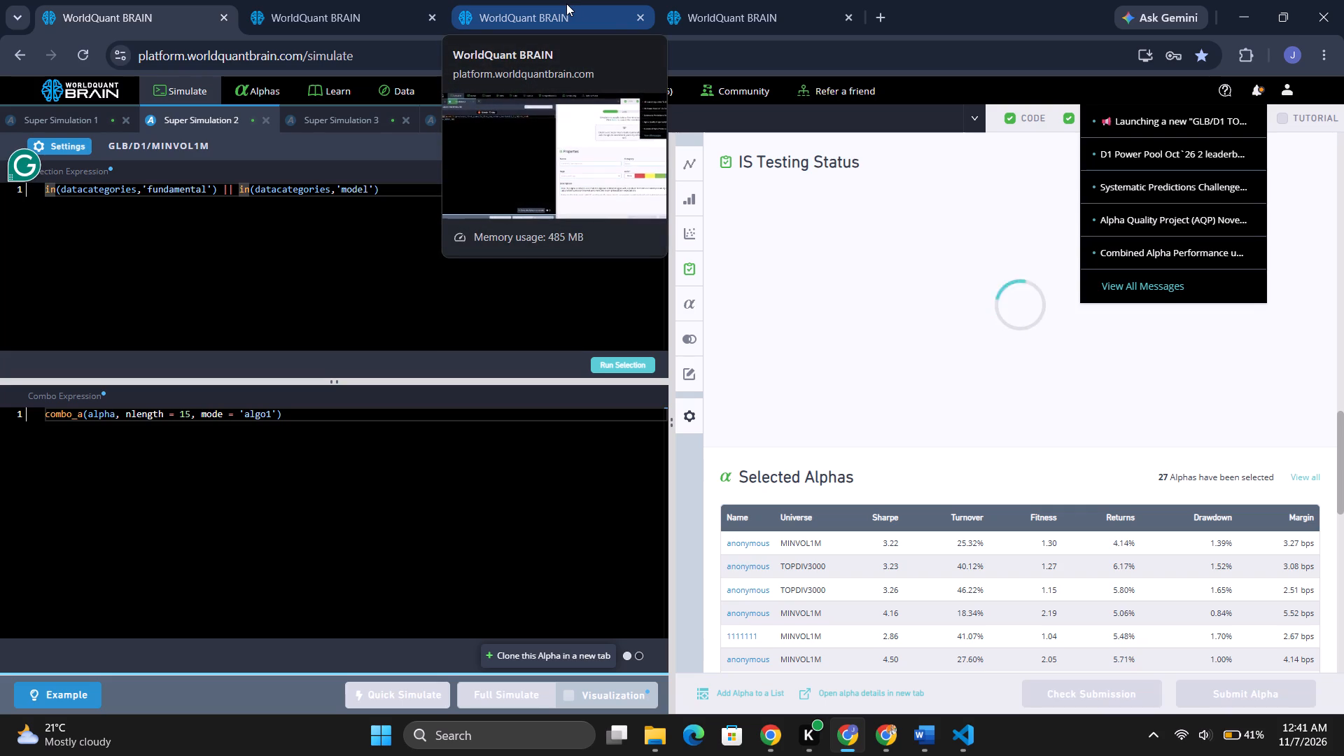
left_click(736, 15)
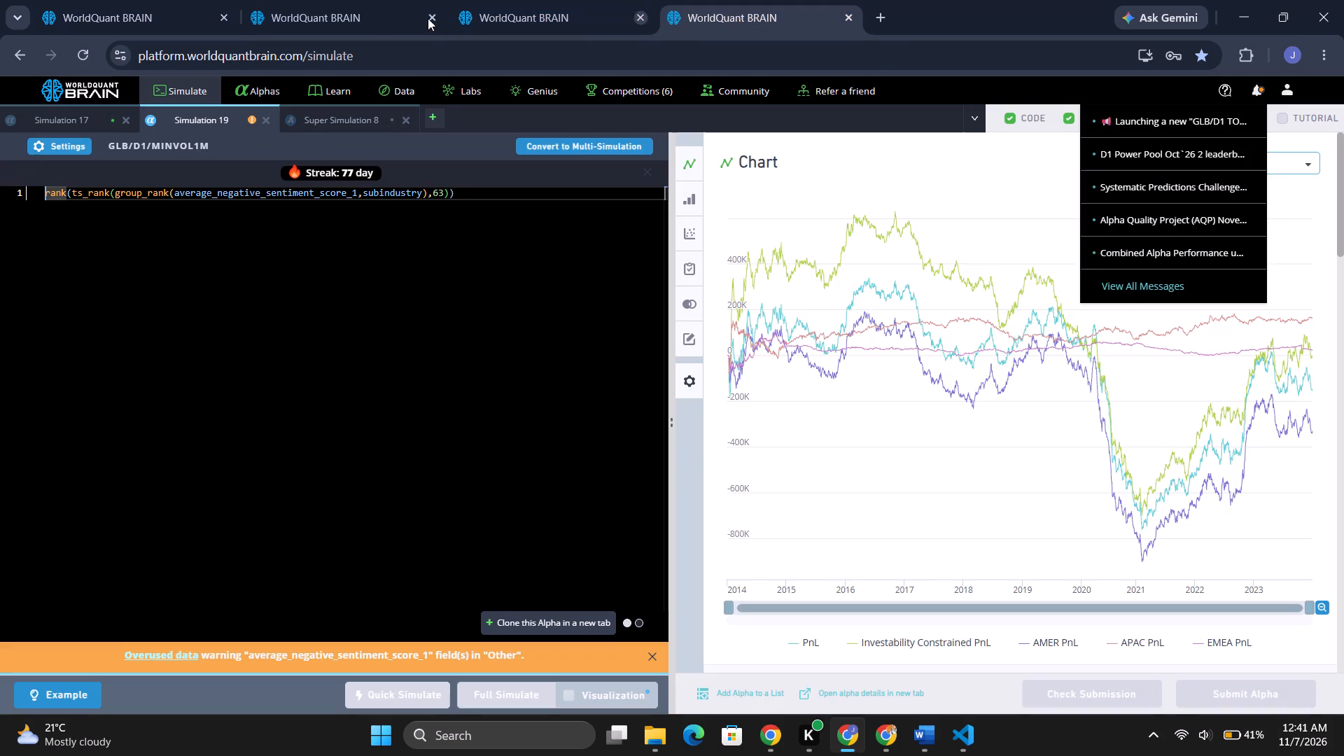
left_click(330, 19)
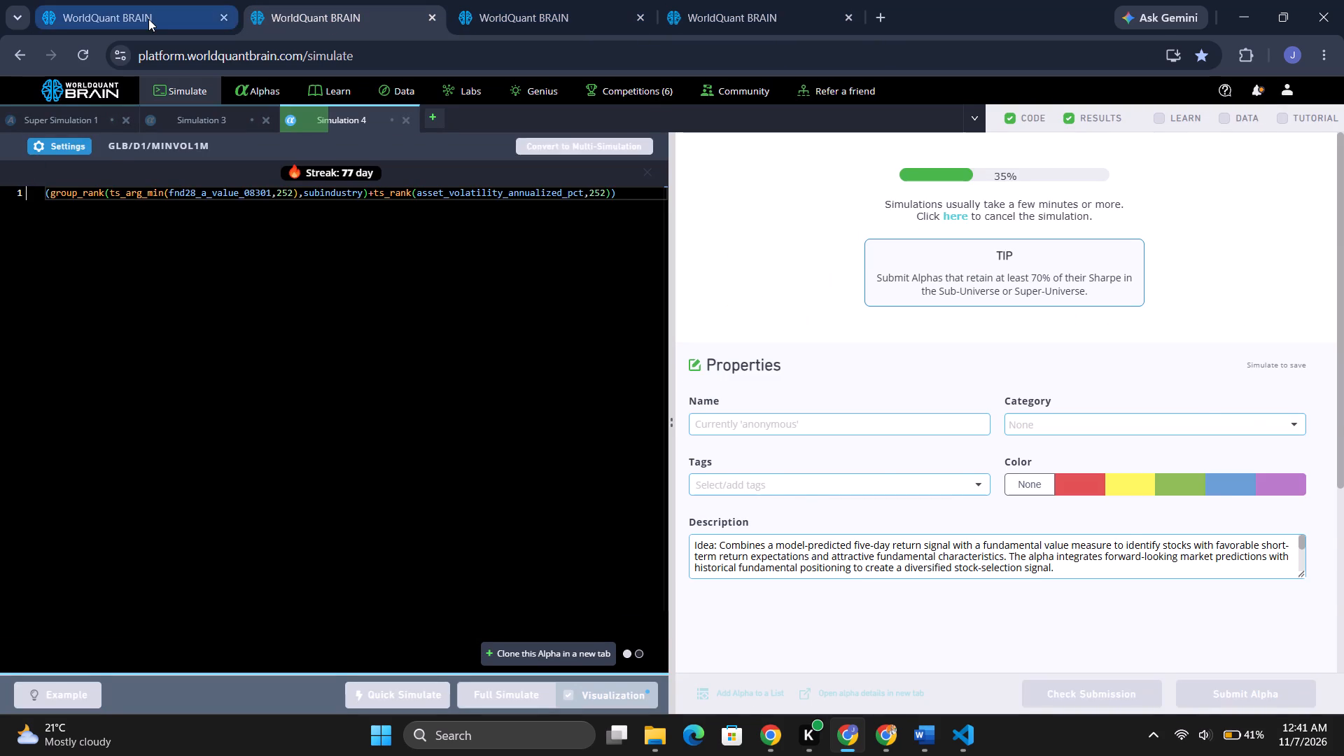
left_click(148, 19)
left_click(759, 236)
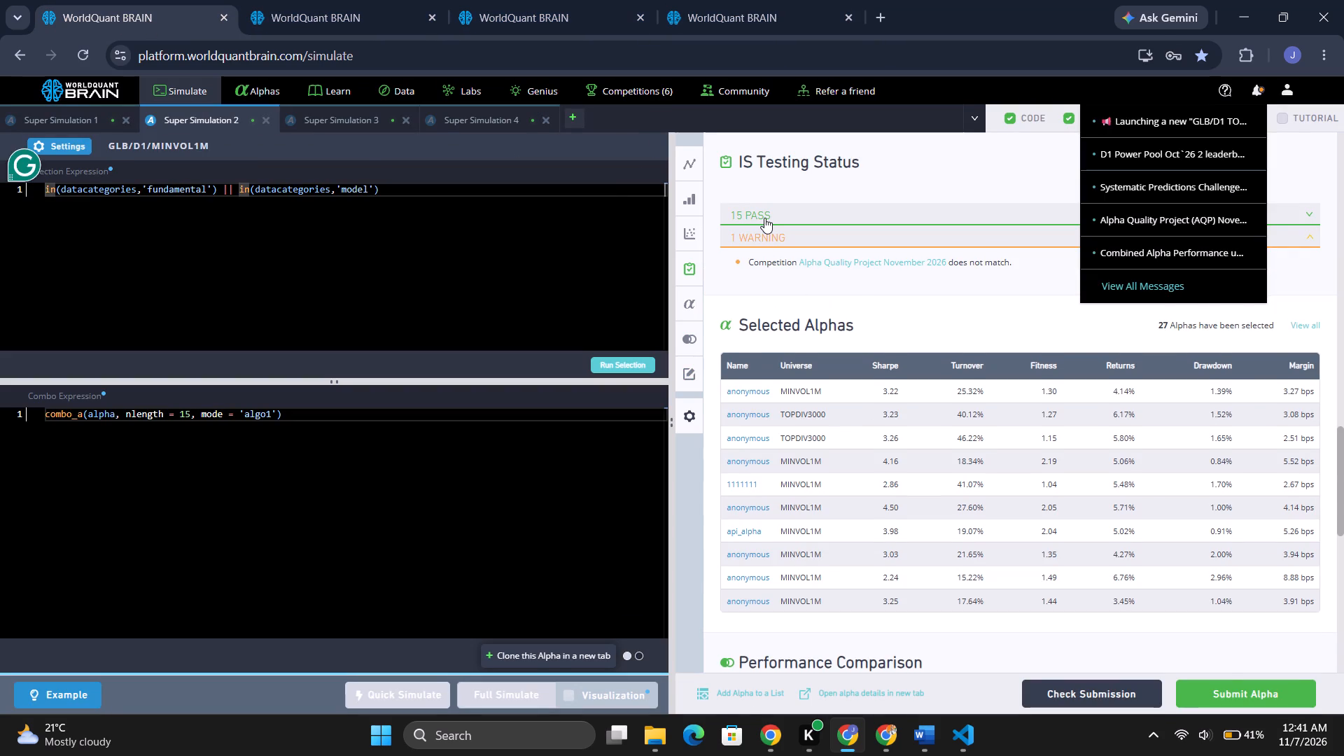
left_click(764, 218)
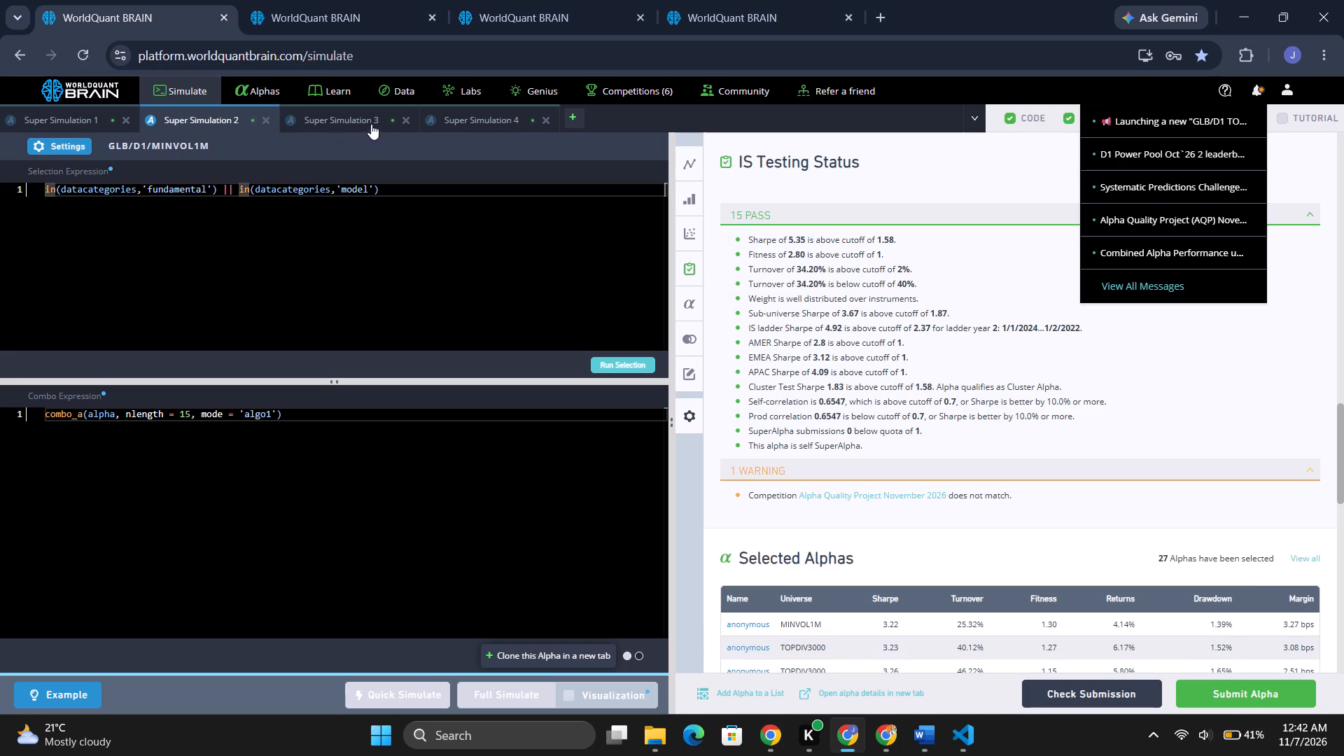
Examine the failed, warning, pending and passed tests of the KOR SuperAlpha in Super Simulation 4.
left_click(491, 122)
left_click(774, 241)
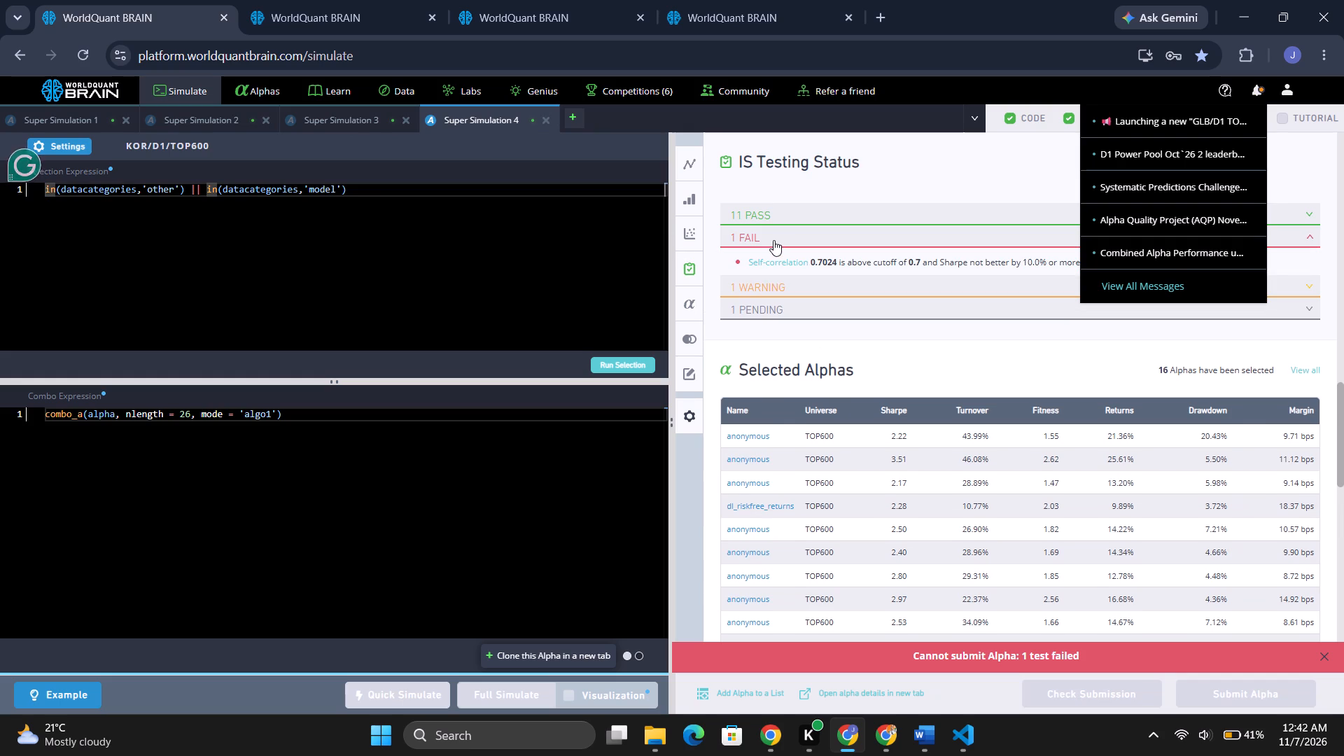
left_click(757, 289)
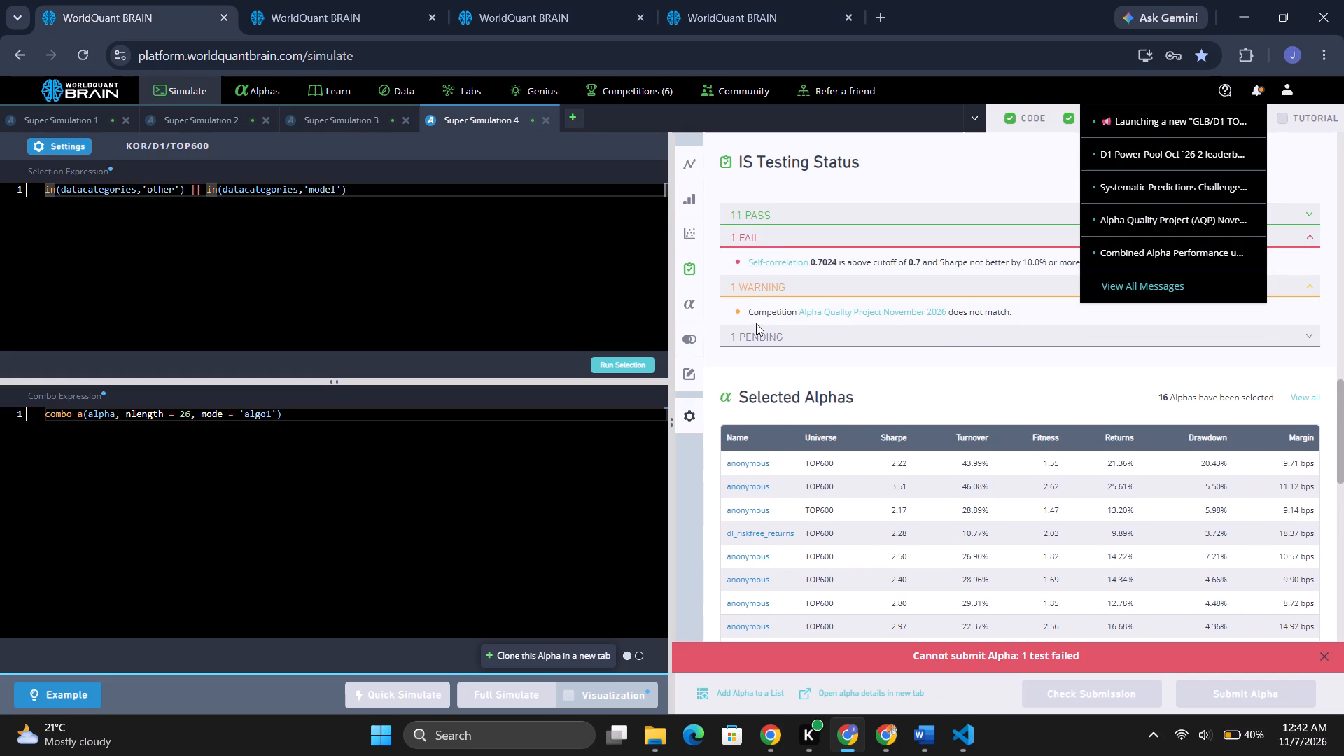
left_click(753, 335)
left_click(755, 203)
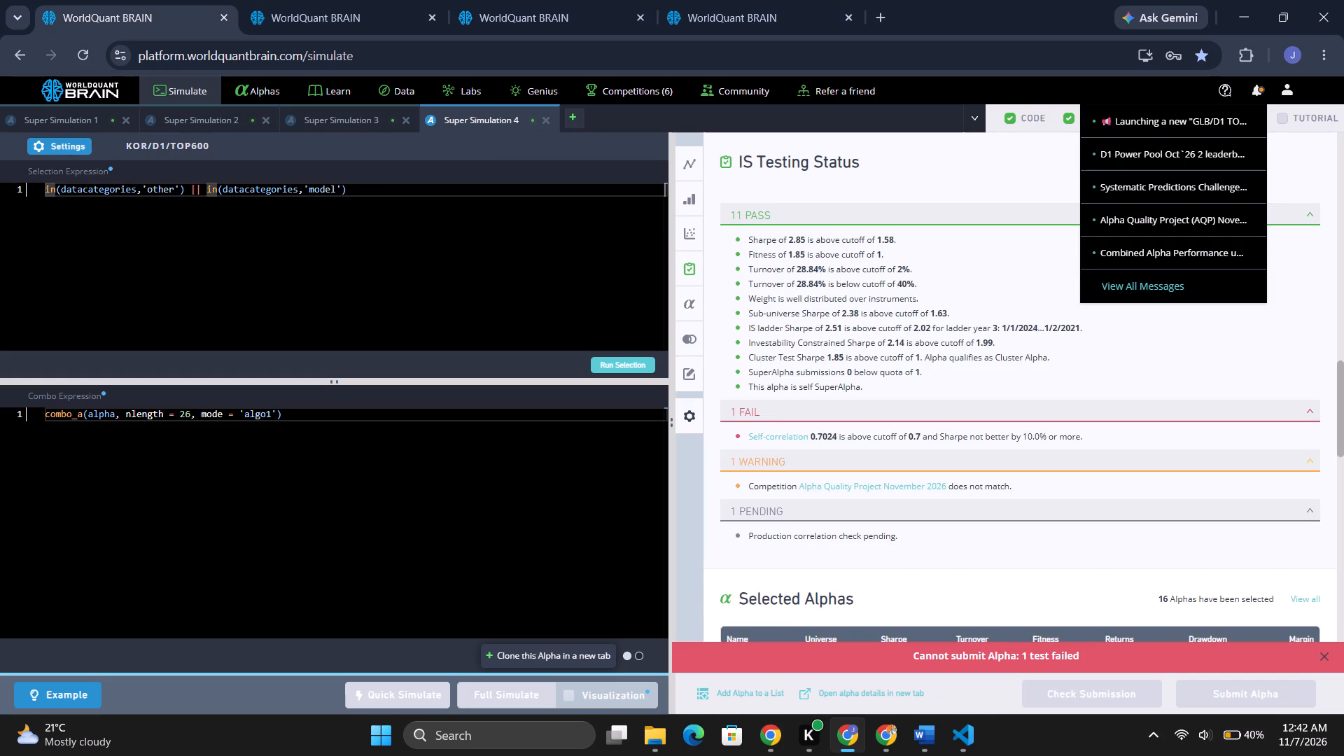
Set nlength to 20 in the KOR SuperAlpha's combo expression in Super Simulation 4 and run a full simulation with visualization enabled.
left_click(221, 119)
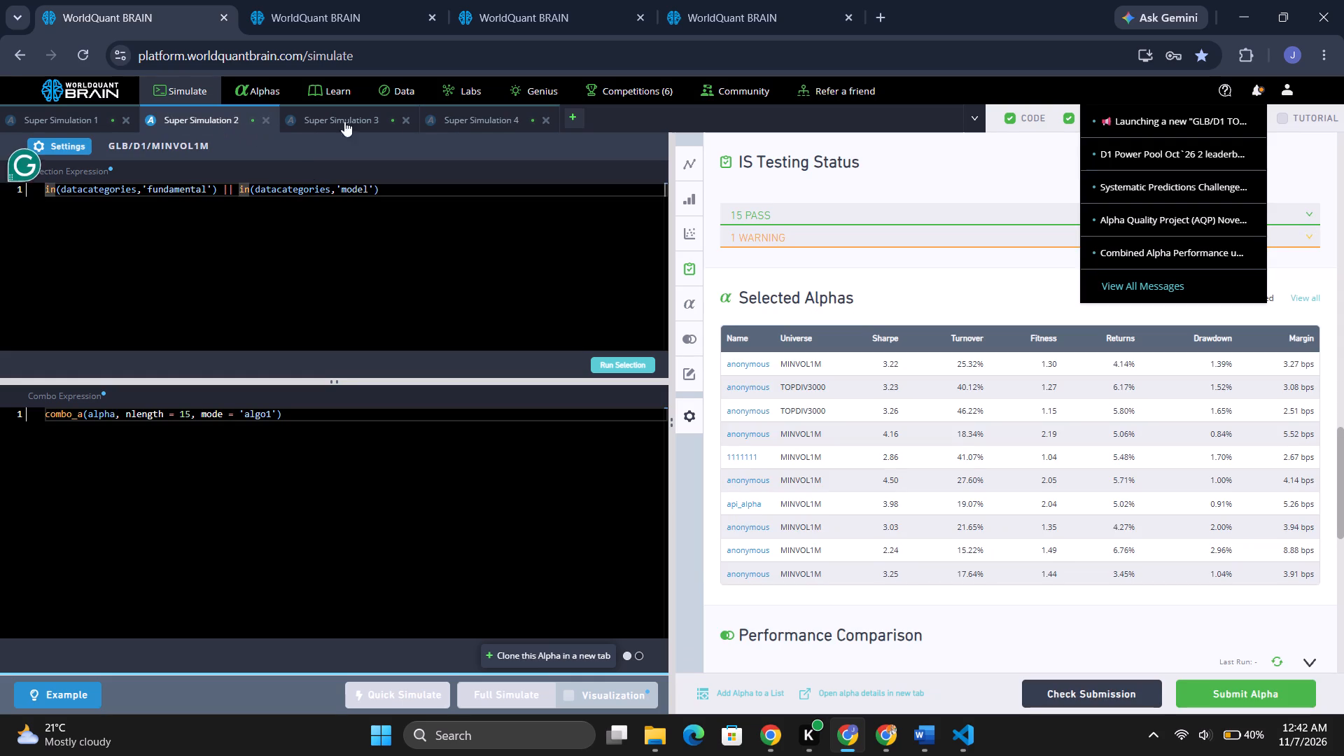
left_click(488, 115)
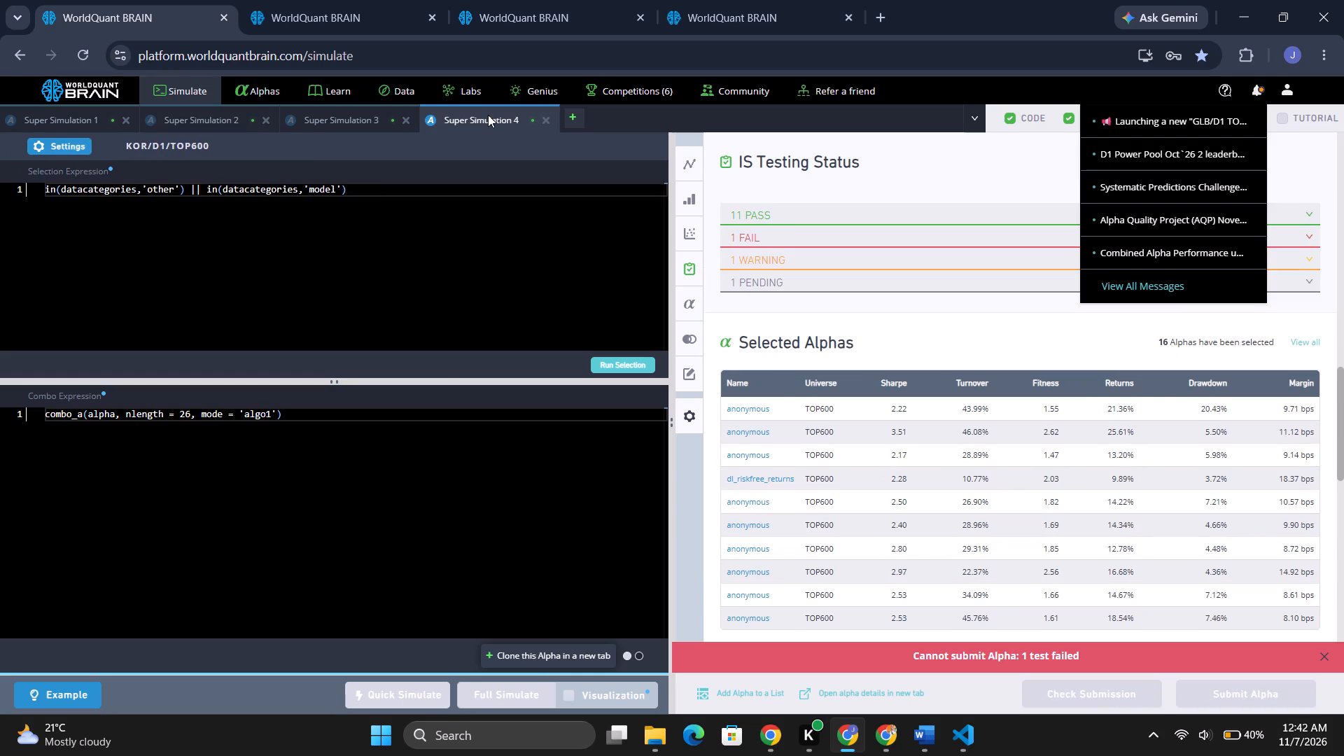
double_click(185, 412)
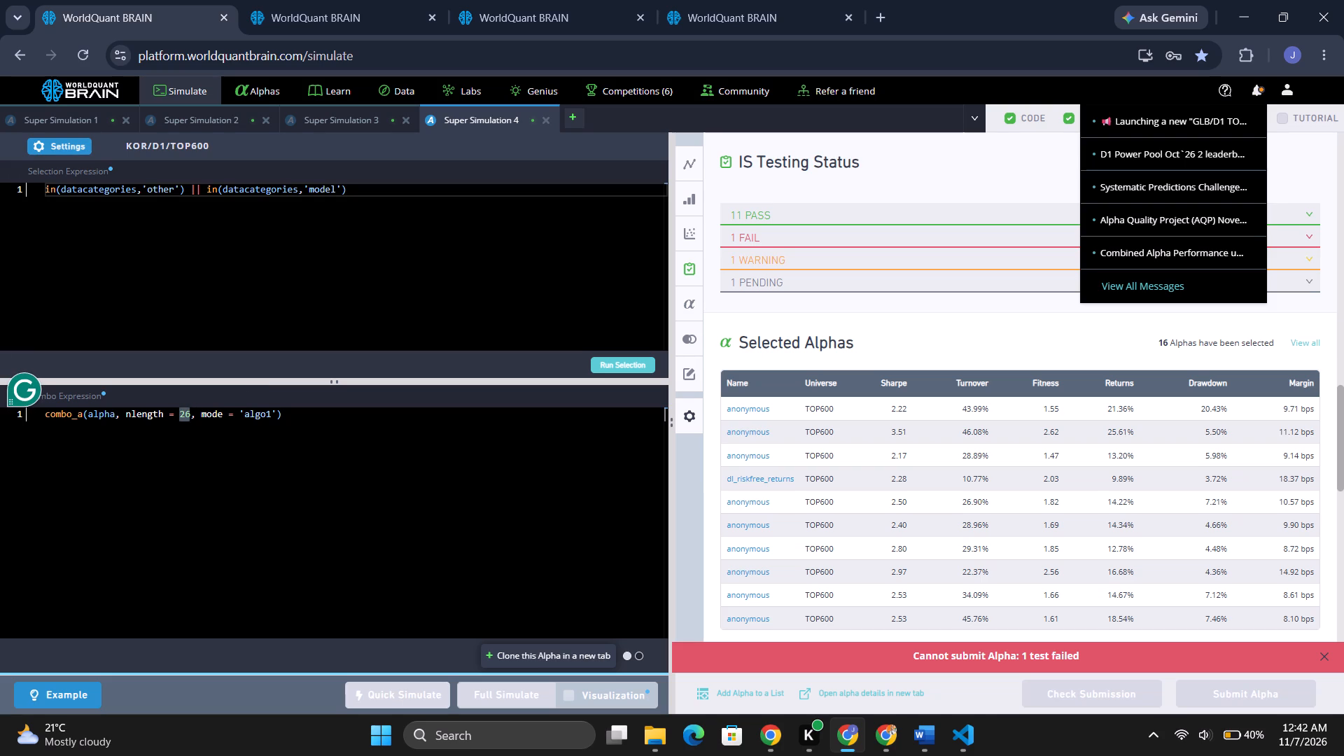
type("20")
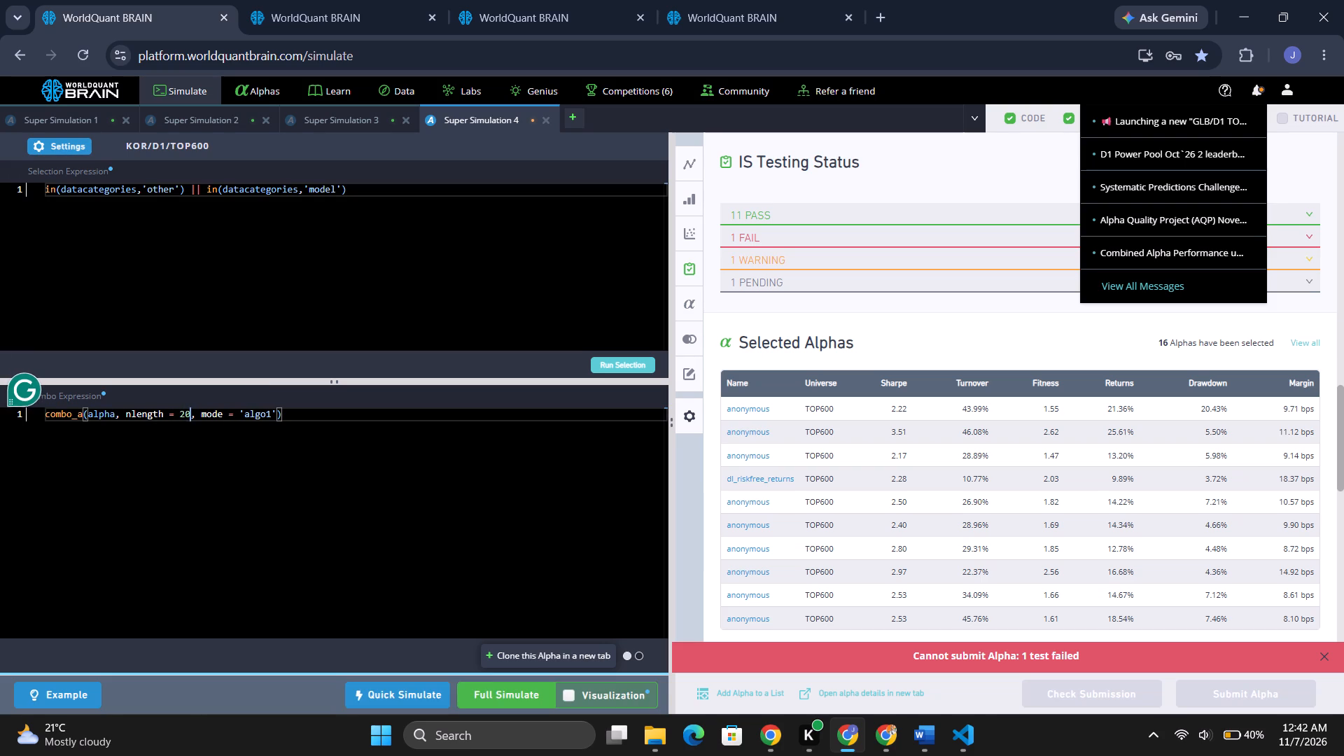
left_click(566, 689)
left_click(507, 687)
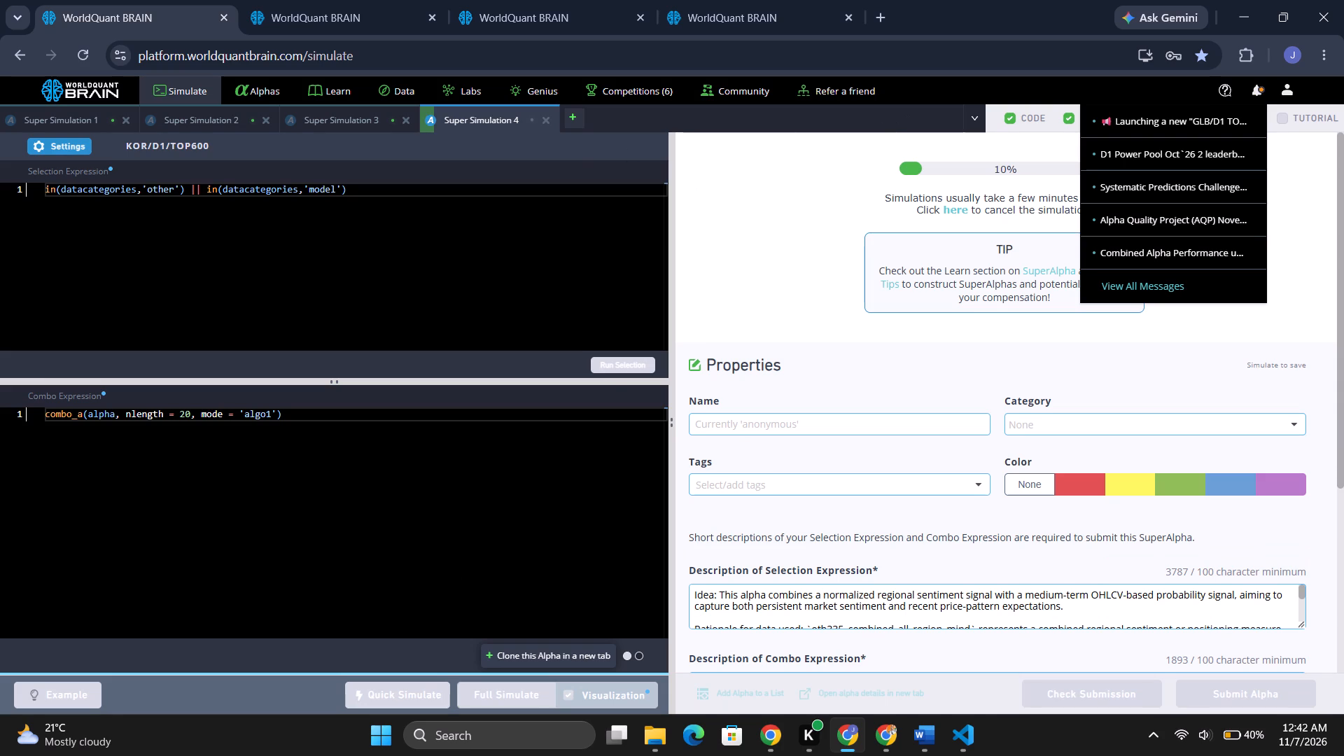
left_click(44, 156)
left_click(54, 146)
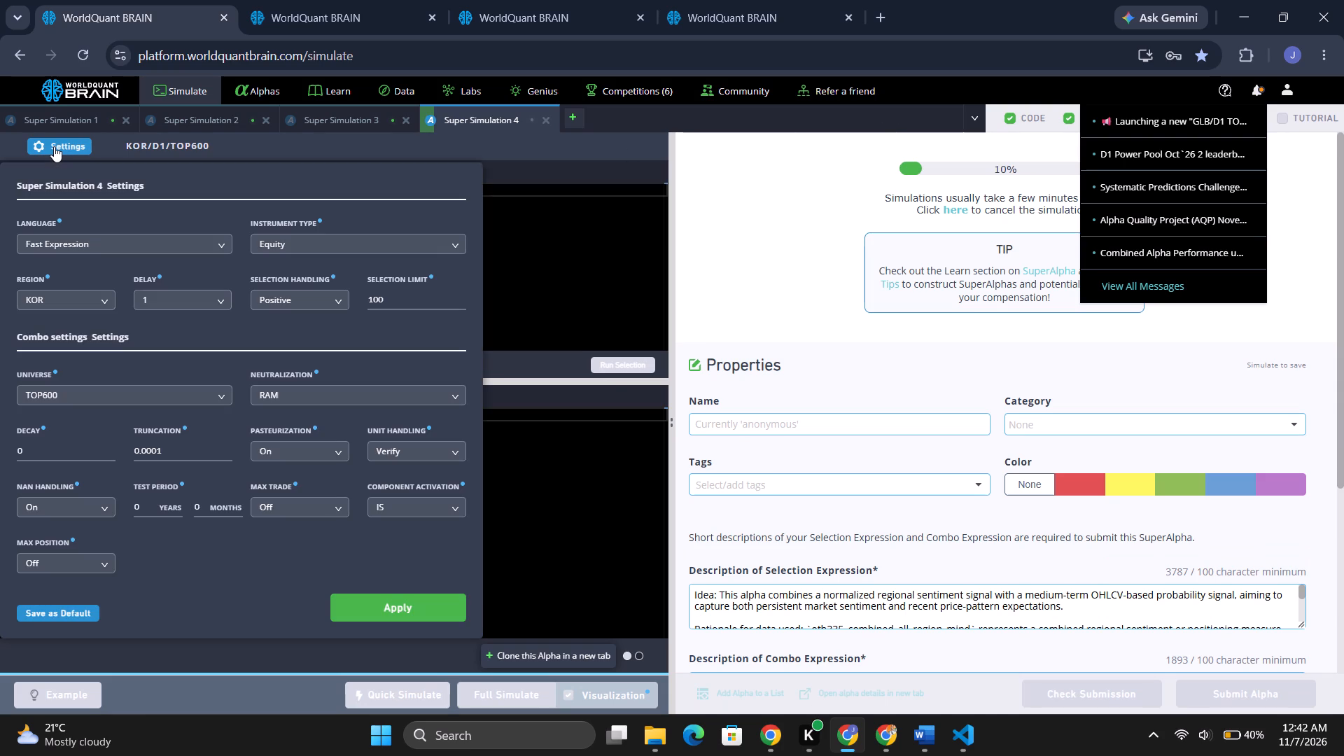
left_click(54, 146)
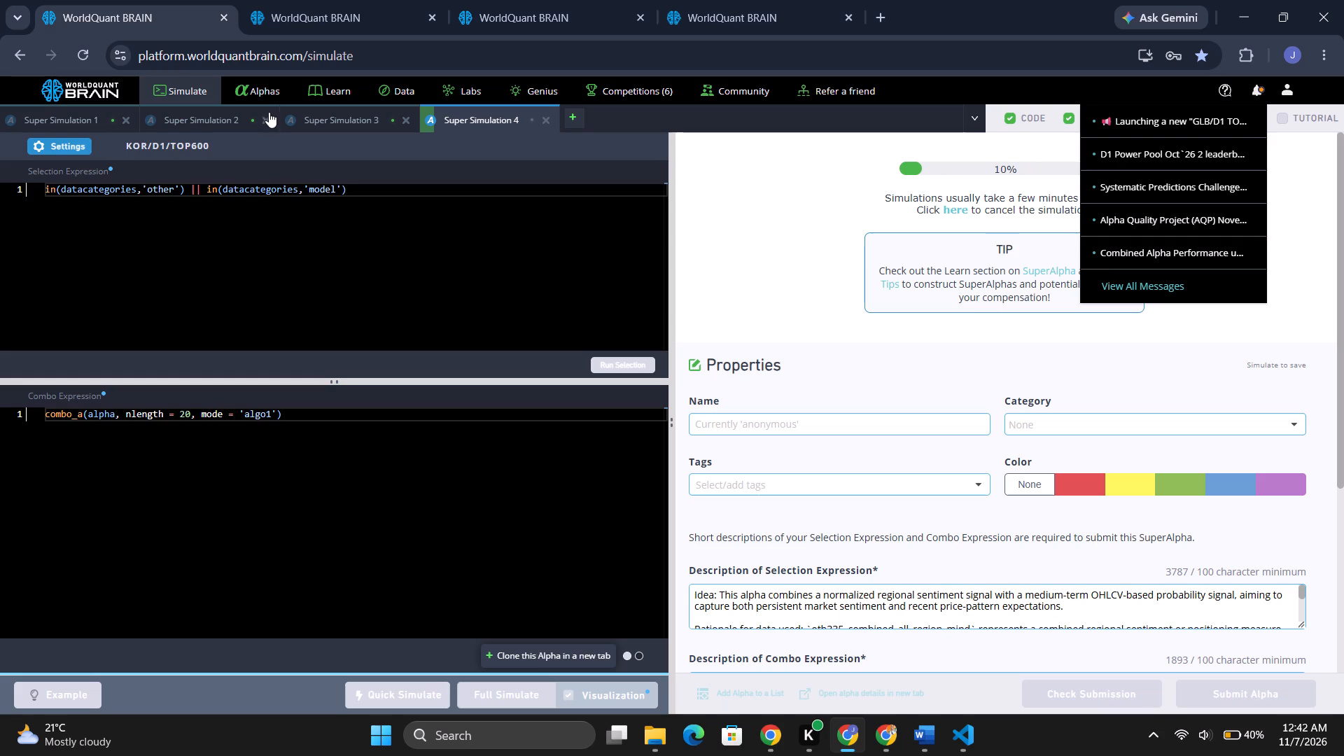
Clone the GLB SuperAlpha from Super Simulation 2 and set the clone's neutralization to Crowding Factors.
left_click(214, 116)
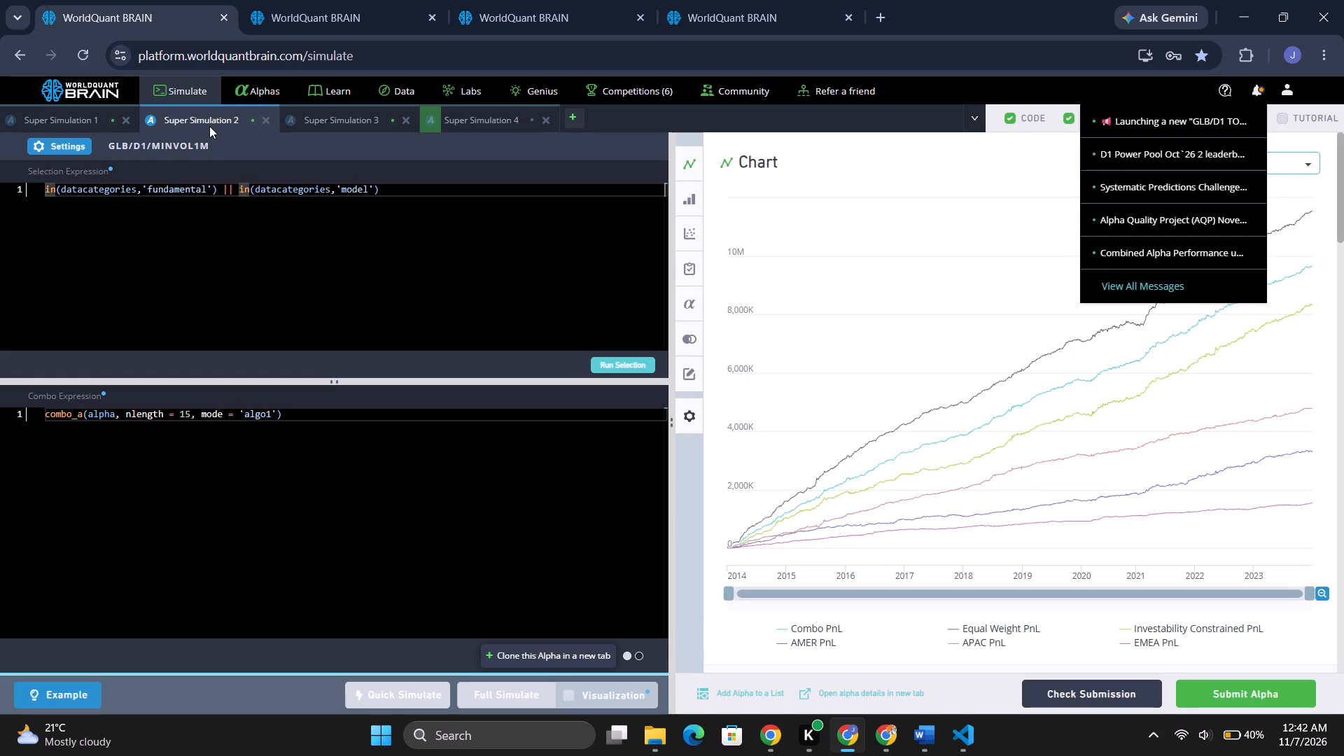
left_click(529, 657)
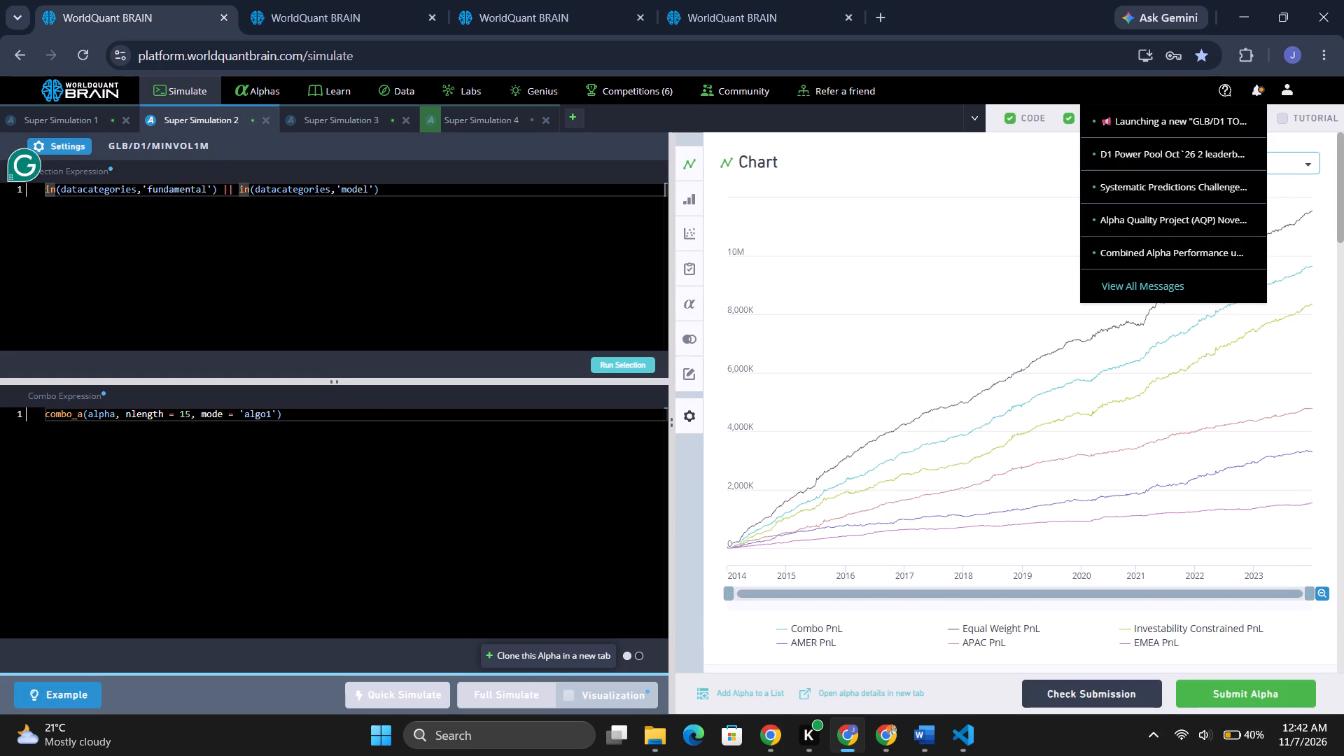
left_click(76, 144)
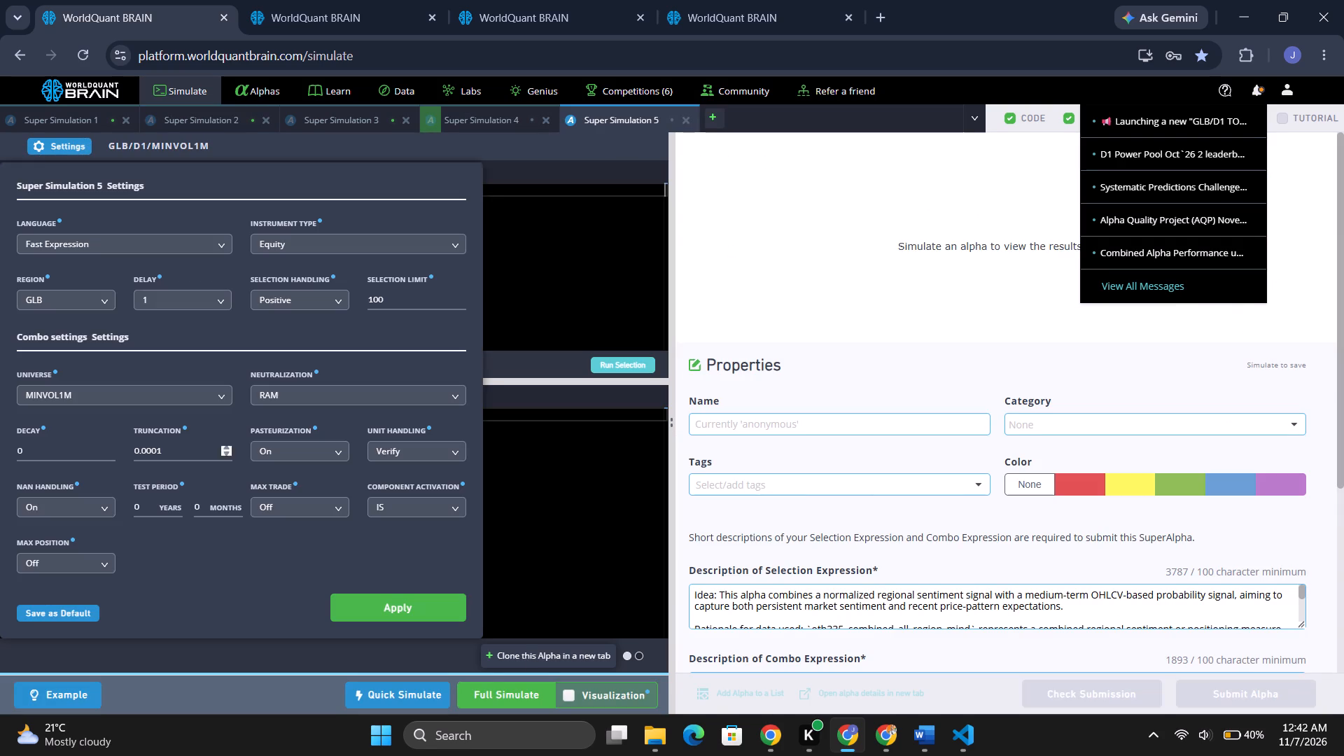
left_click(299, 401)
left_click(300, 484)
left_click(383, 605)
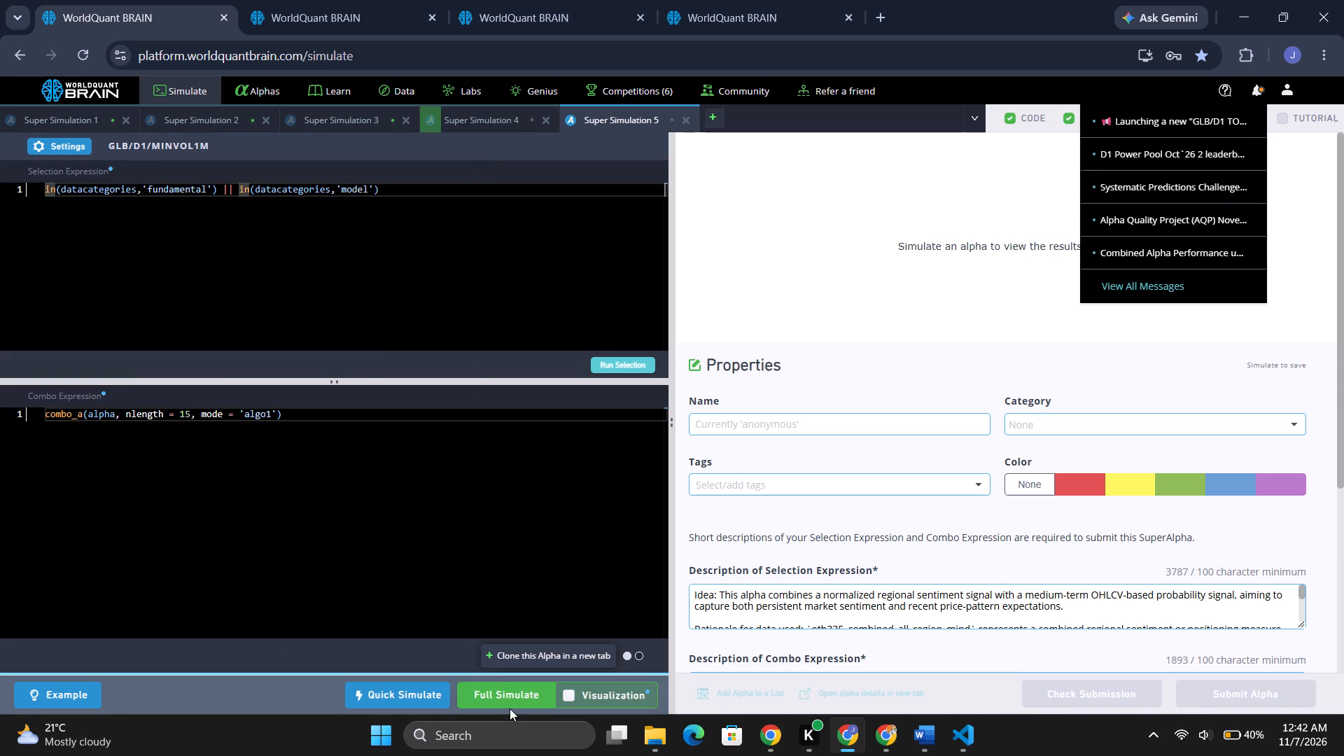
Run a full simulation of the cloned GLB SuperAlpha in Super Simulation 5.
left_click(510, 708)
left_click(513, 694)
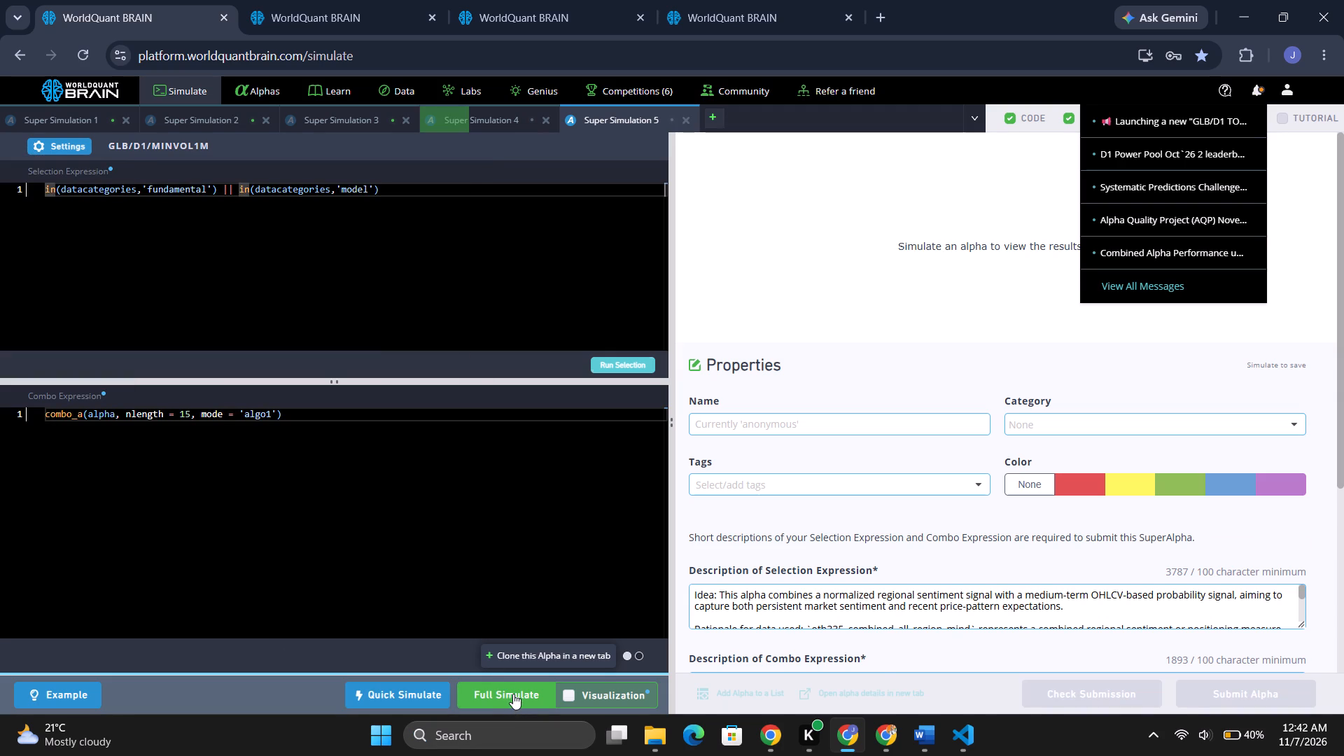
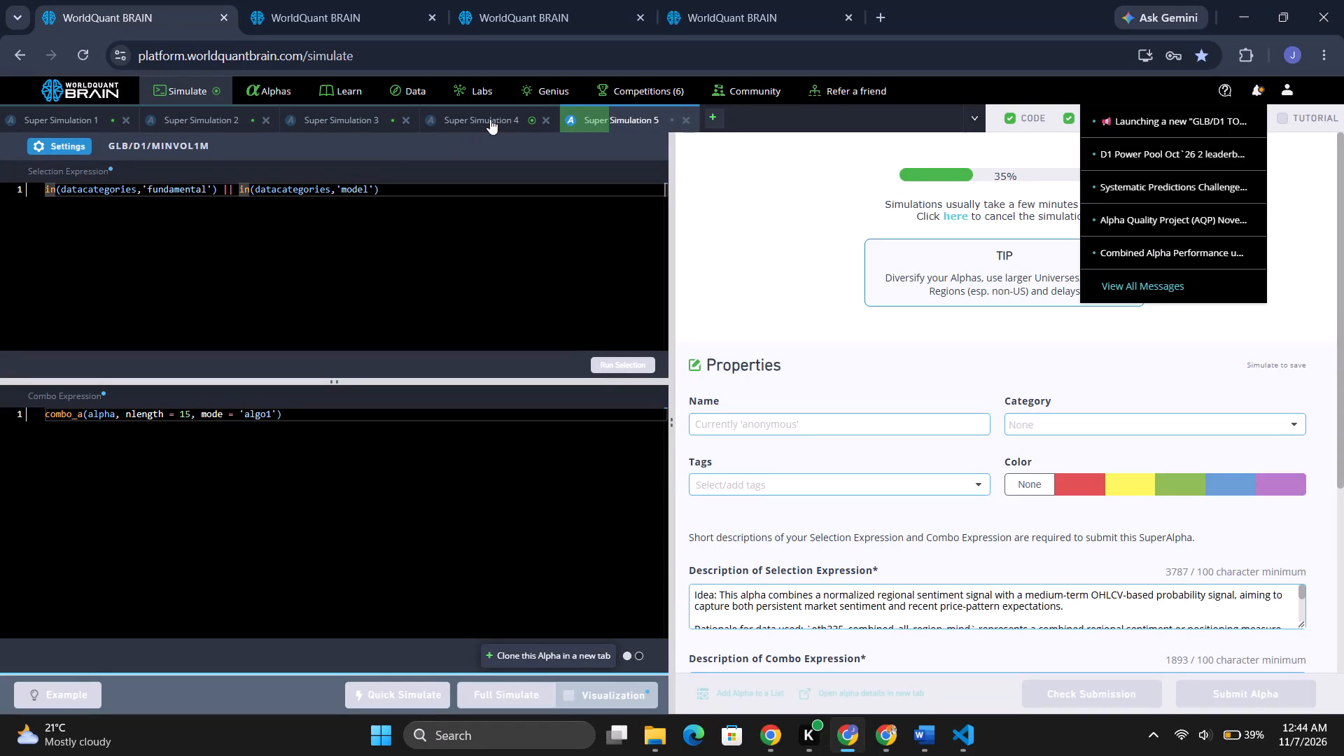
Examine the KOR SuperAlpha's in-sample summary and failed test in Super Simulation 4.
left_click(490, 119)
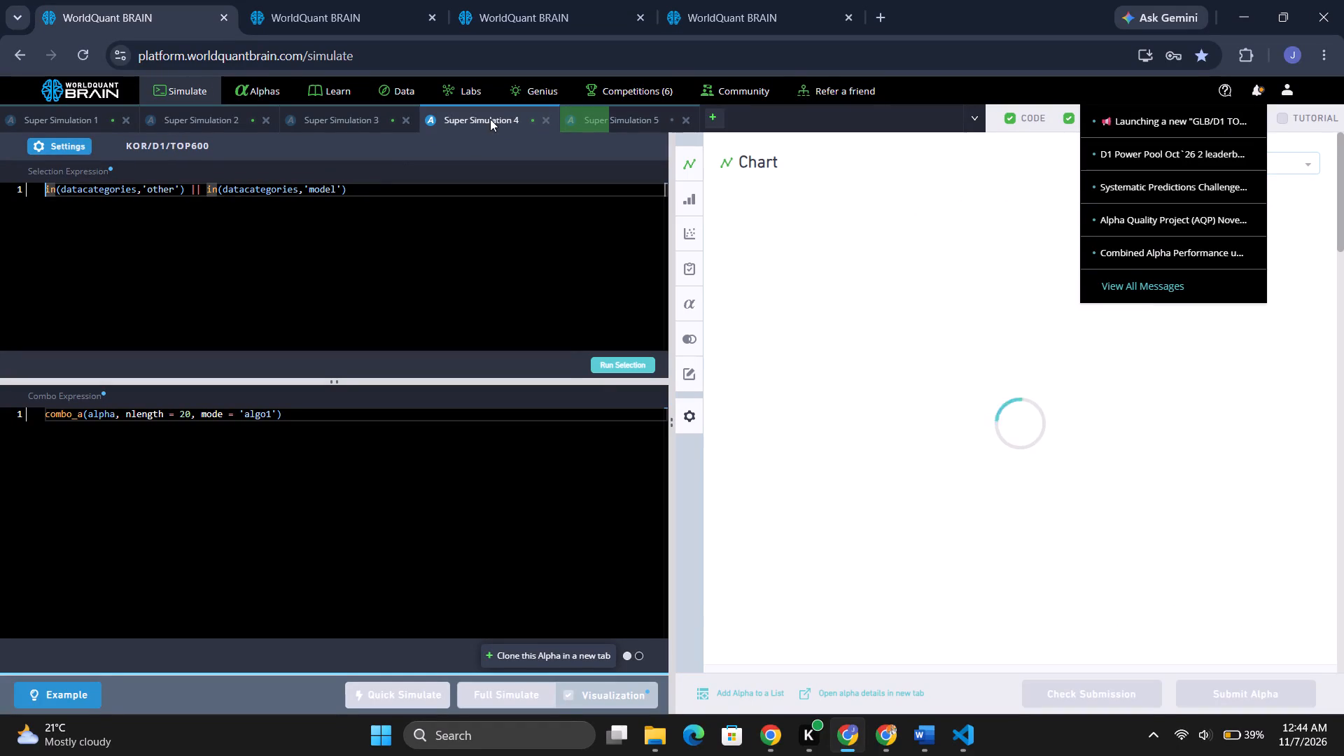
scroll(873, 440, "down", 3)
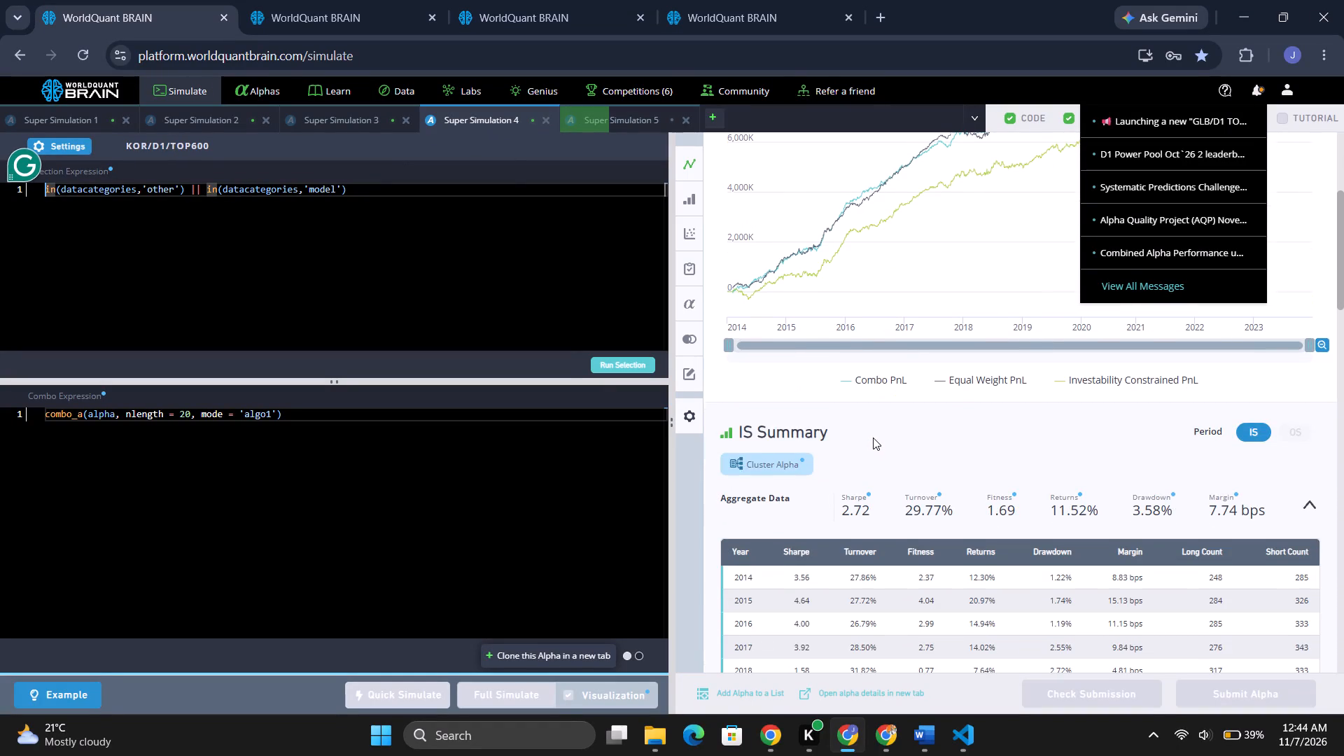
scroll(871, 431, "down", 3)
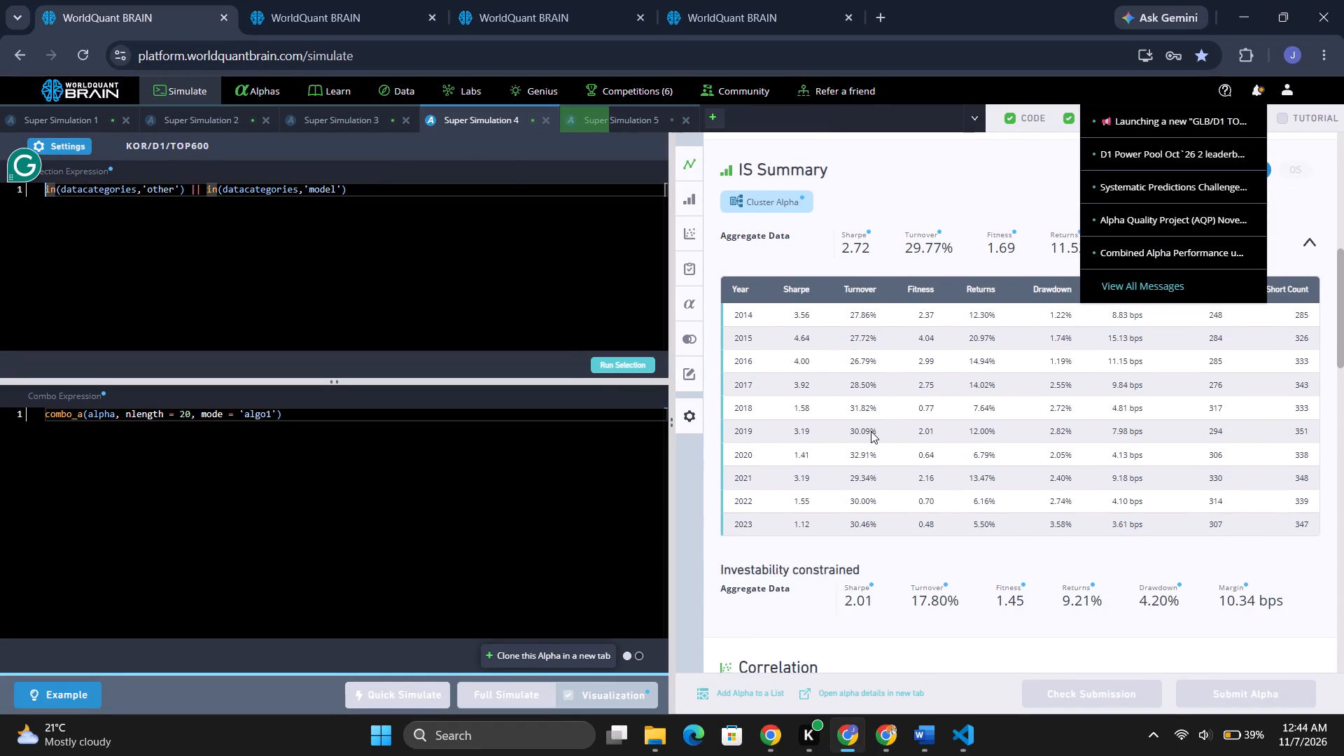
scroll(871, 430, "down", 5)
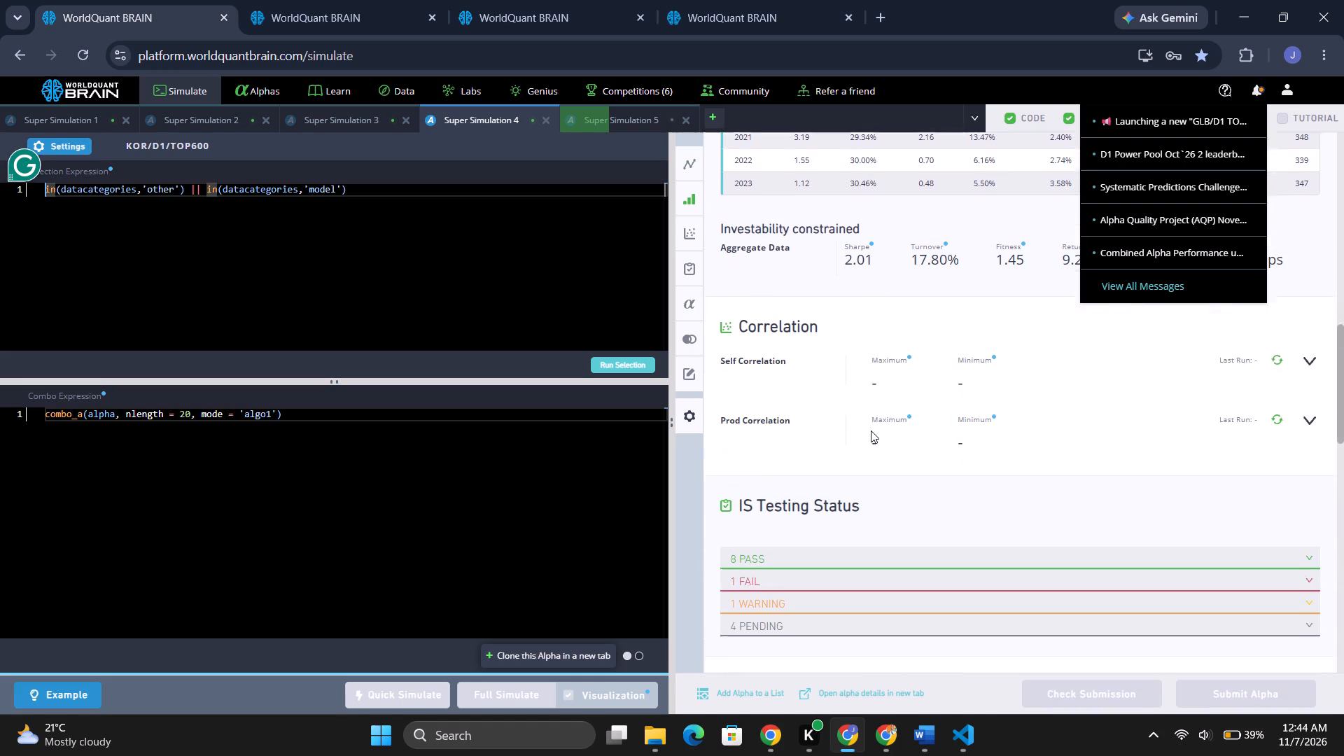
left_click(793, 482)
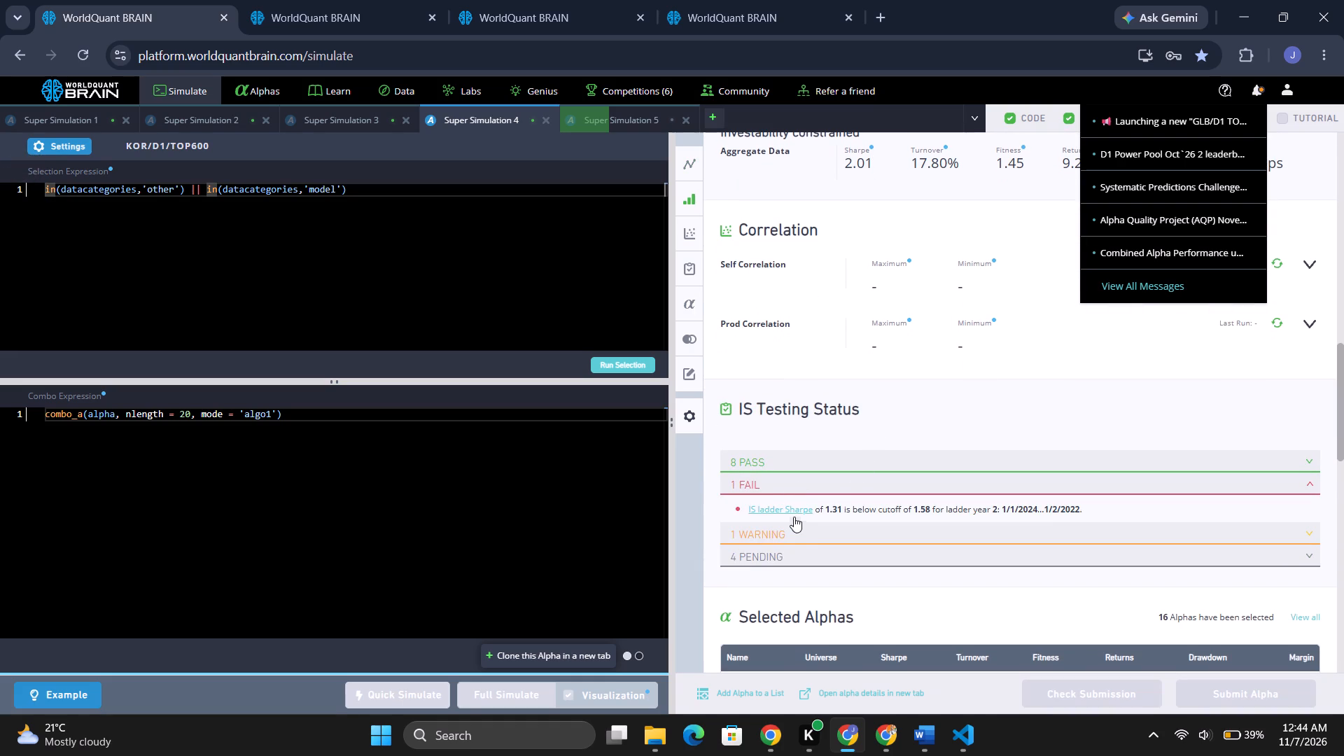
Run the production and self correlation checks for the KOR SuperAlpha and dismiss the message list.
left_click(1279, 321)
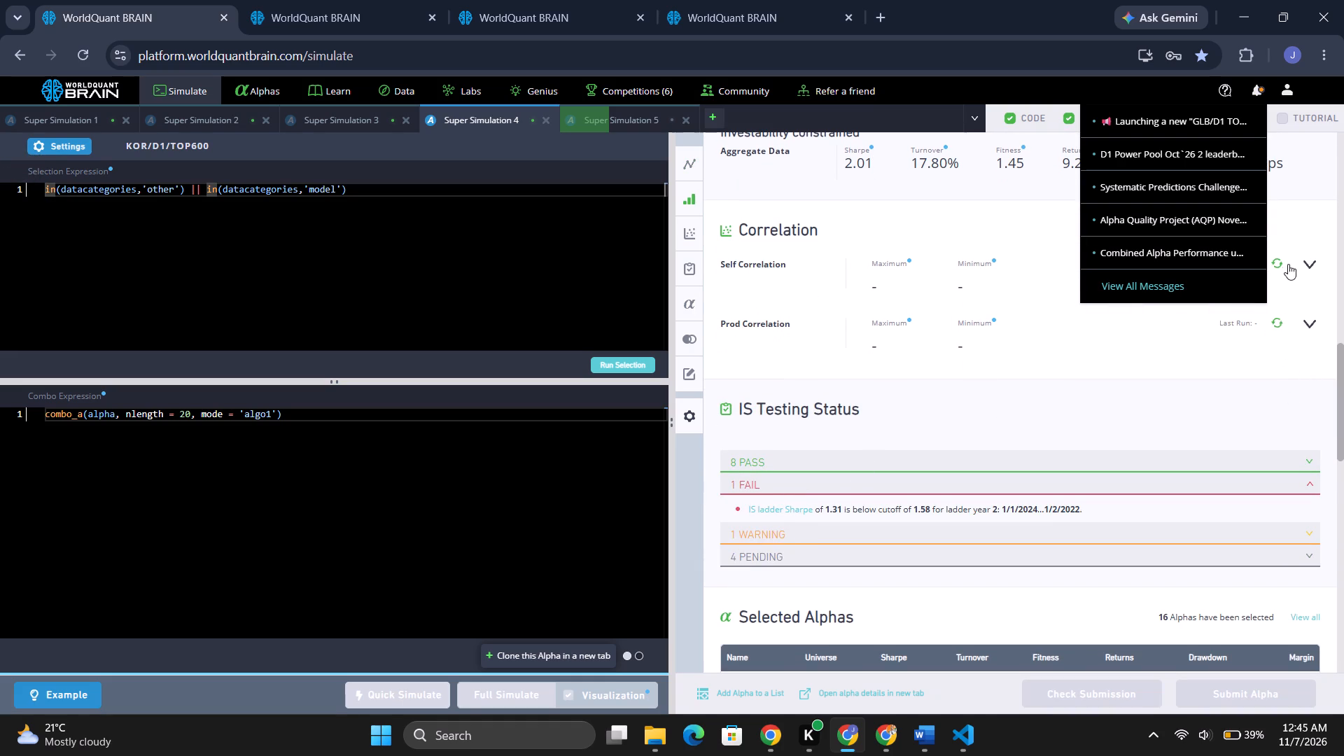
left_click(1282, 258)
left_click(1257, 87)
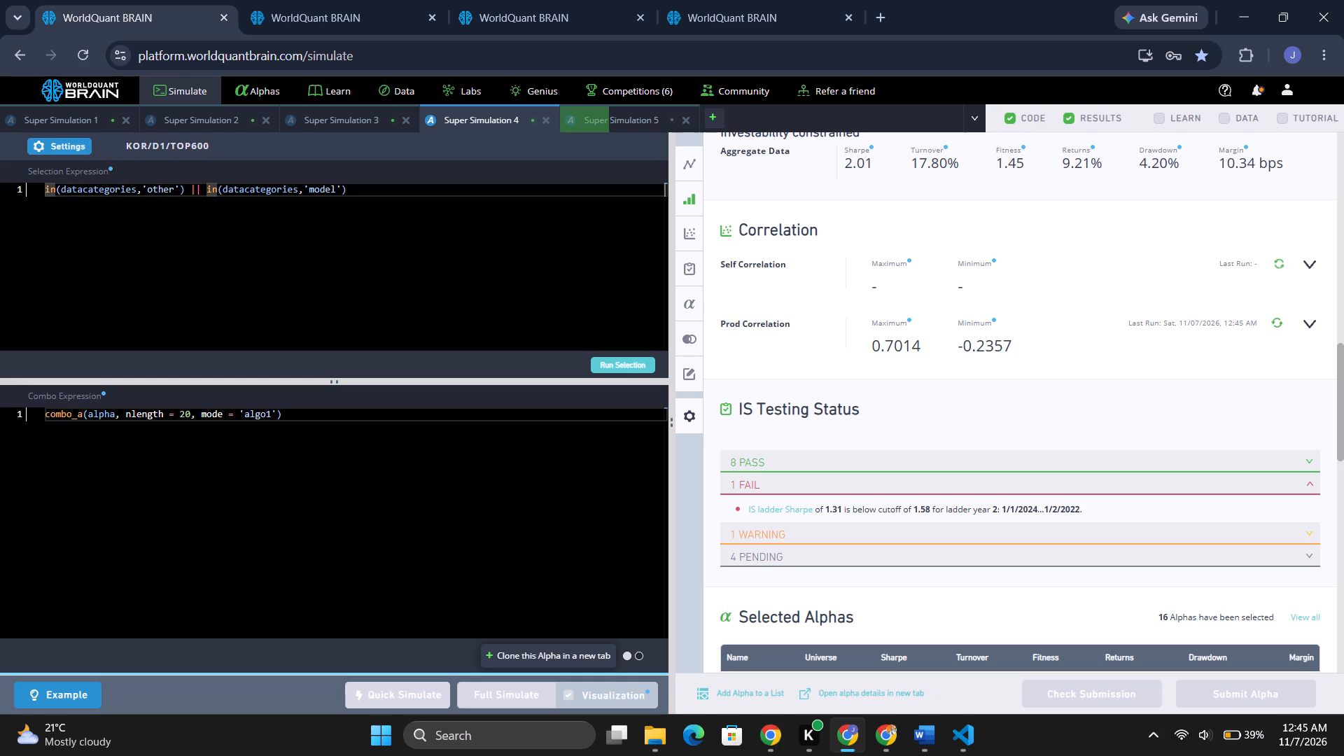
Set nlength to 30 and mode to 'algo2' in the KOR SuperAlpha's combo expression and run a full simulation.
double_click(183, 412)
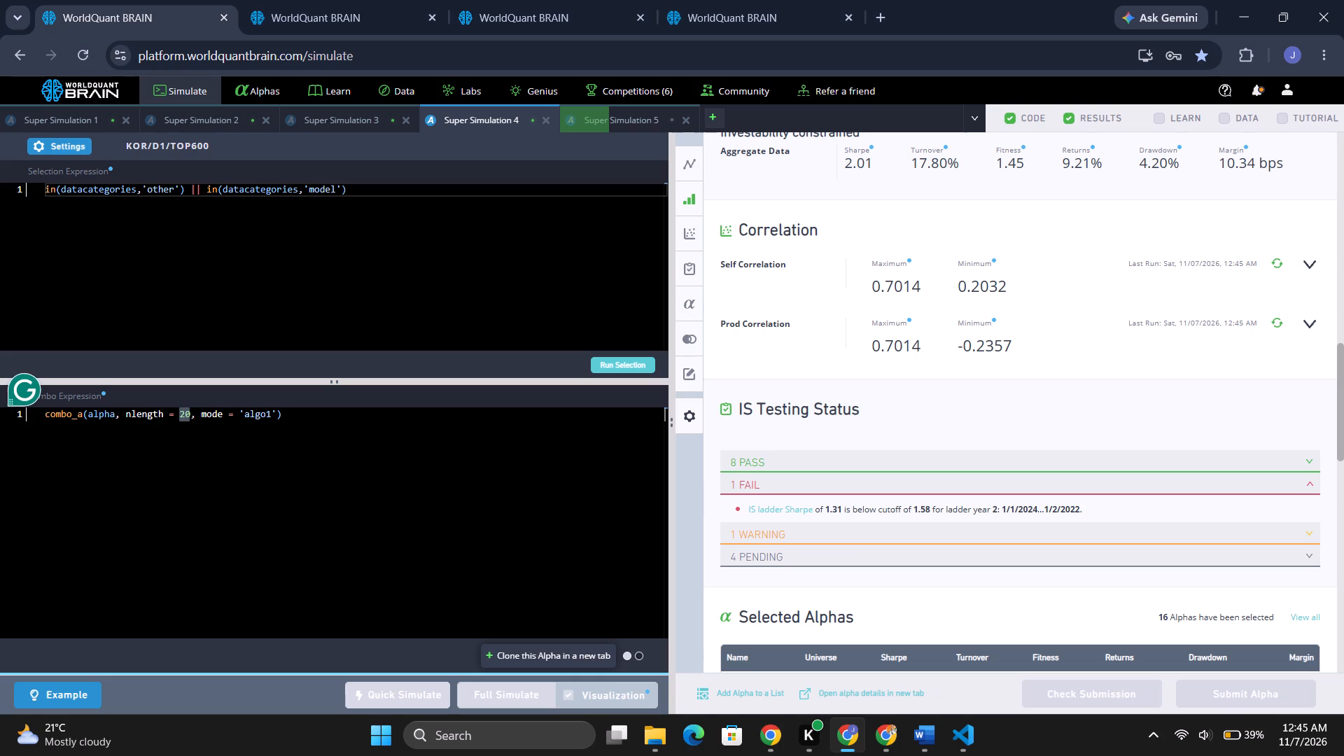
type("30")
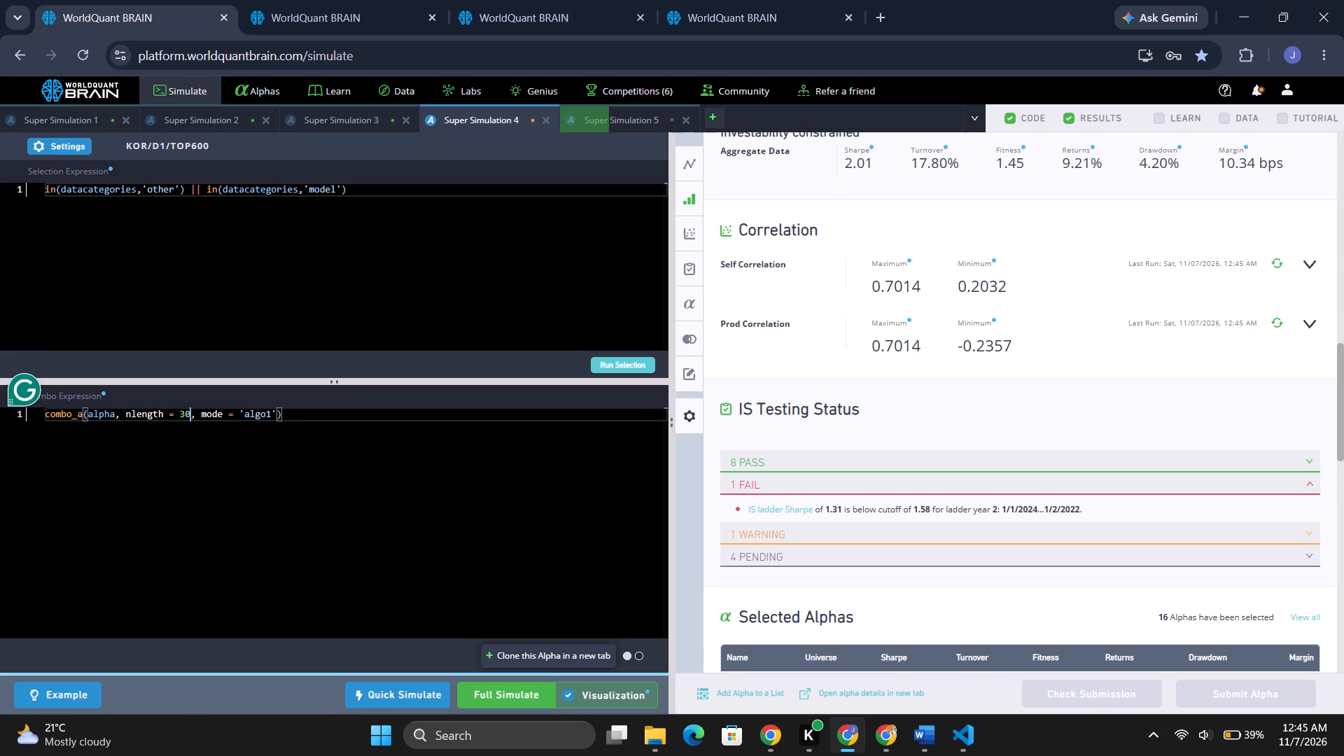
left_click(274, 413)
left_click(269, 413)
key("BackSpace")
key("2")
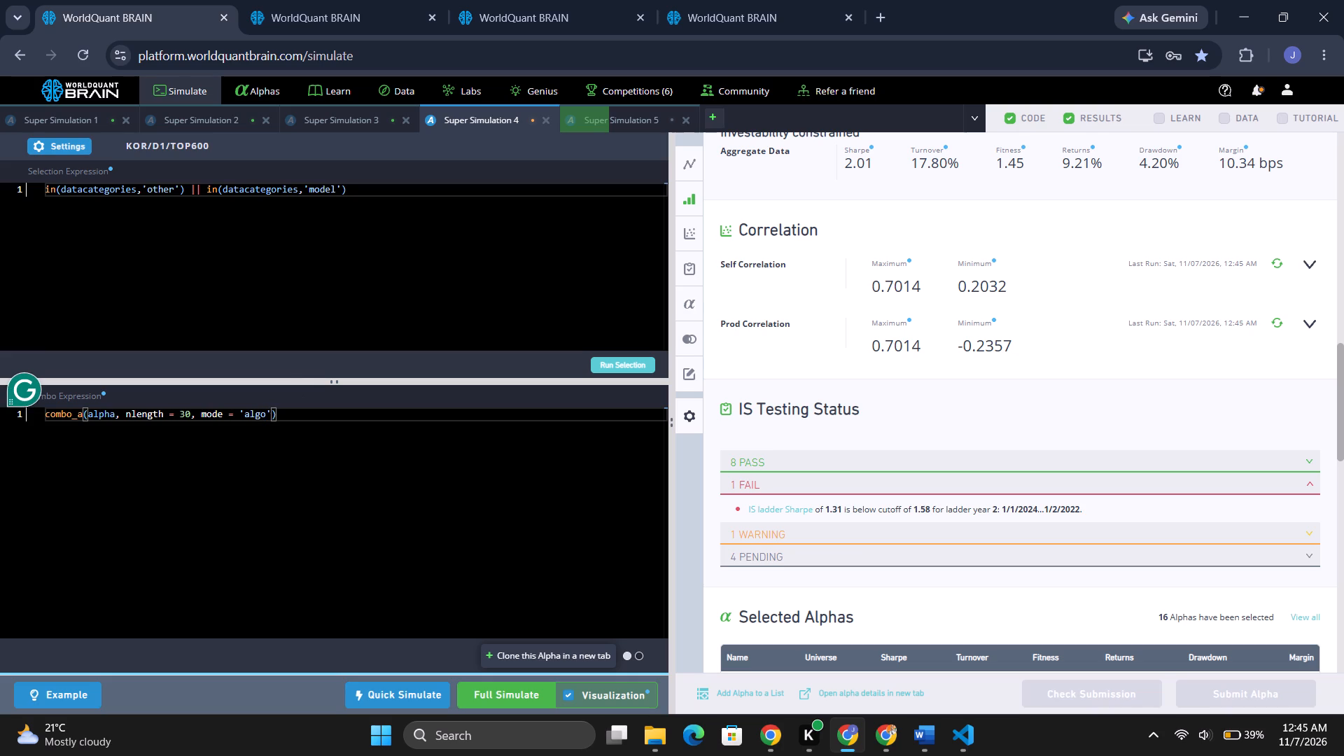
left_click(501, 694)
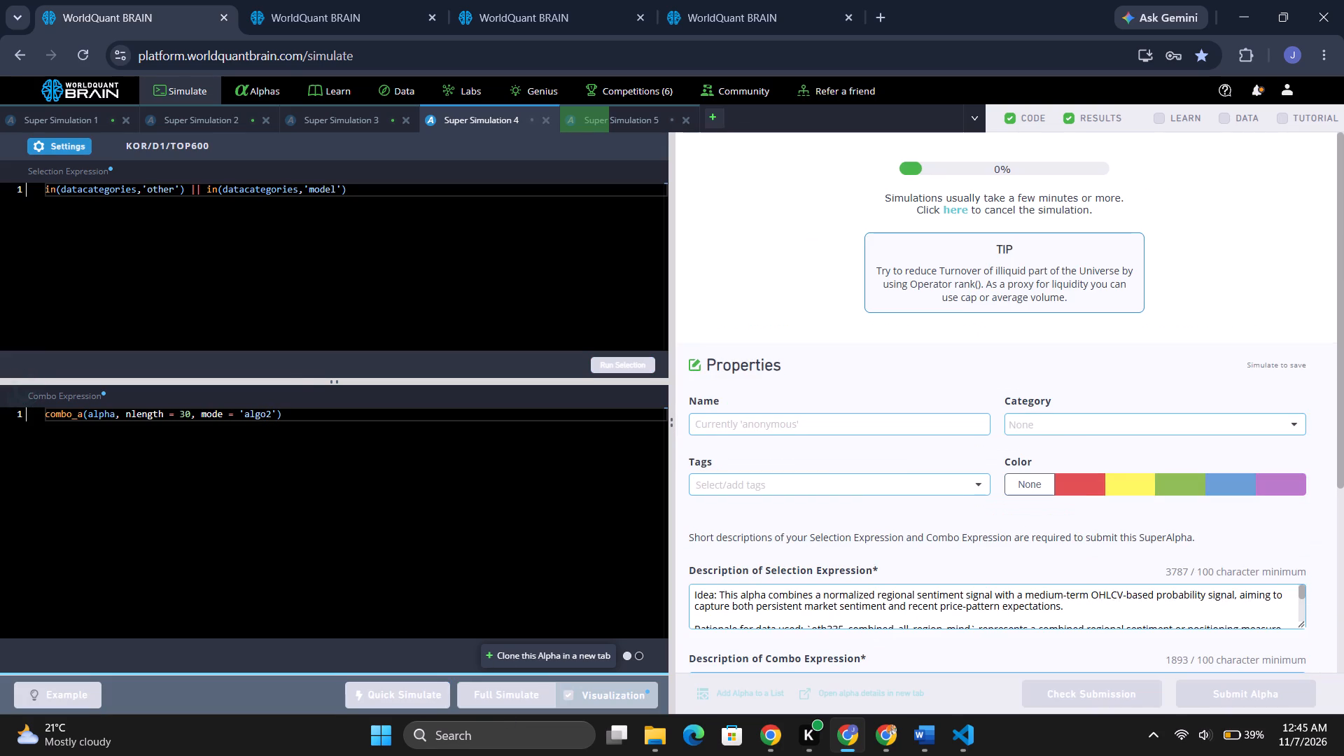
Check the progress of the GLB alpha simulation in Simulation 4 in the second WorldQuant BRAIN window.
left_click(318, 10)
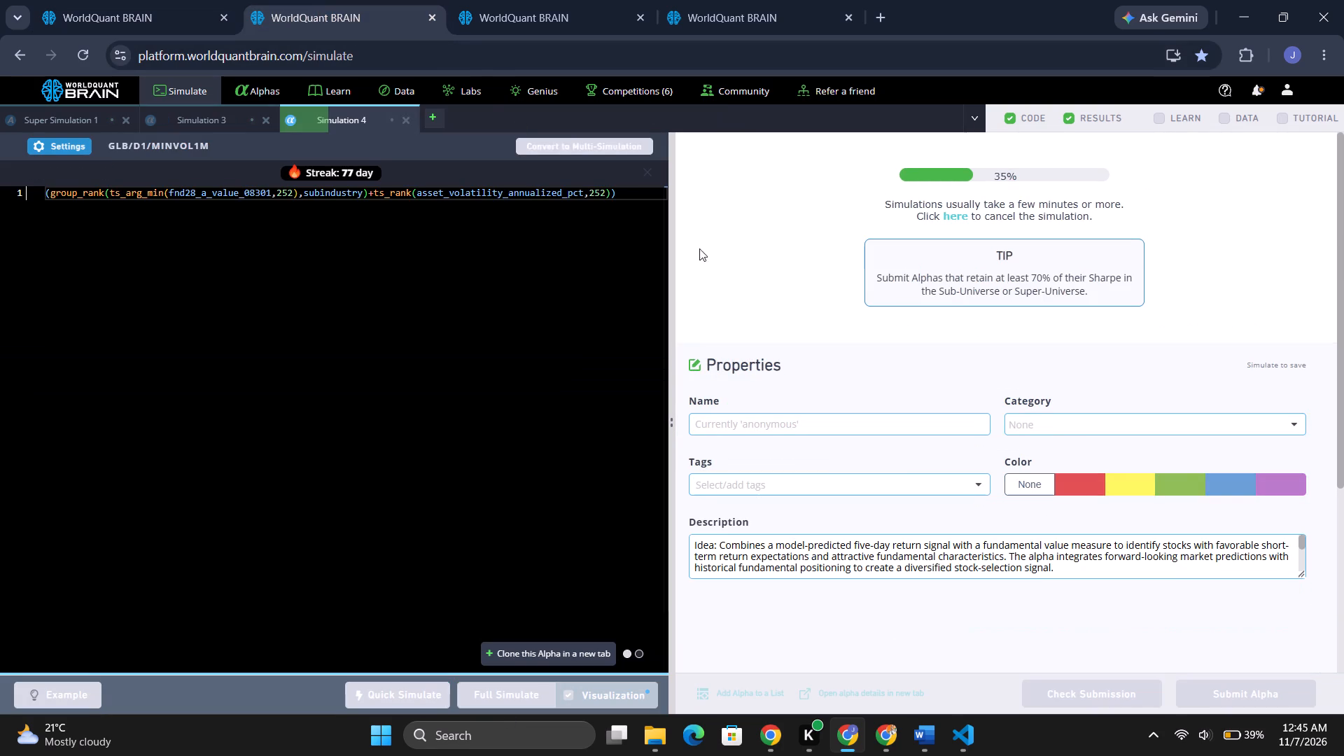
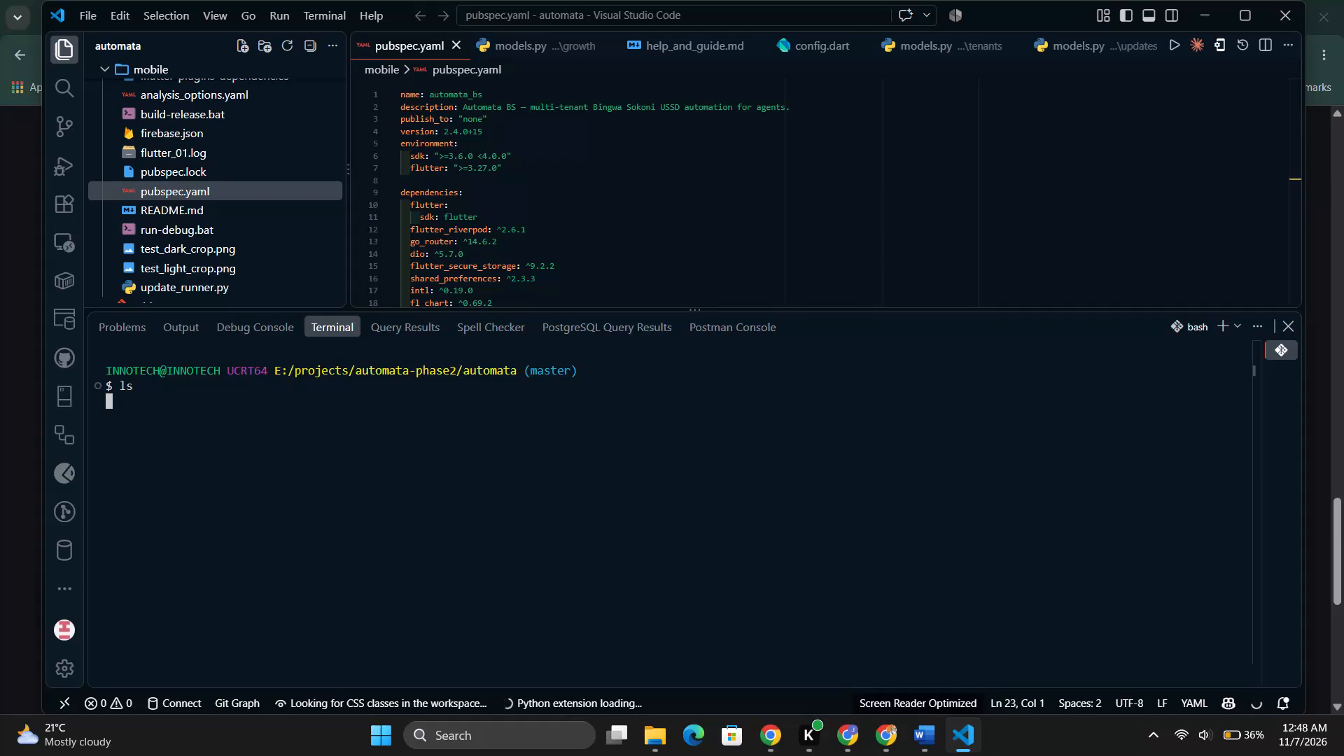
Launch the Antigravity CLI by running agy in the automata project's terminal.
type("agy")
key("Return")
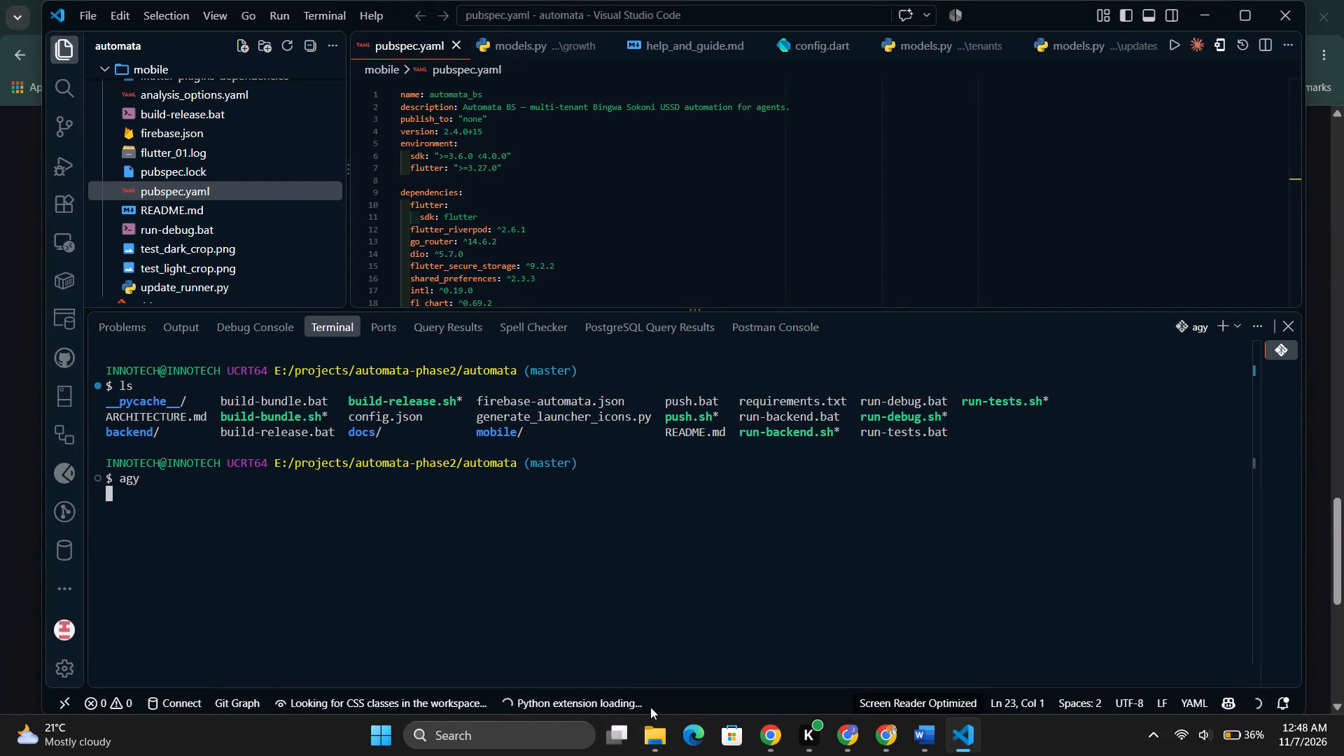
left_click(855, 745)
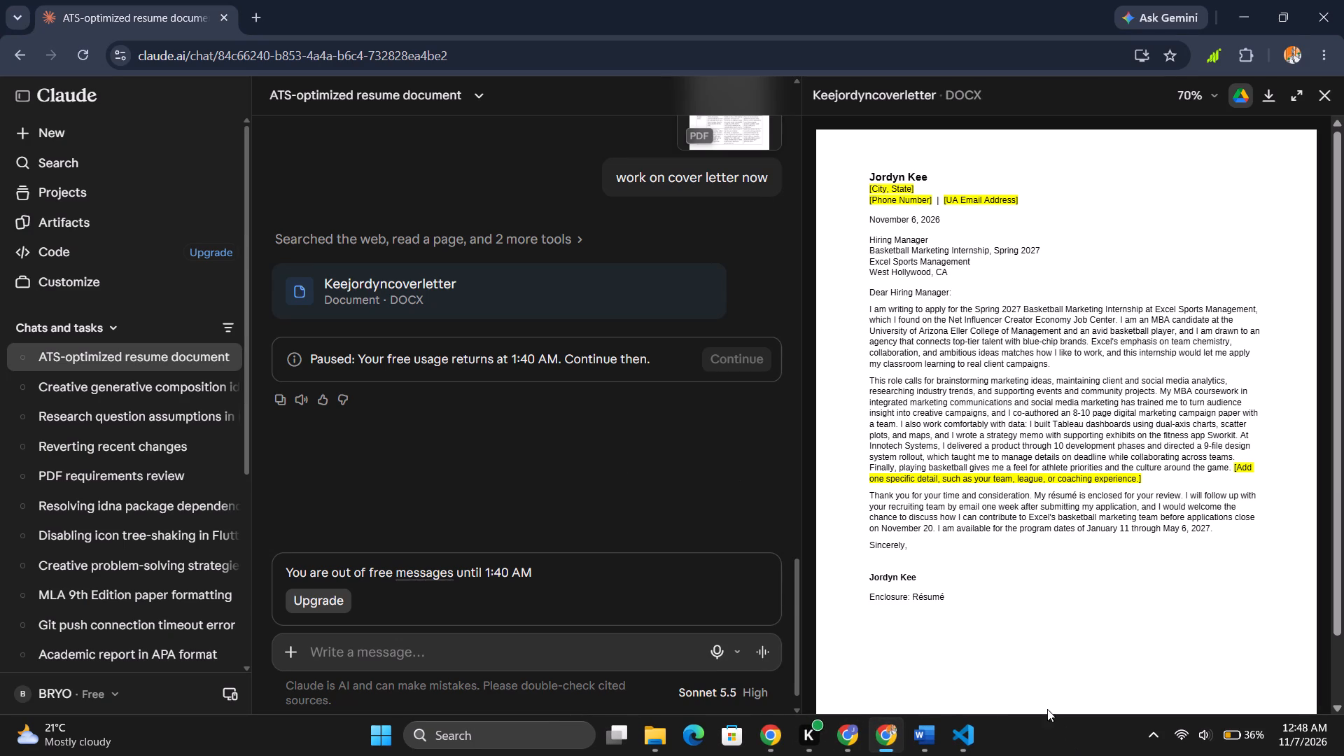
left_click(979, 734)
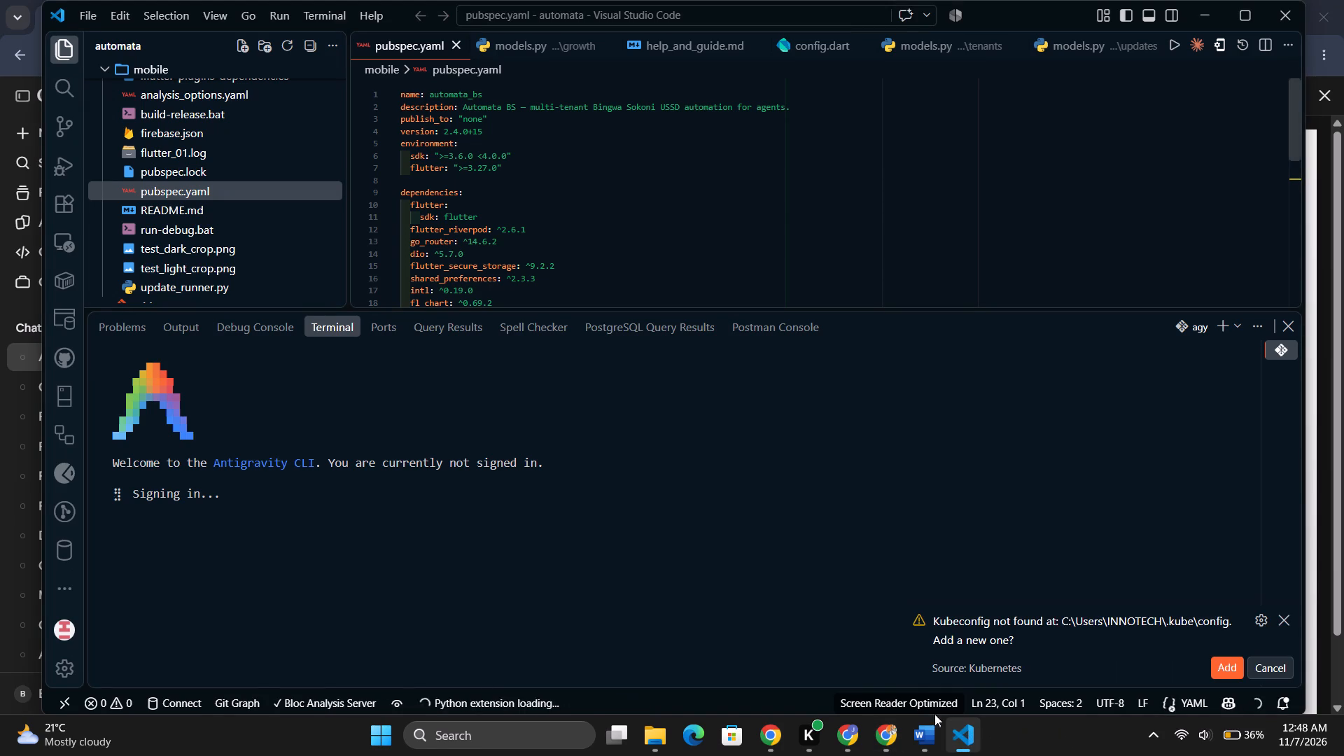
Switch to WorldQuant BRAIN, review the GLB alpha's in-sample summary in Simulation 3 and run its submission check.
left_click(851, 732)
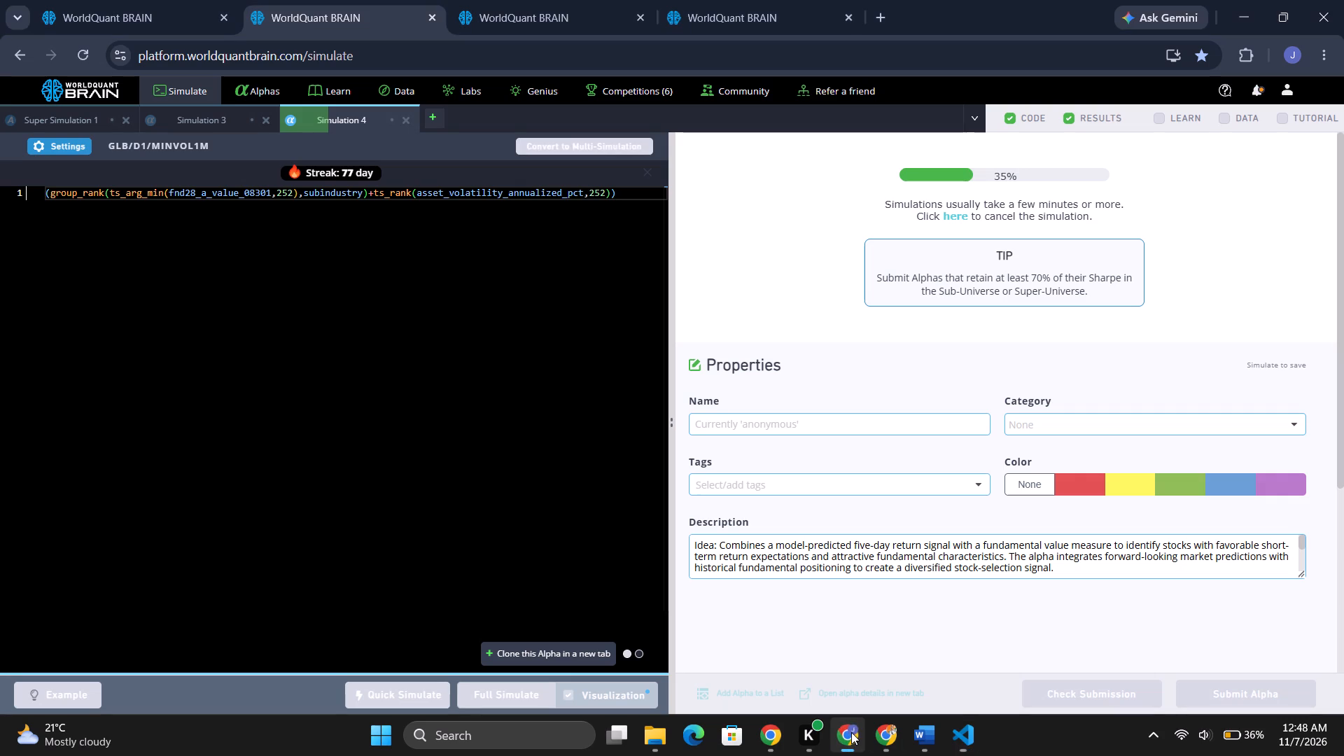
left_click(524, 22)
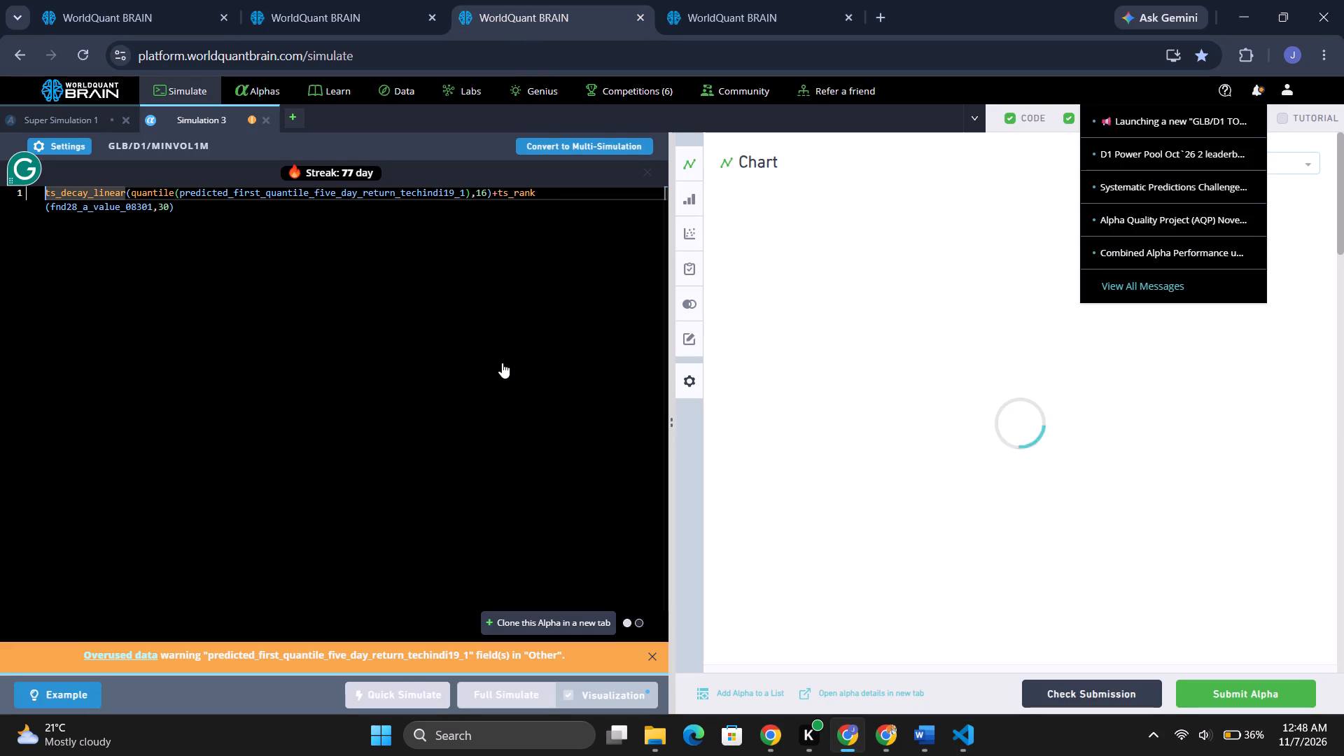
scroll(898, 426, "down", 4)
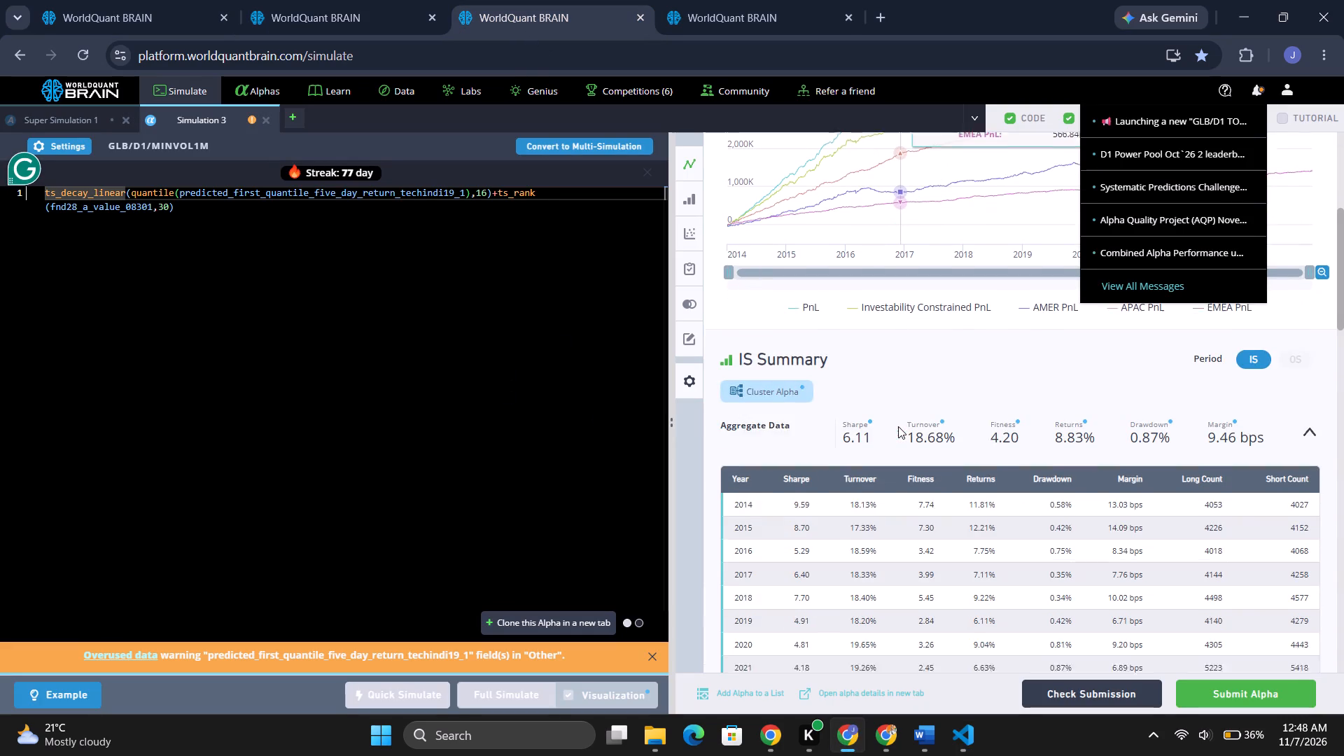
scroll(898, 426, "down", 1)
scroll(898, 426, "up", 2)
scroll(898, 426, "down", 2)
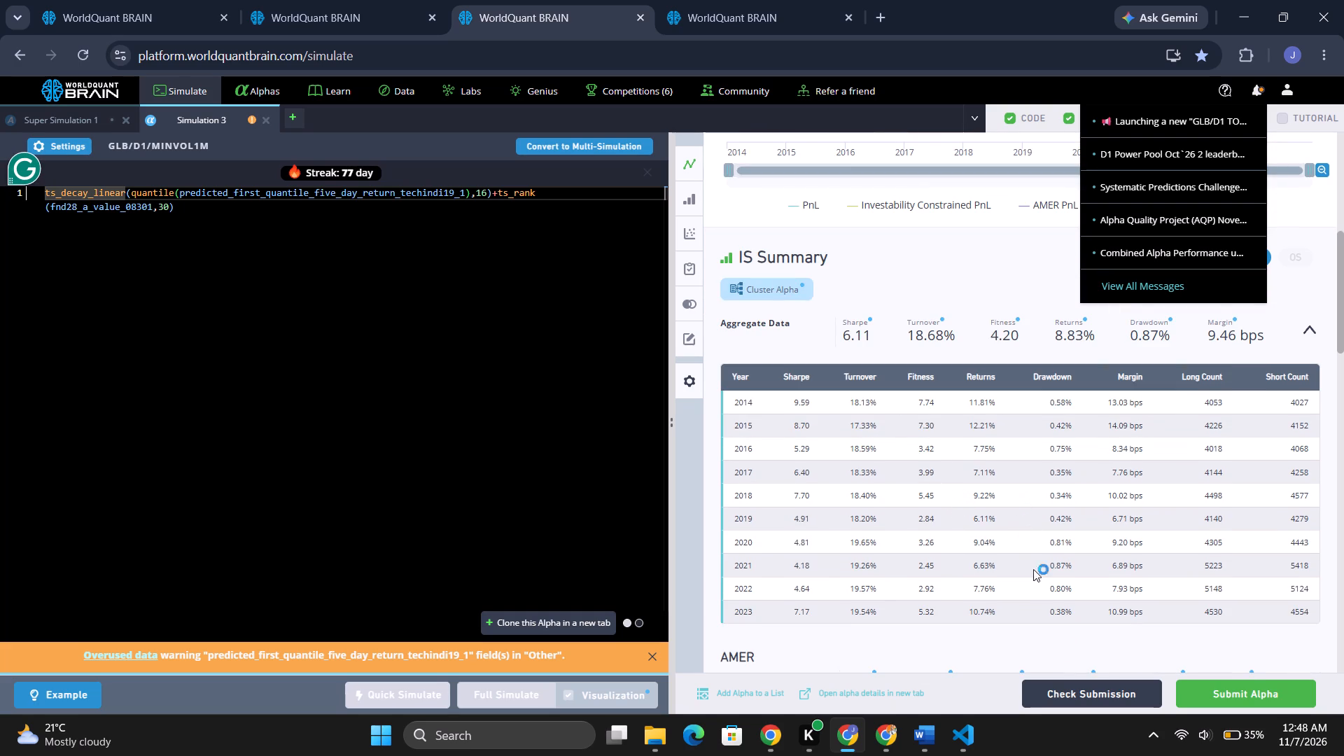
left_click(1073, 682)
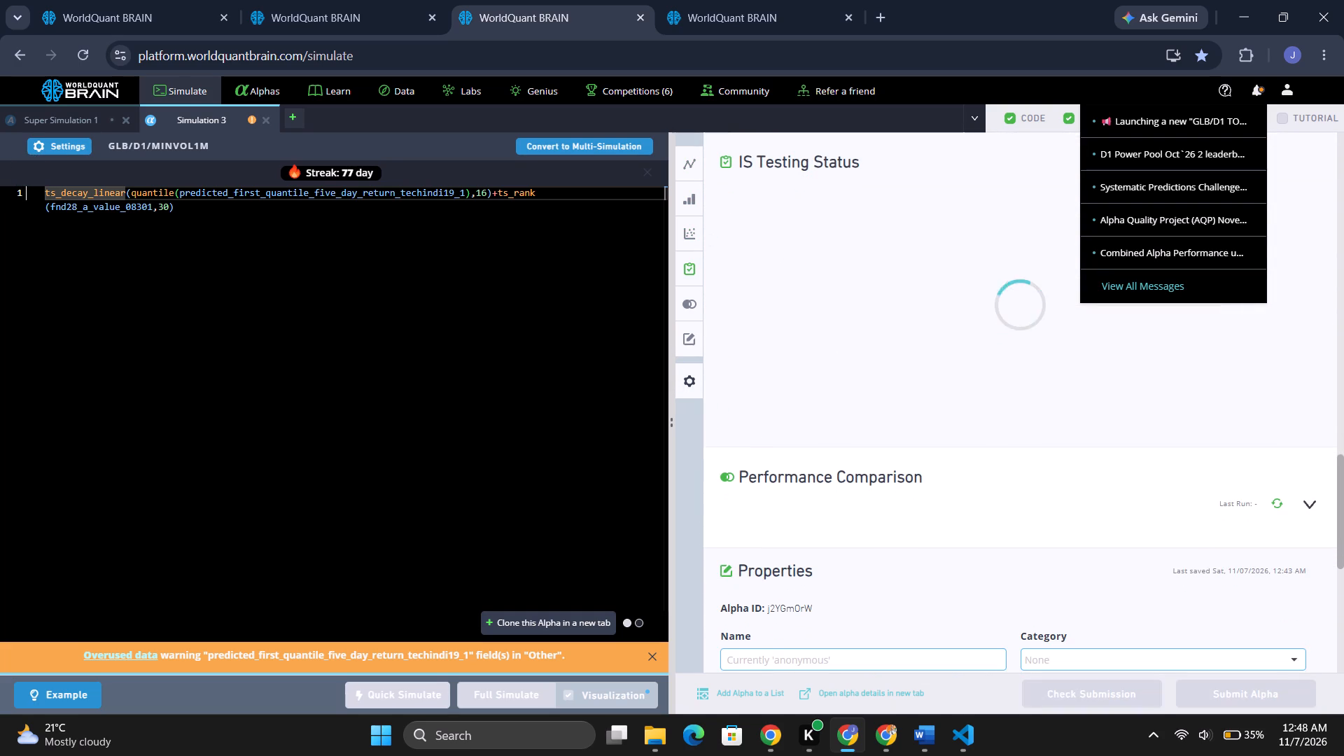
Close the fourth WorldQuant BRAIN page containing Simulation 19, discarding its unsaved changes.
left_click(77, 125)
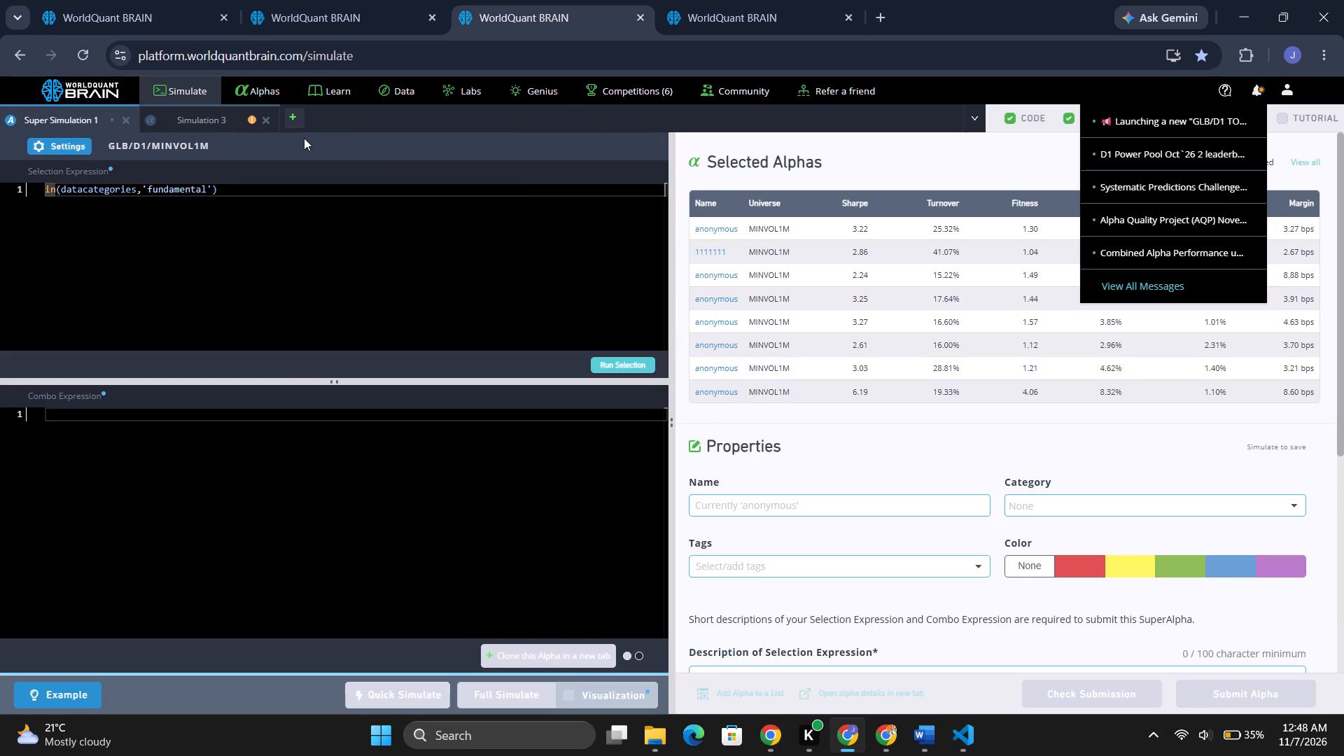
left_click(705, 10)
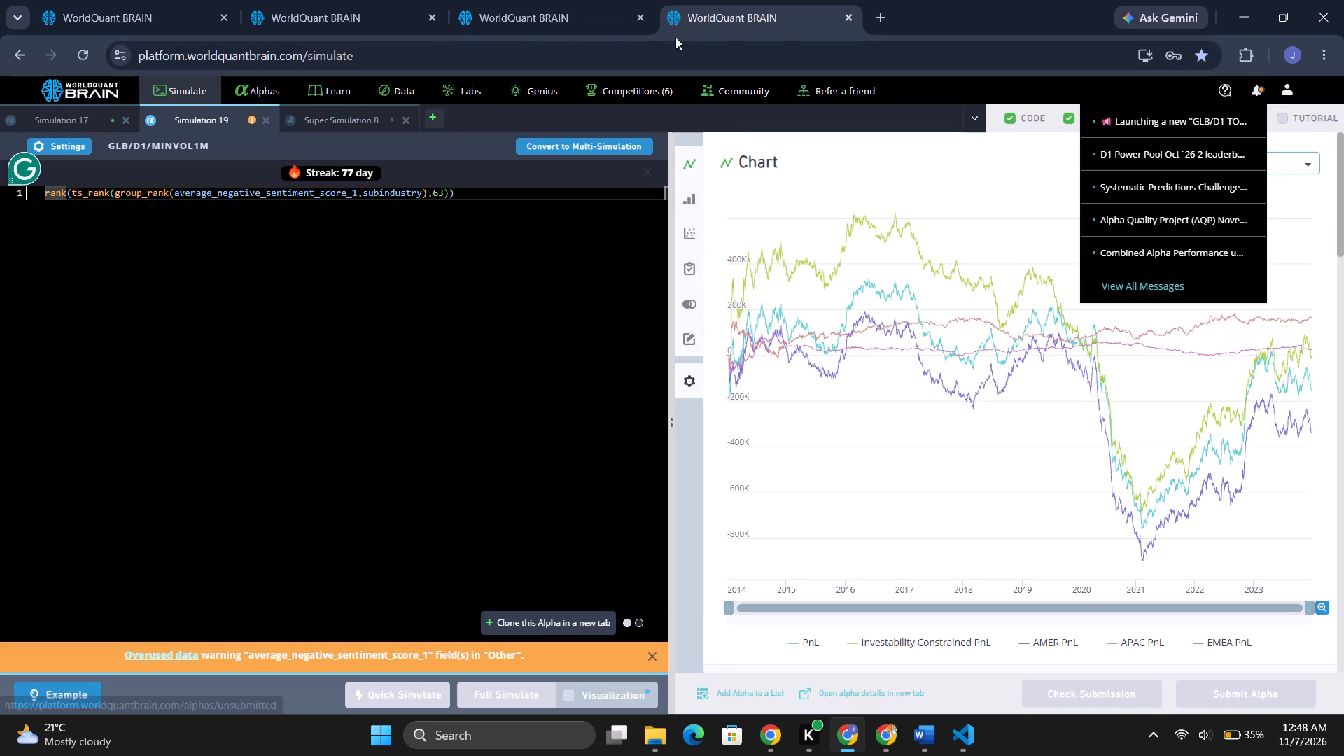
left_click(853, 20)
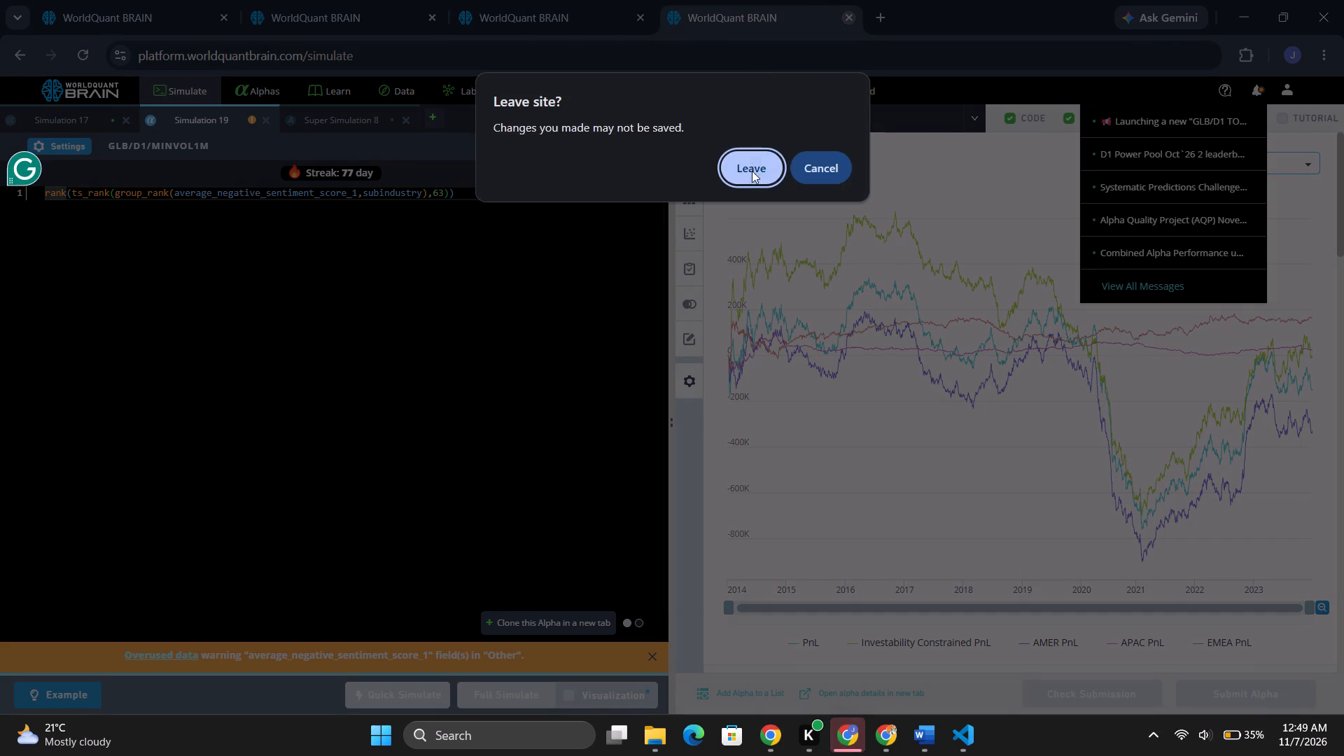
left_click(752, 174)
Examine the in-sample summary and the failed and warning tests of the GLB alpha in Simulation 3.
left_click(534, 12)
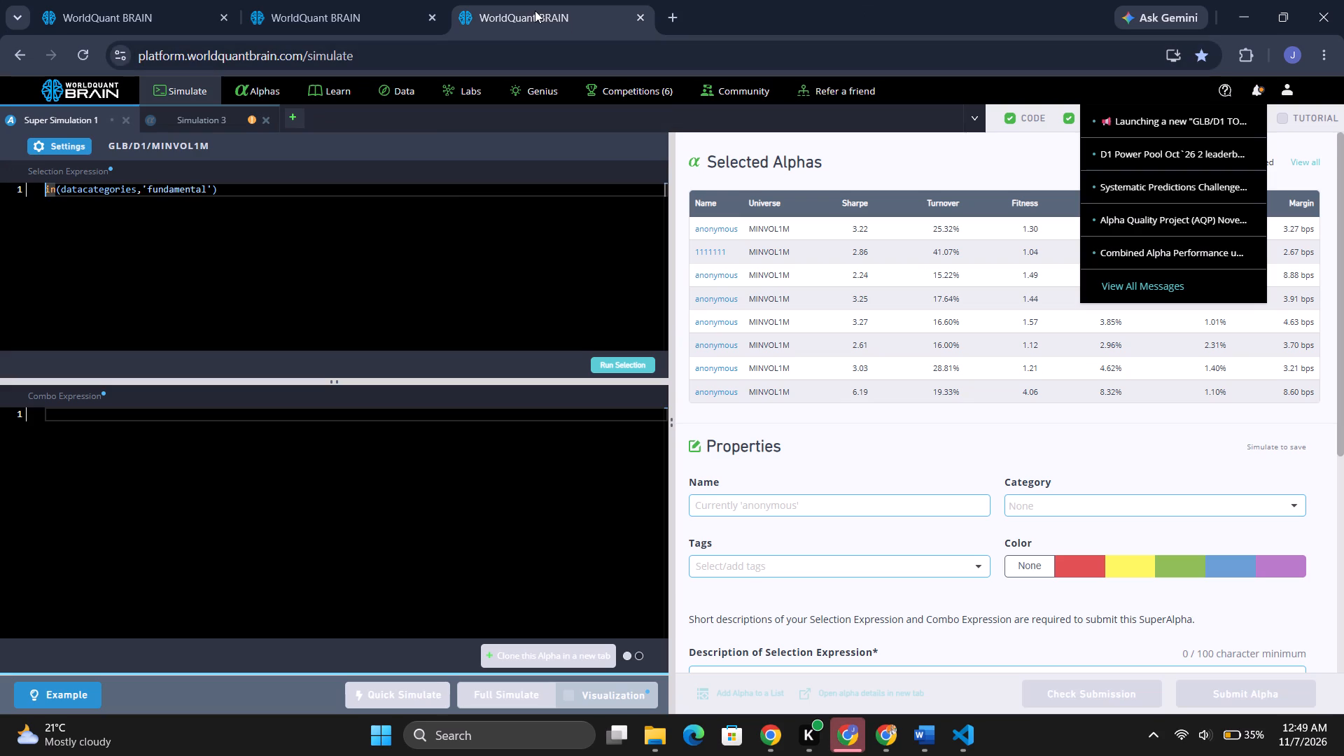
left_click(199, 122)
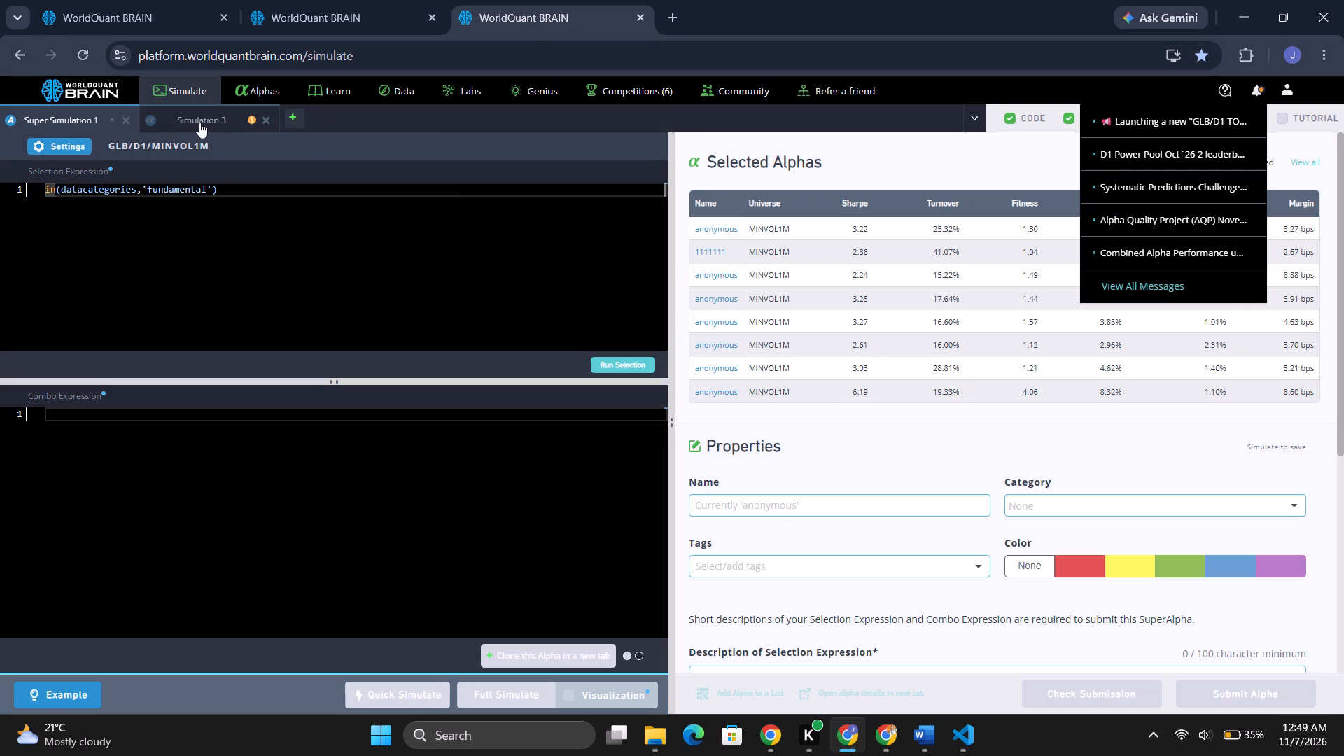
scroll(965, 379, "down", 2)
scroll(833, 399, "down", 3)
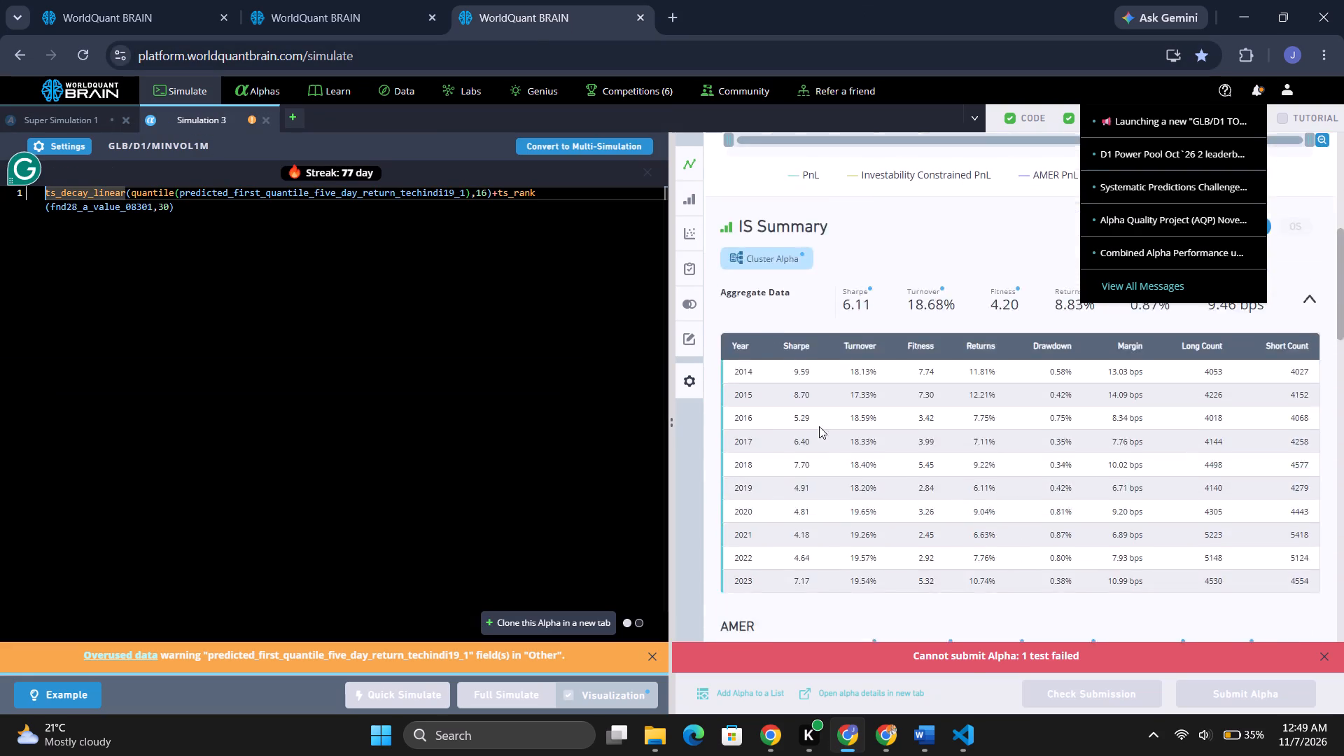
scroll(819, 426, "down", 6)
scroll(817, 425, "up", 2)
scroll(792, 436, "down", 6)
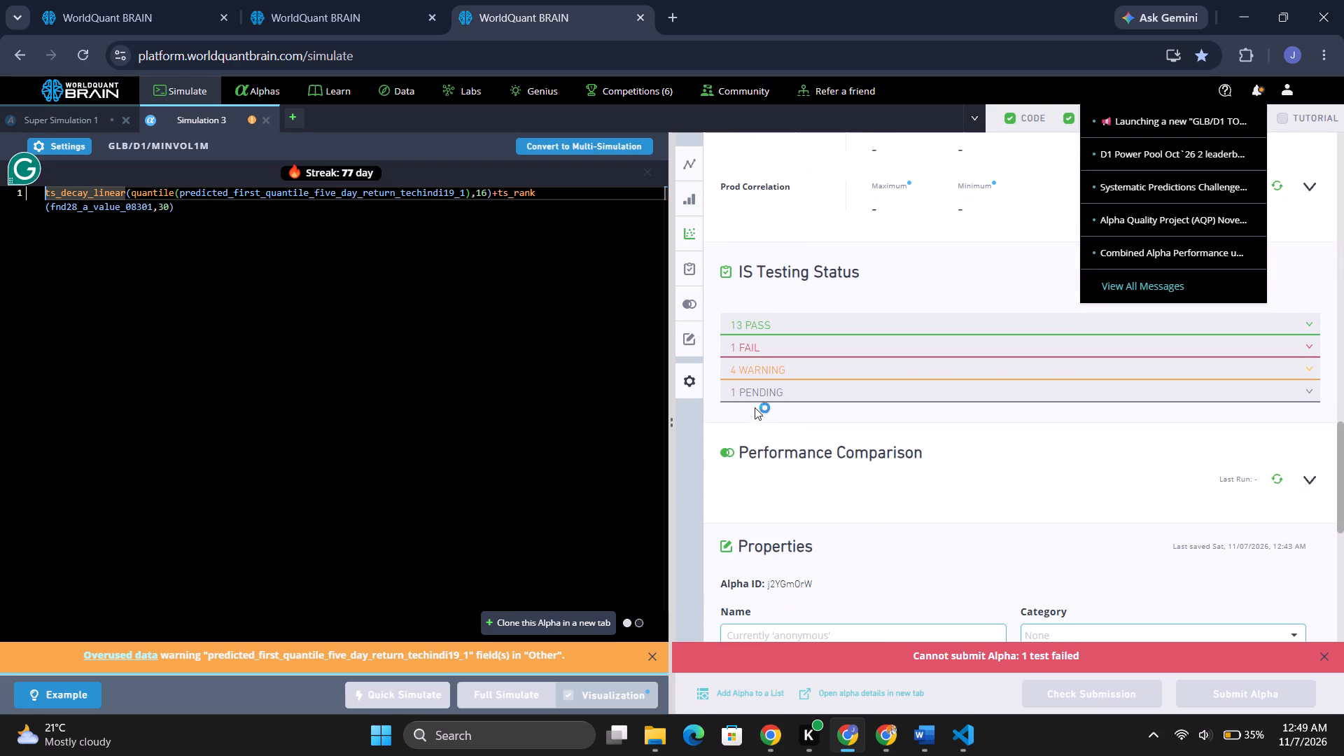
left_click(748, 344)
left_click(760, 397)
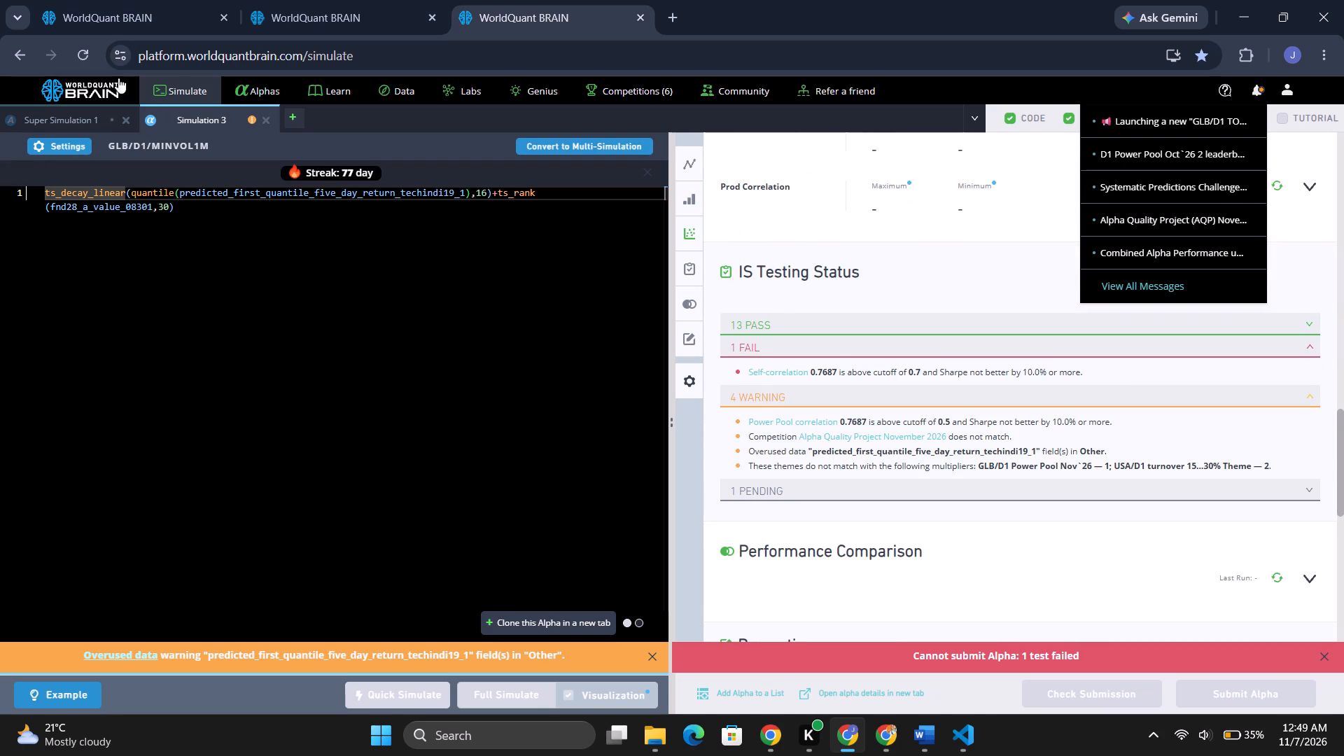
Run the submission check for the KOR SuperAlpha in Super Simulation 4 of the first WorldQuant BRAIN page.
left_click(111, 15)
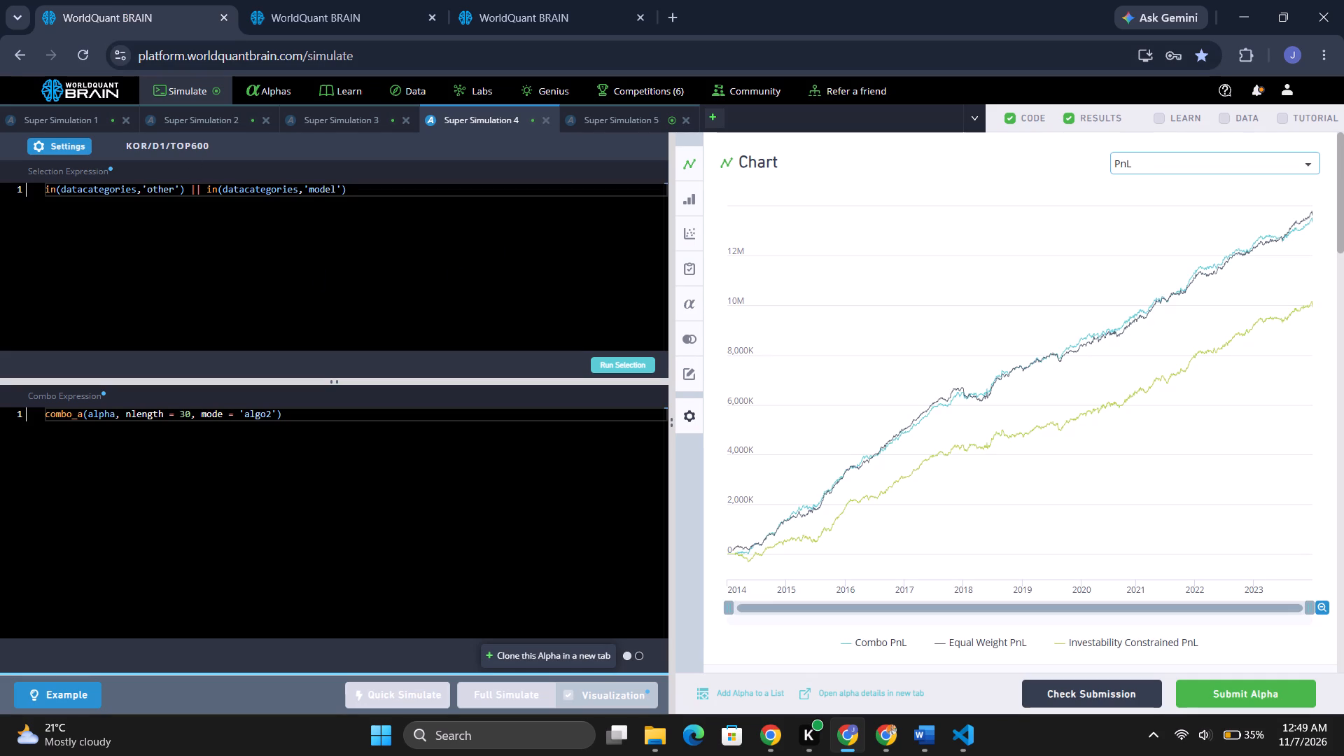
left_click(1098, 696)
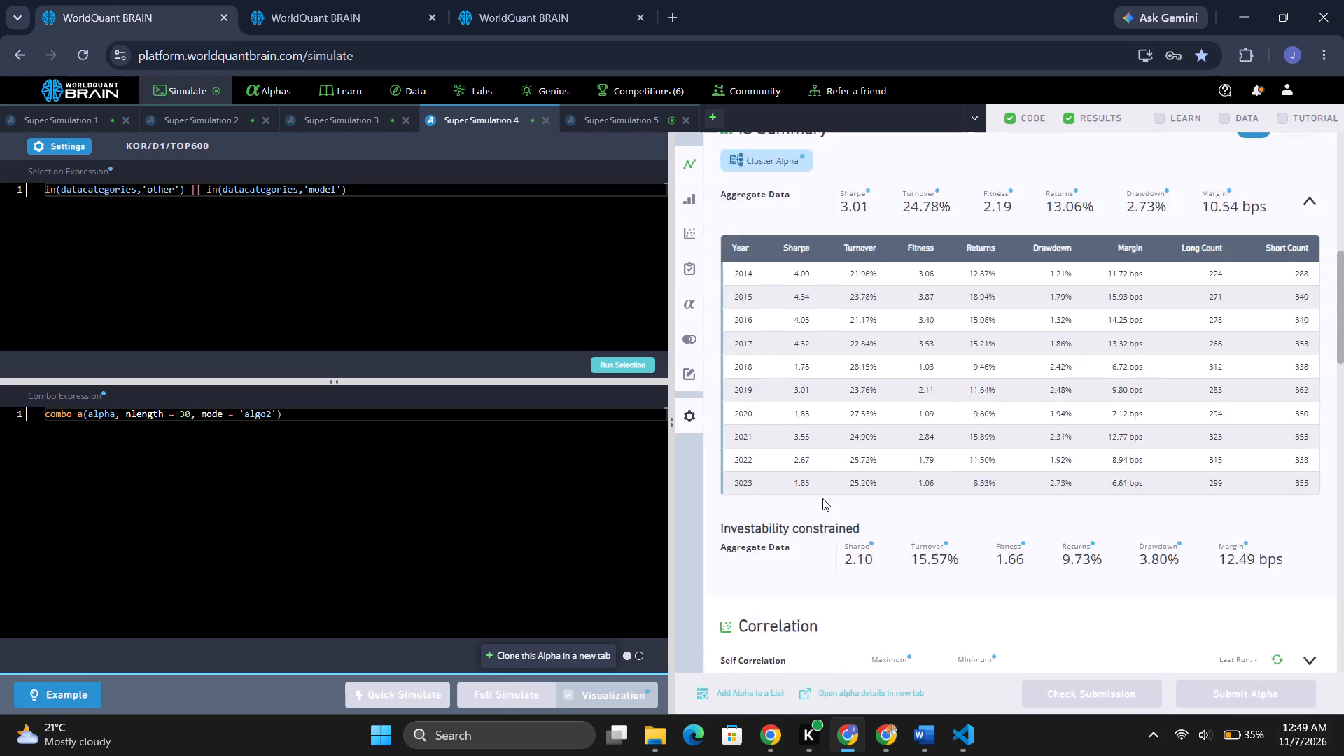
Run the submission check for the GLB SuperAlpha in Super Simulation 5.
left_click(601, 122)
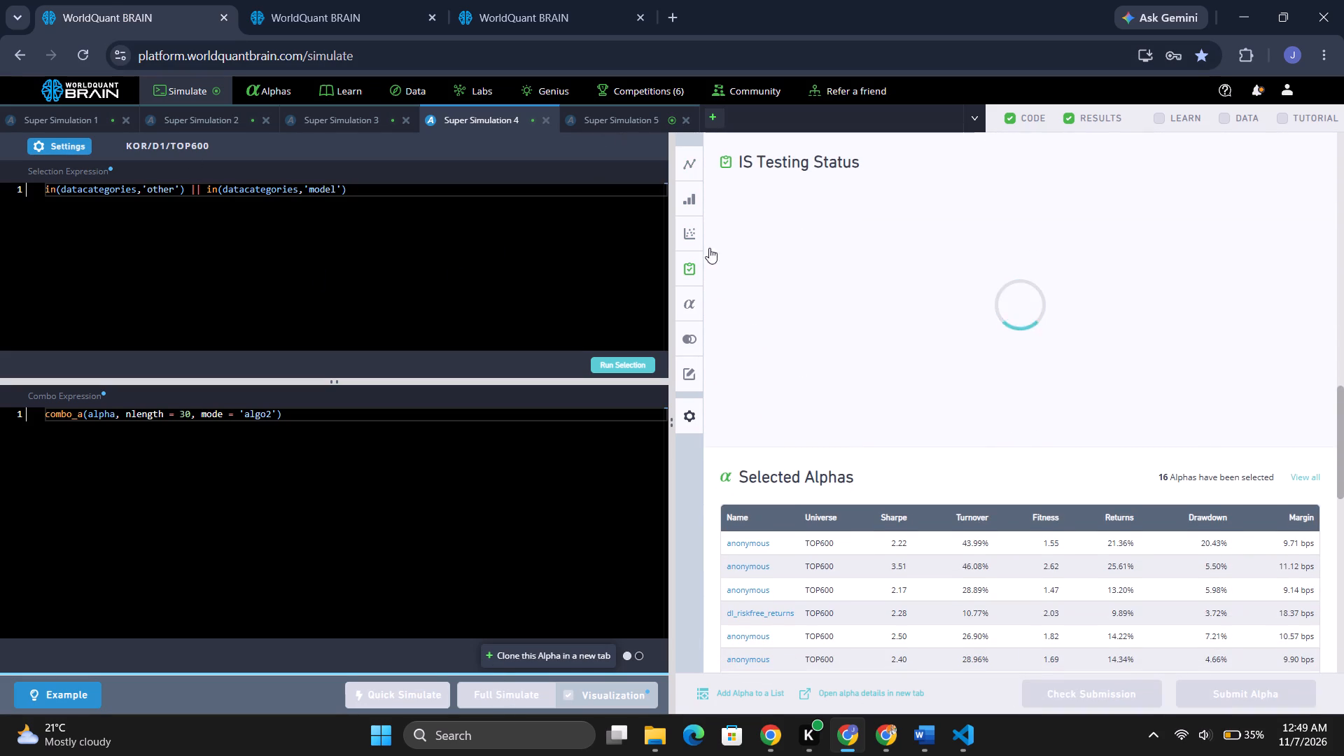
left_click(1092, 696)
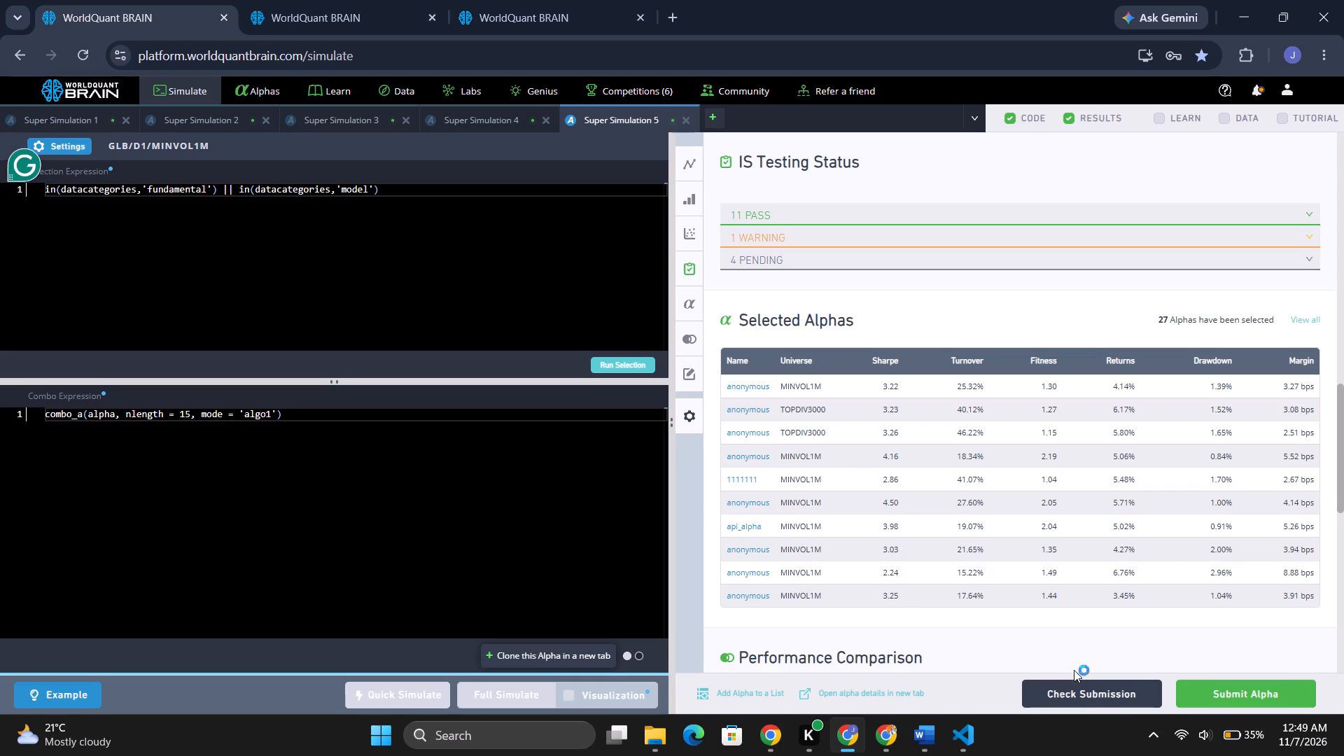
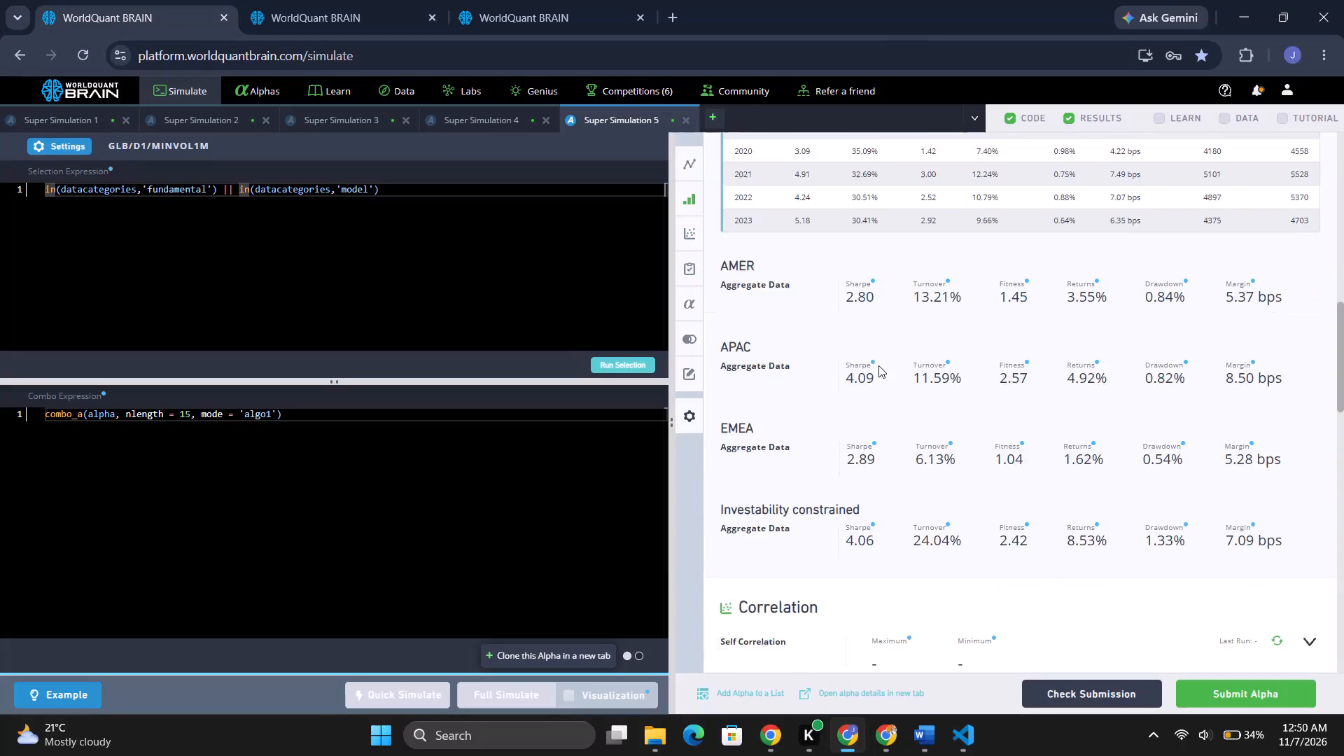
Examine the in-sample summary, regional data and passed tests of the GLB SuperAlpha in Super Simulation 5.
scroll(878, 370, "down", 1)
scroll(877, 374, "up", 6)
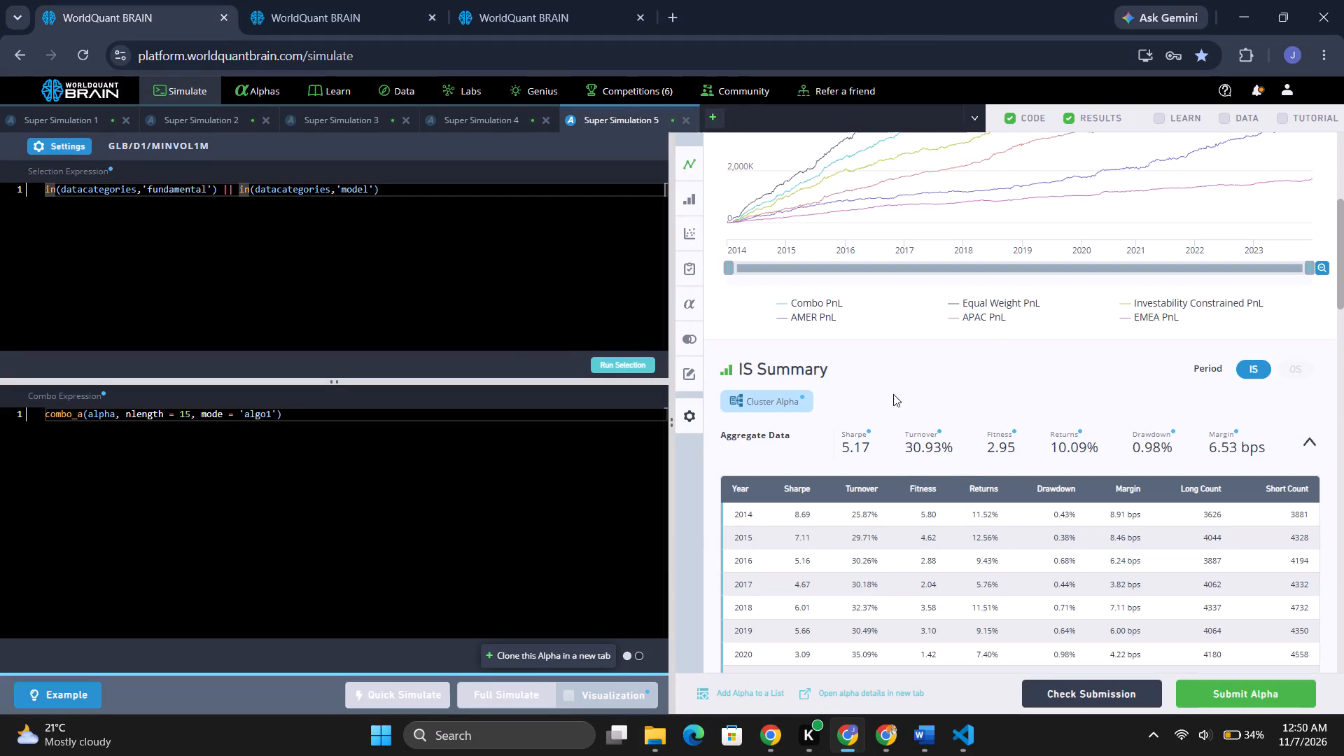
scroll(978, 463, "down", 5)
scroll(983, 463, "up", 1)
scroll(983, 463, "down", 8)
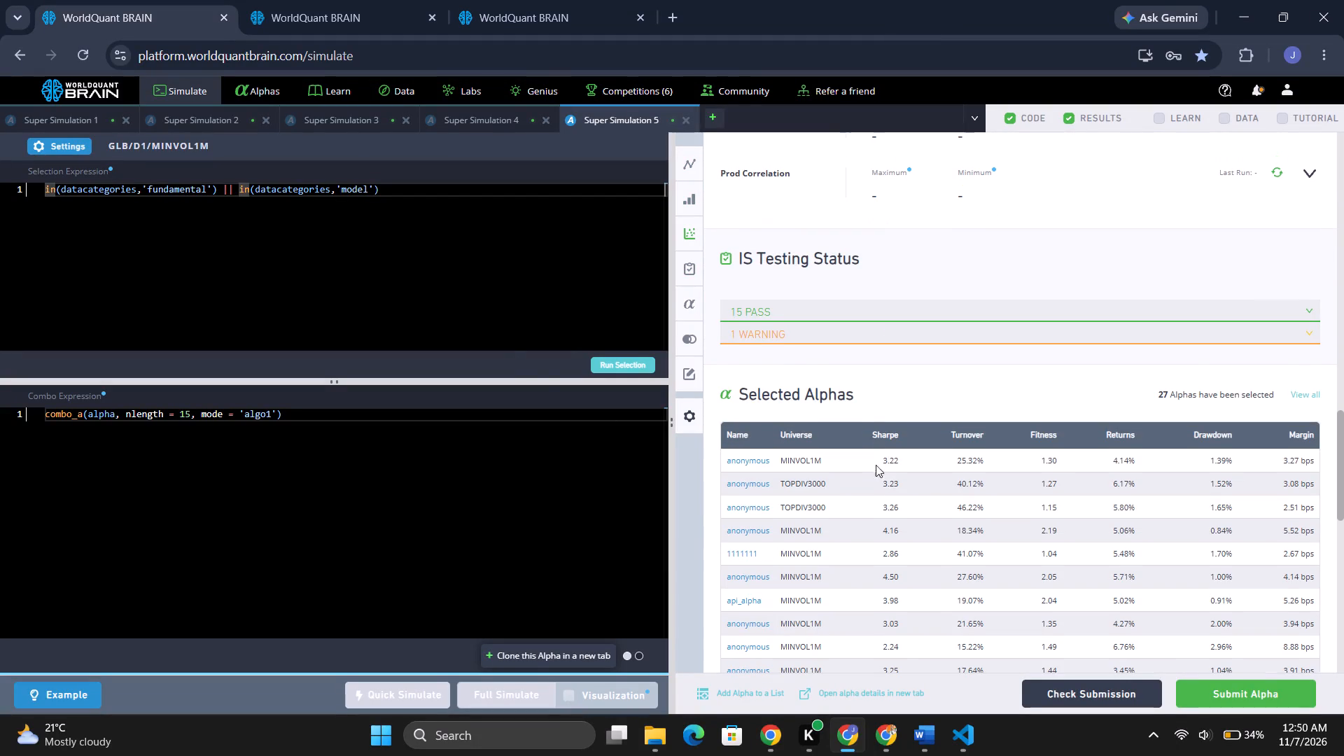
left_click(792, 300)
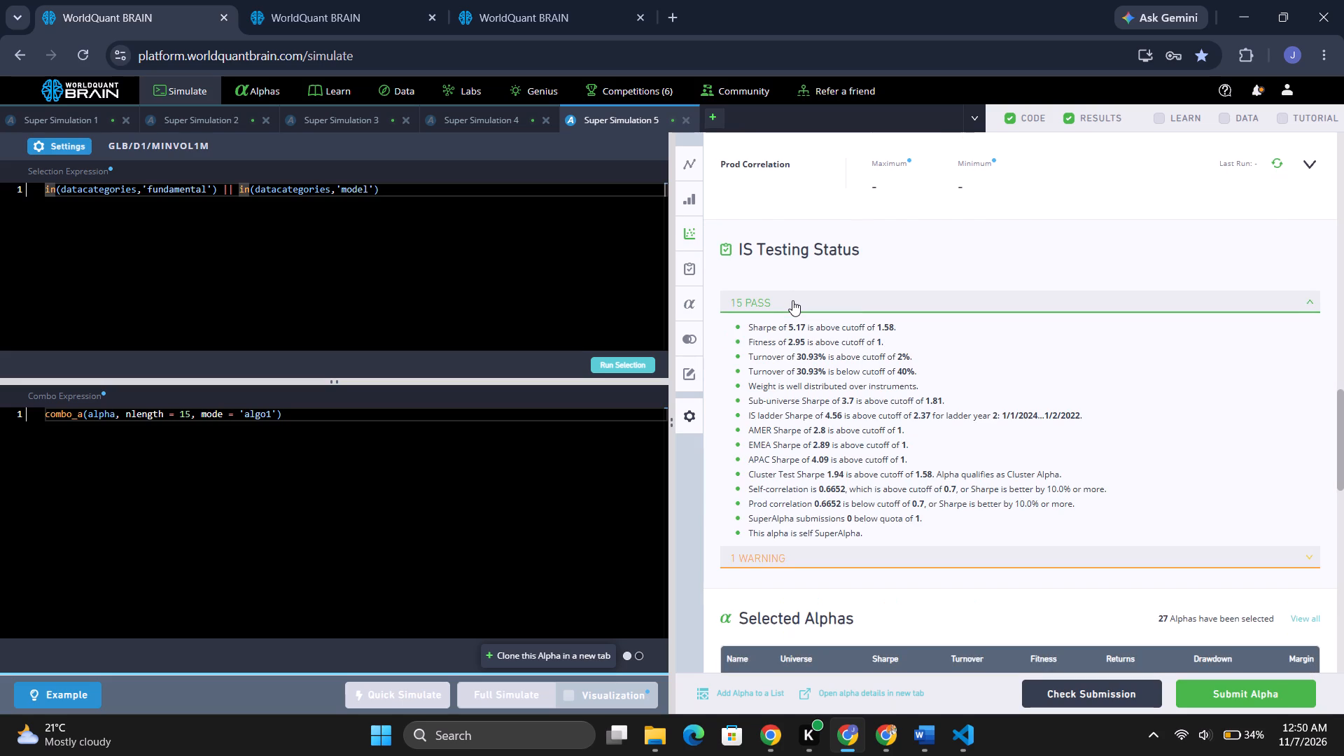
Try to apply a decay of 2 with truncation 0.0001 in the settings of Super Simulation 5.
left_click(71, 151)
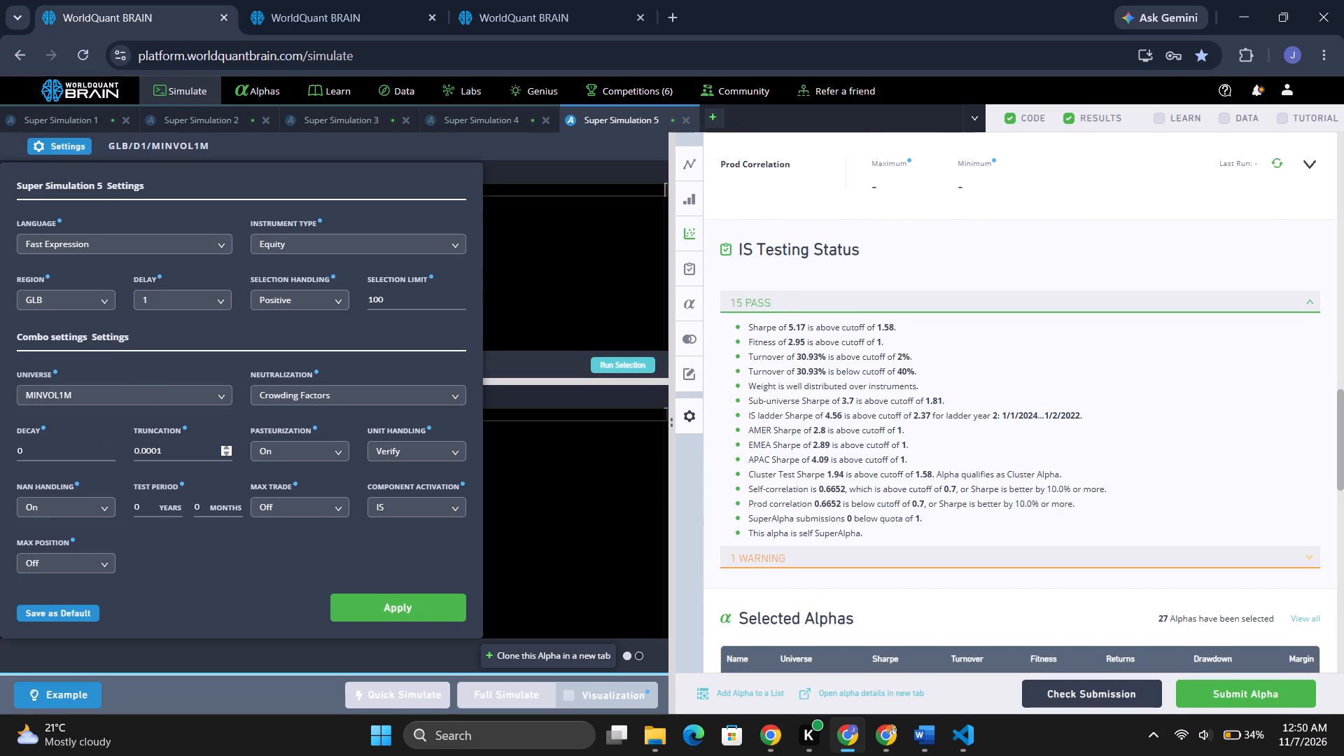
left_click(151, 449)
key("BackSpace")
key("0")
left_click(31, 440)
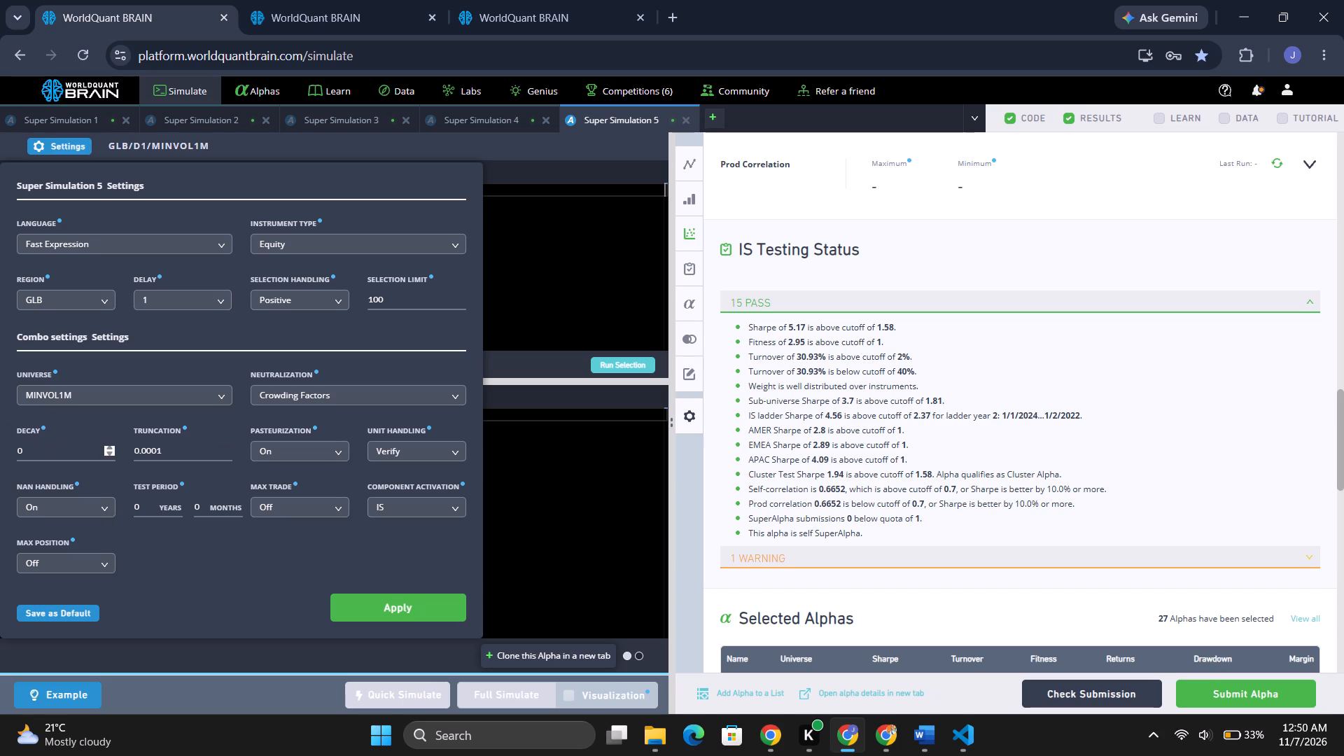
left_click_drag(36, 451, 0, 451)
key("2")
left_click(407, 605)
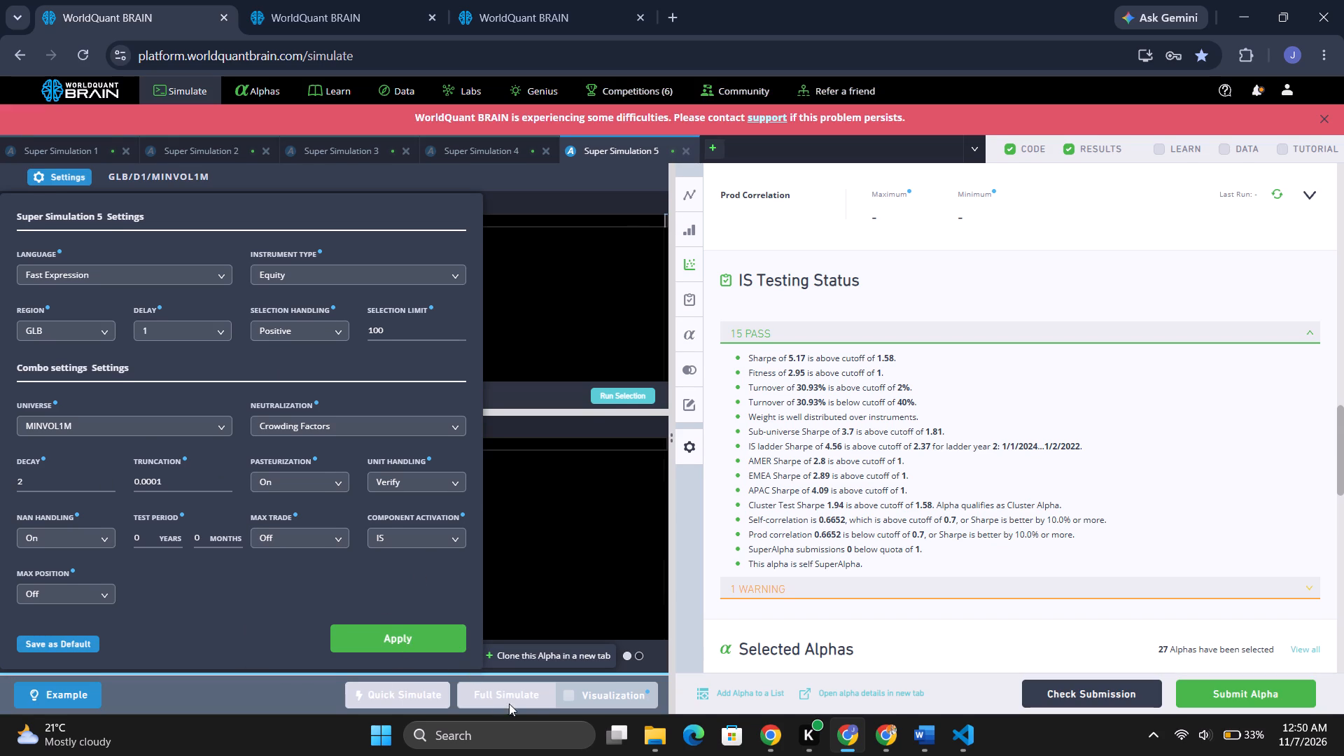
Clone the GLB SuperAlpha of Super Simulation 5 and run a full simulation of the clone with decay 2.
left_click(547, 654)
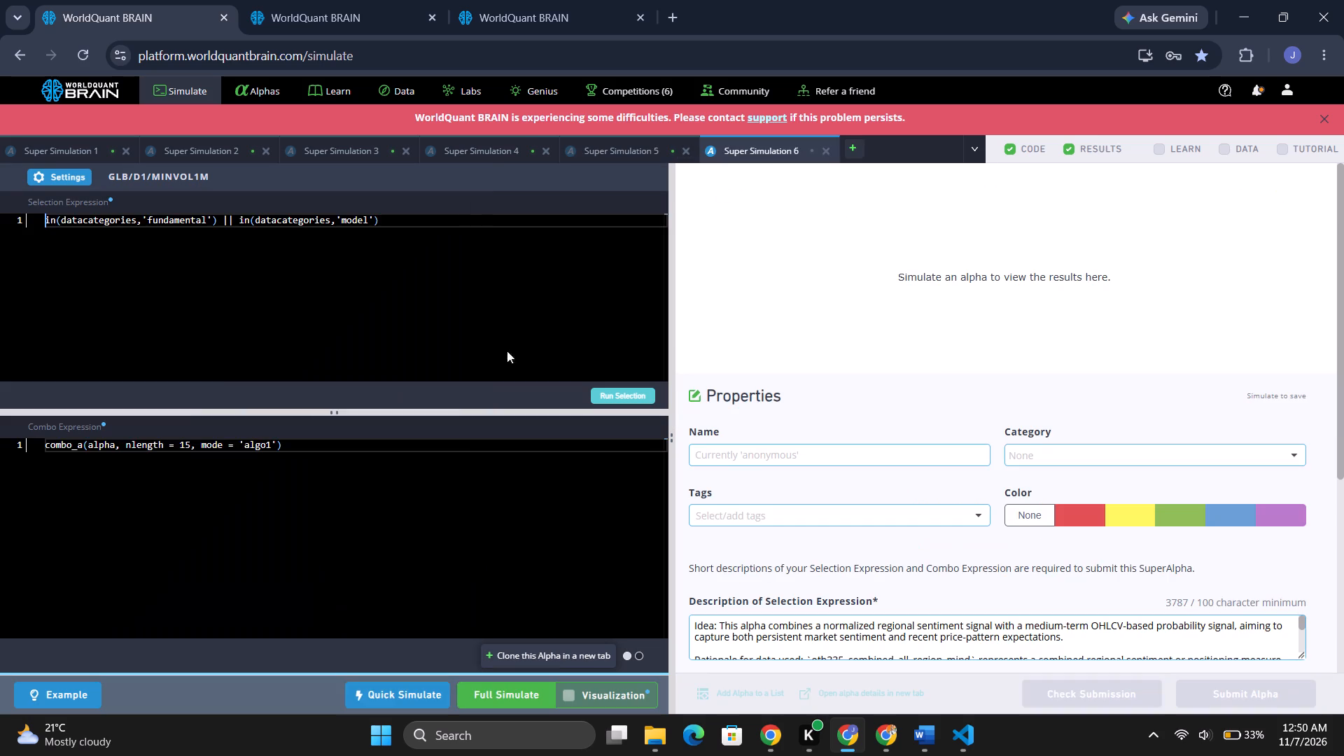
left_click(62, 188)
left_click(65, 182)
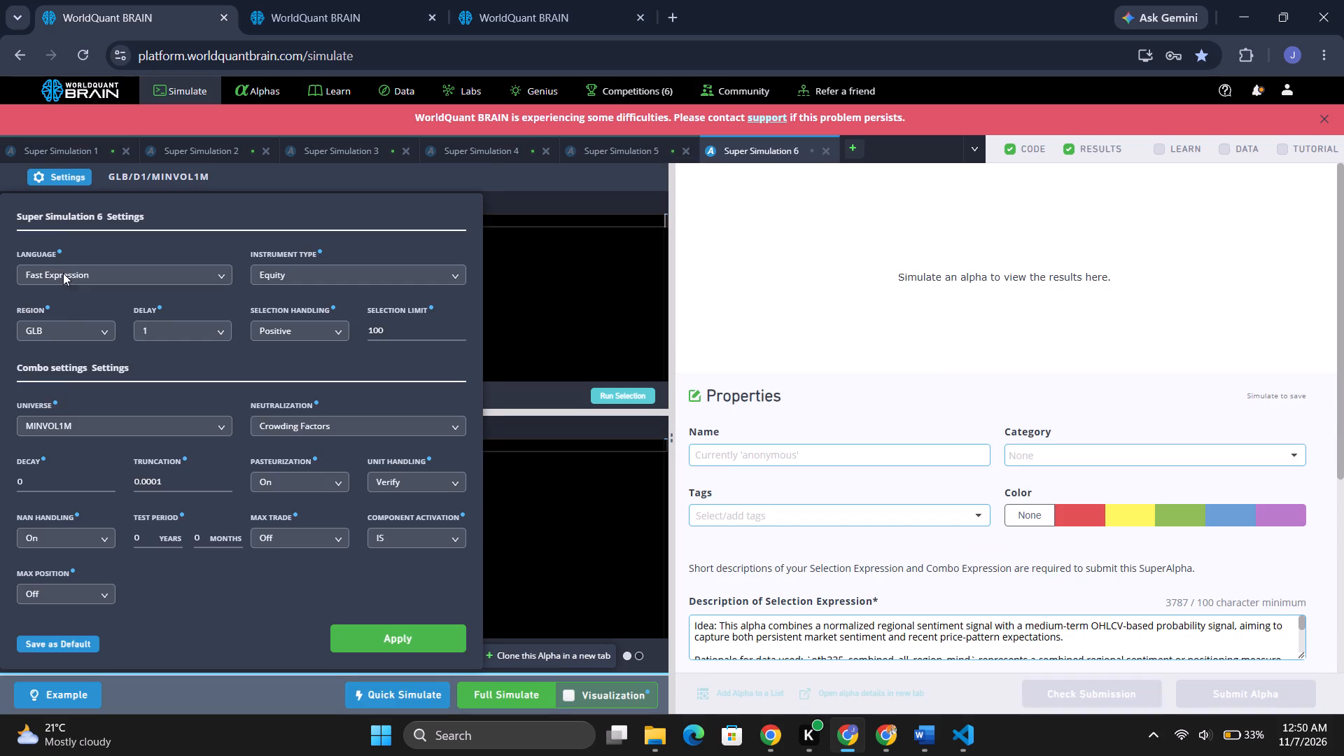
left_click_drag(25, 482, 0, 480)
key("2")
left_click(373, 631)
left_click(509, 694)
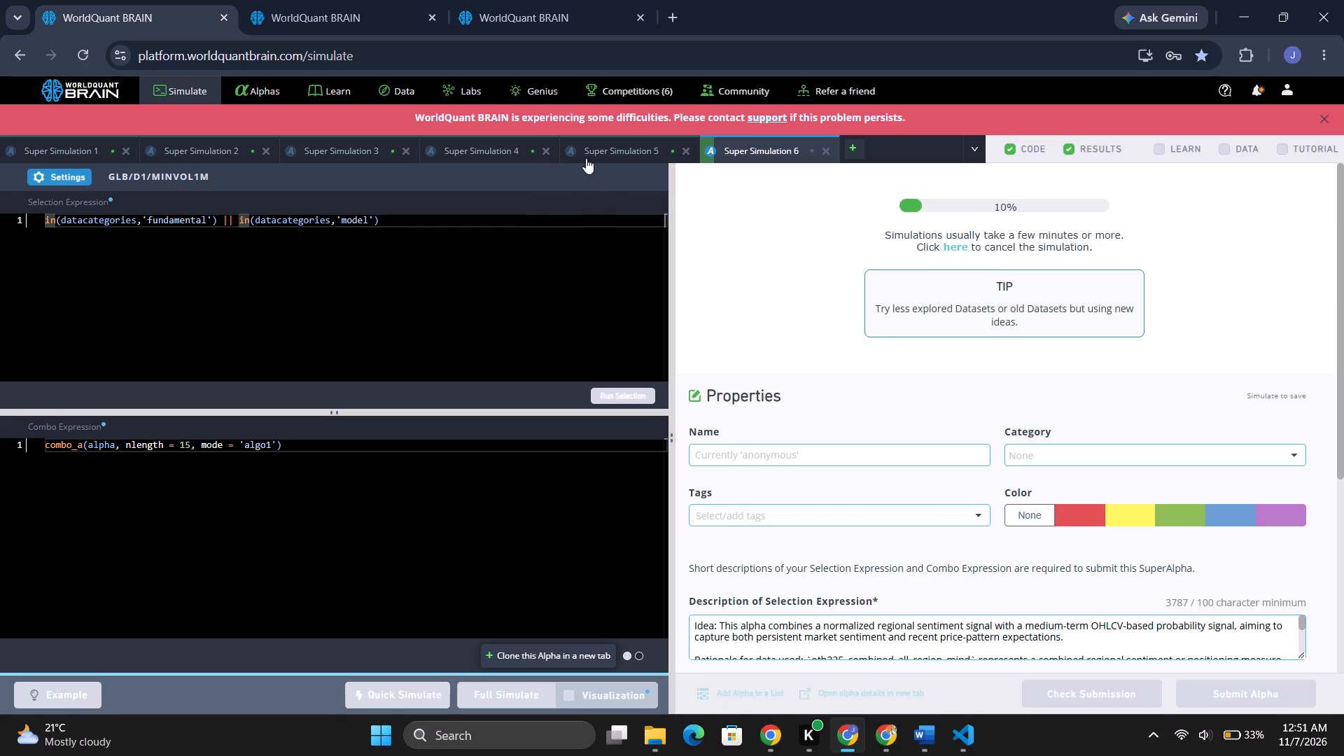
Review the PnL chart, in-sample summary and passed tests of the GLB SuperAlpha in Super Simulation 5.
left_click(611, 148)
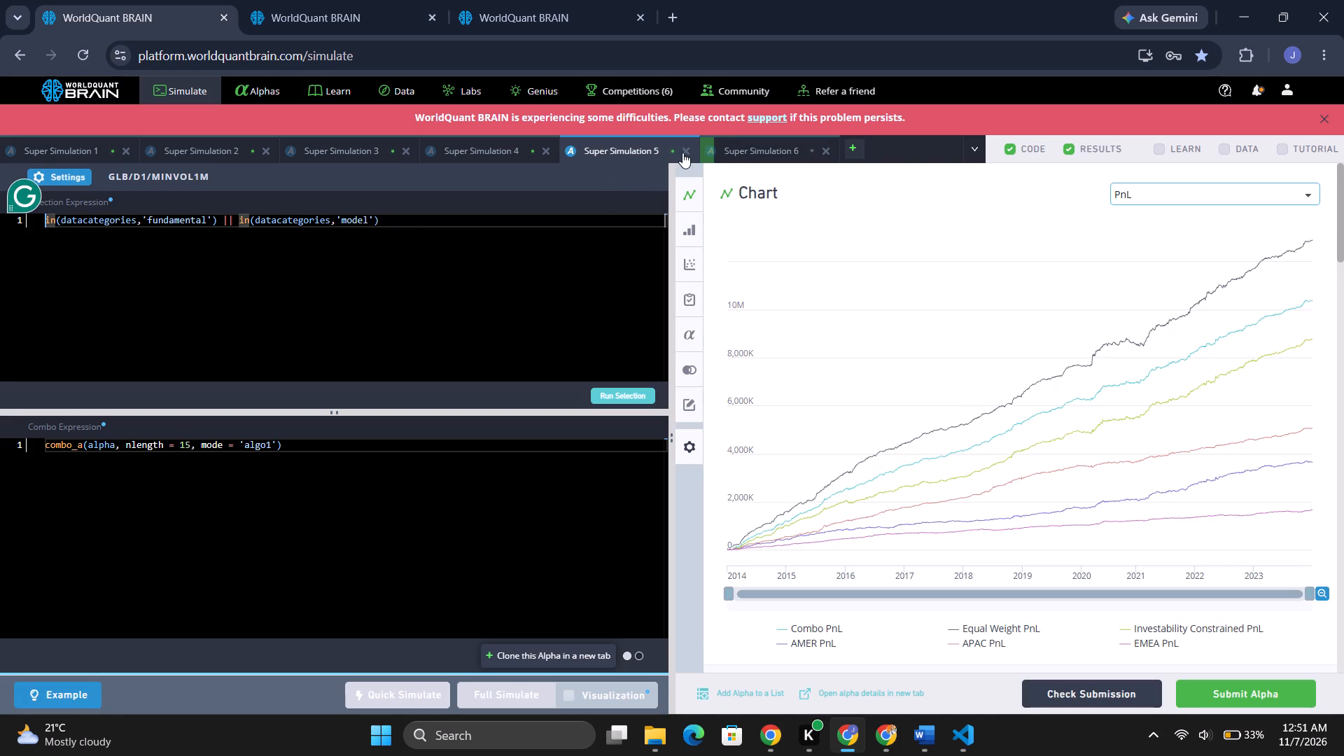
scroll(922, 410, "down", 3)
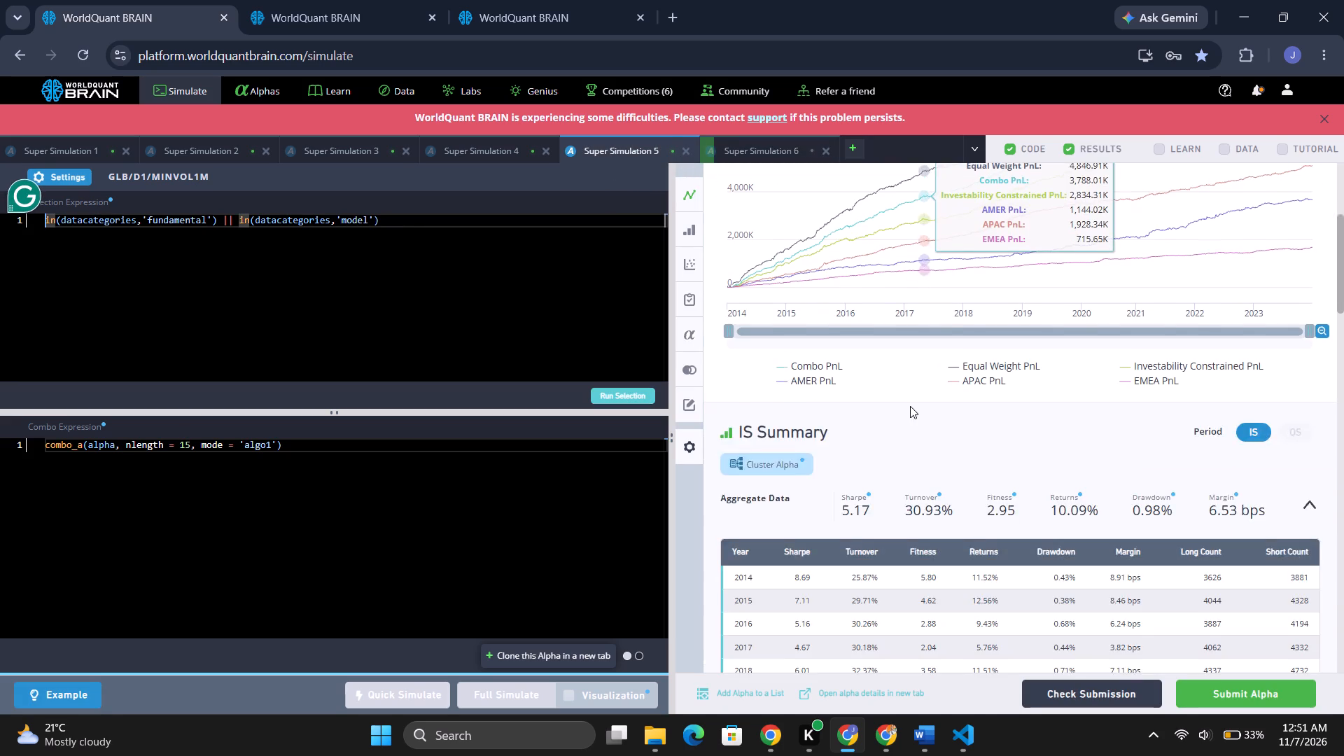
scroll(879, 433, "down", 10)
scroll(871, 447, "up", 1)
scroll(871, 447, "down", 4)
scroll(870, 447, "up", 1)
scroll(870, 447, "down", 1)
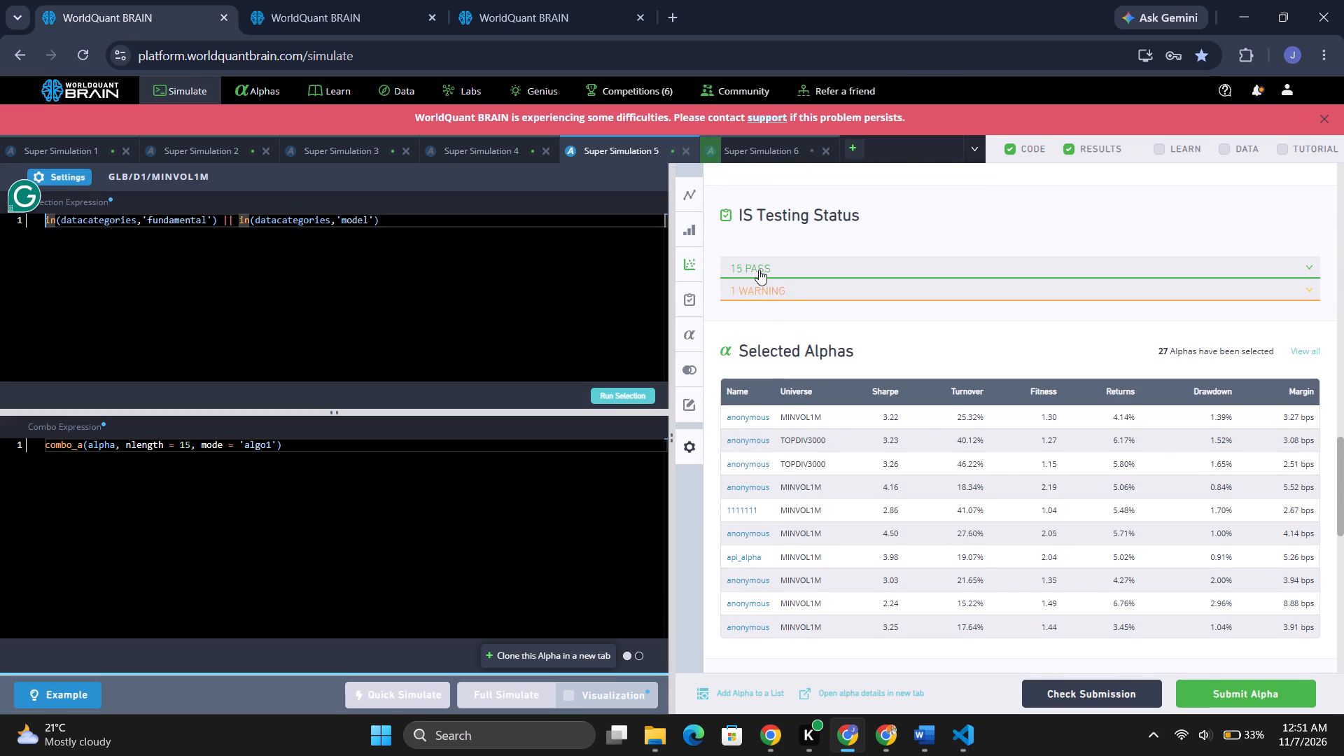
left_click(759, 269)
Close Super Simulation 5.
left_click(688, 148)
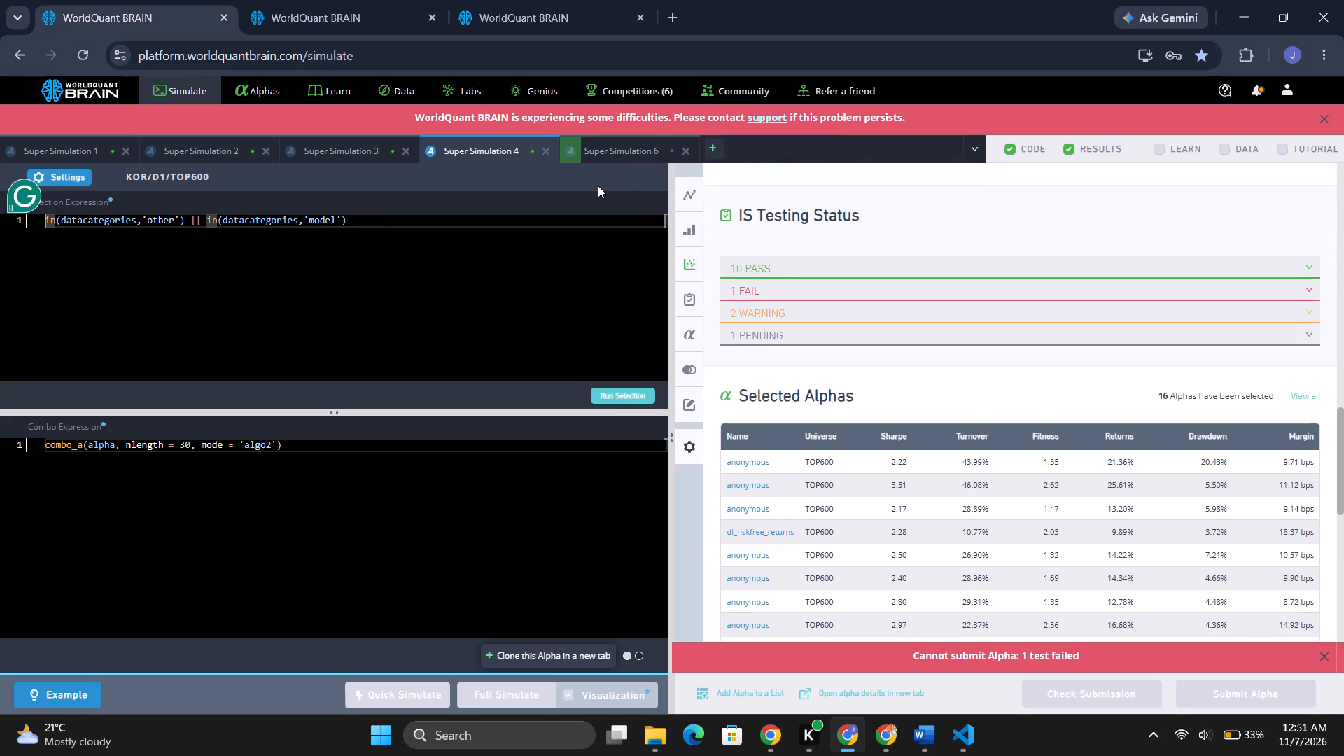
Examine the failed and warning tests of the KOR SuperAlpha in Super Simulation 4.
left_click(747, 289)
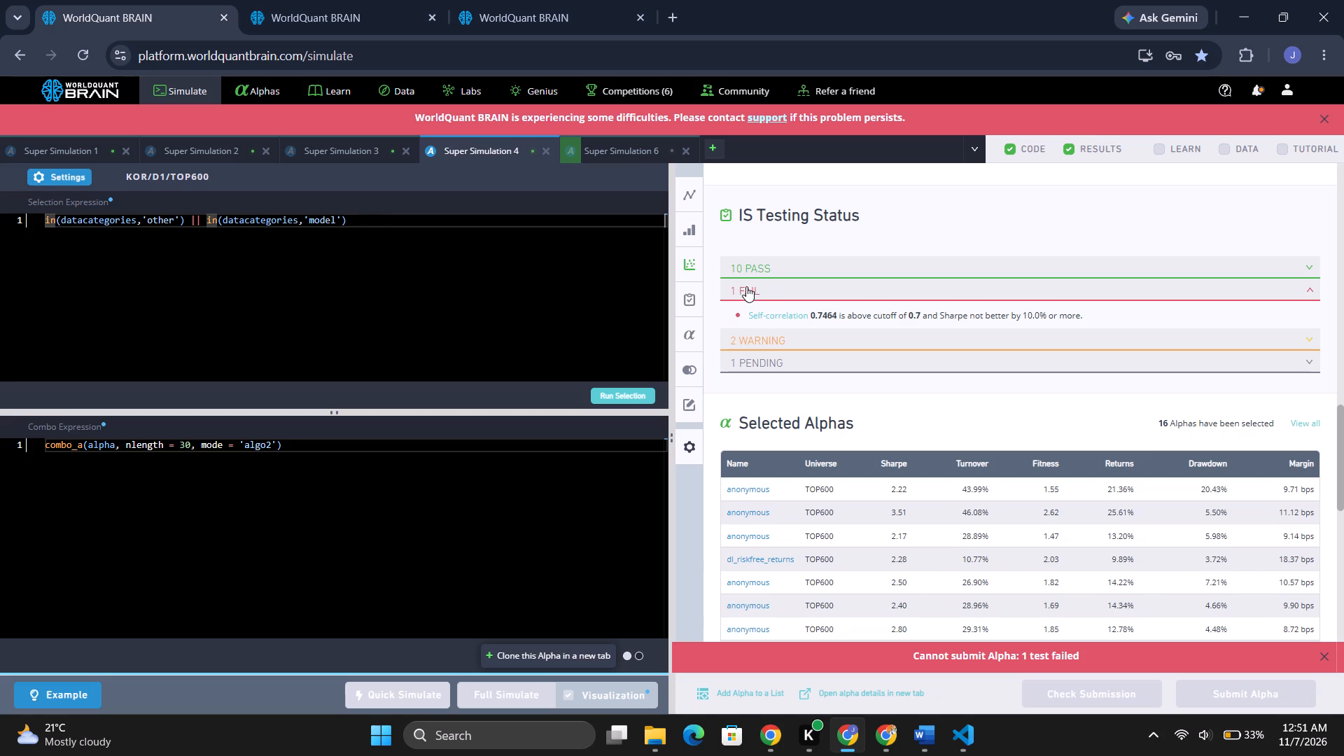
left_click(757, 340)
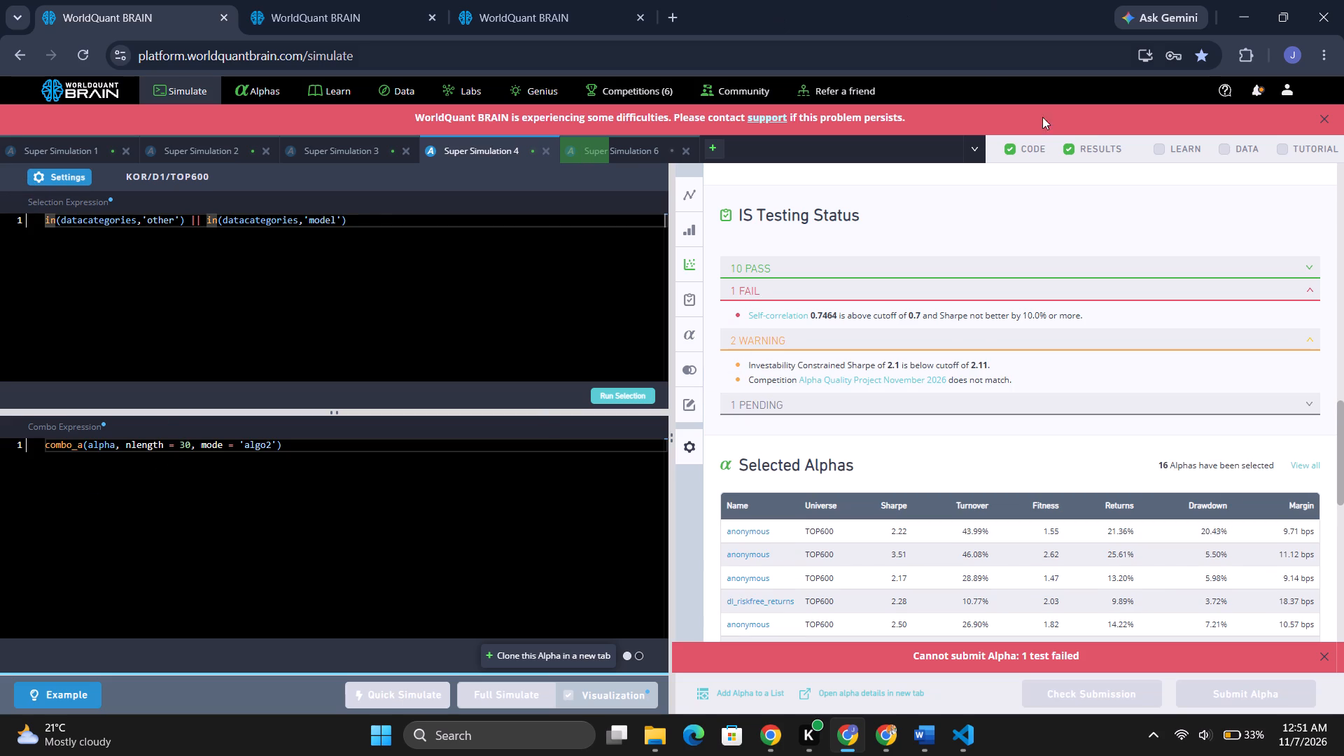
View the recent notification messages on the first WorldQuant BRAIN page and again on the second page.
left_click(1259, 88)
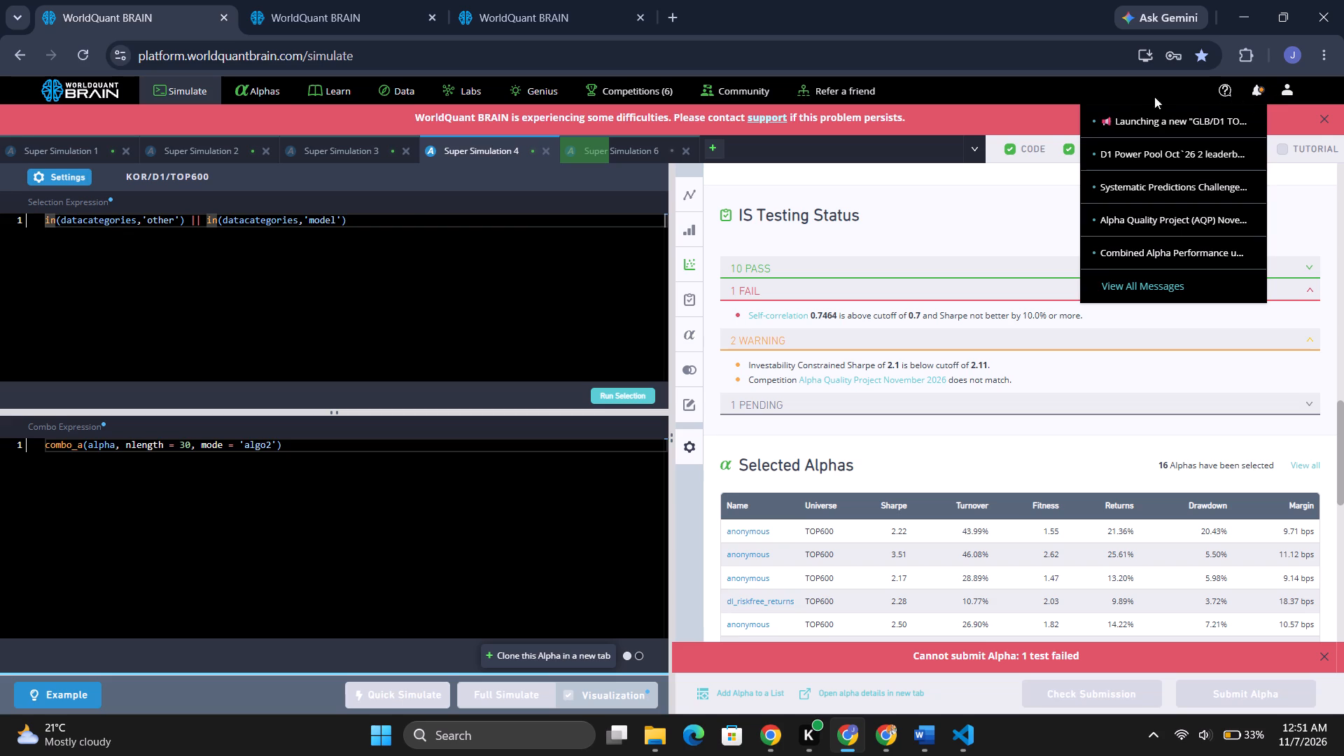
left_click(269, 0)
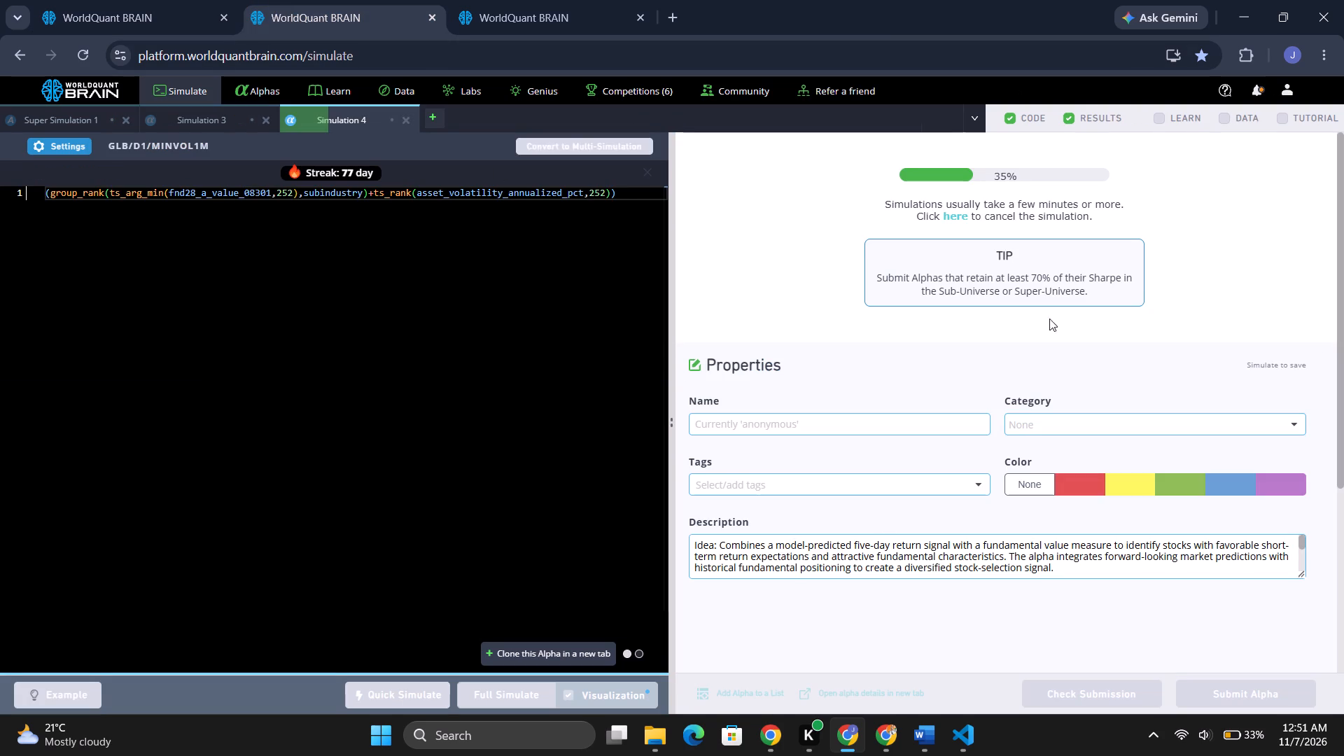
left_click(1255, 90)
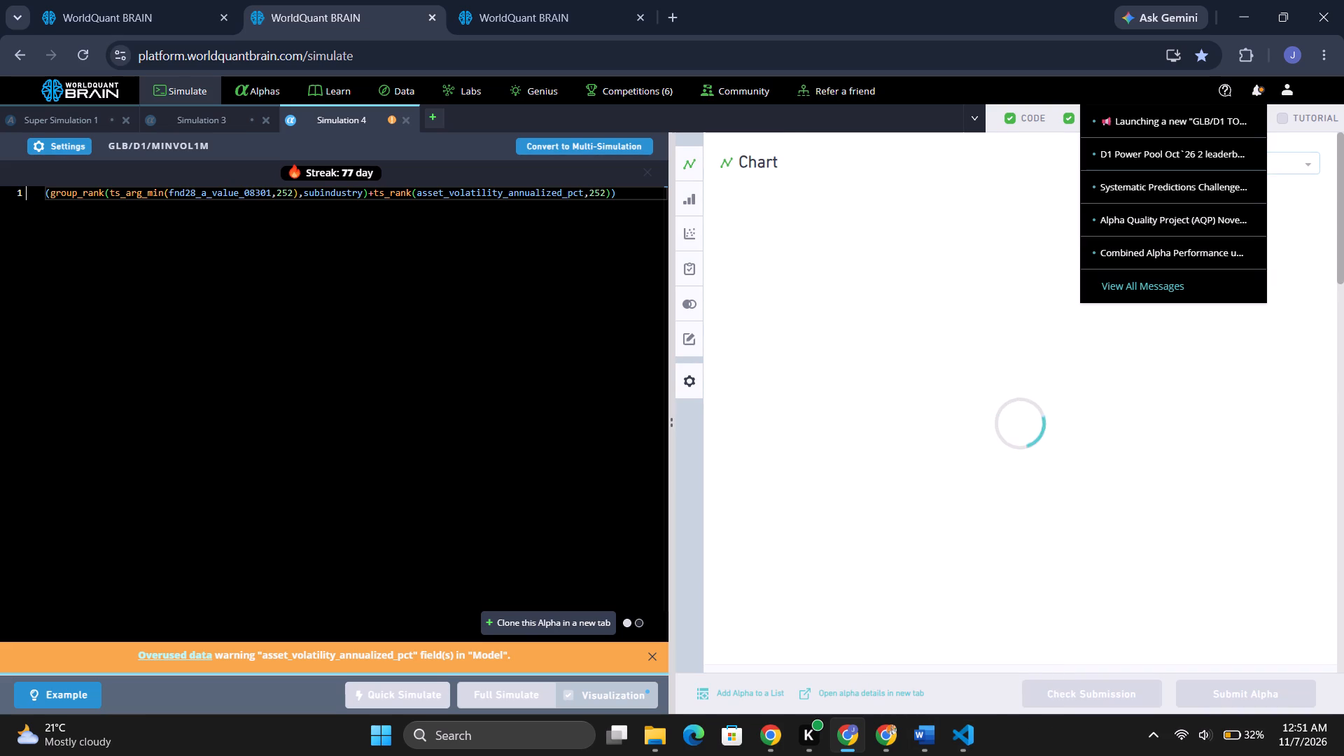
Examine the in-sample summary, regional aggregate data and testing status of the GLB alpha in Simulation 4.
scroll(1093, 507, "down", 16)
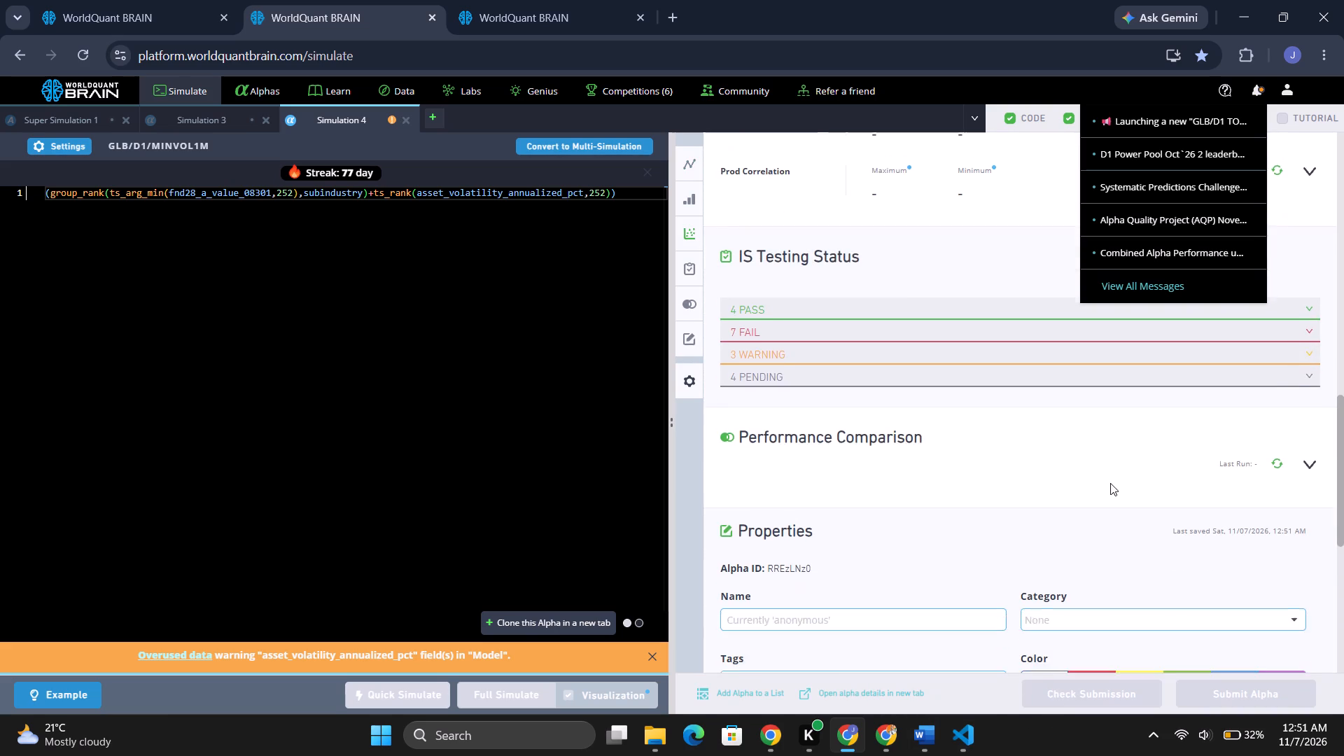
scroll(1034, 468, "up", 11)
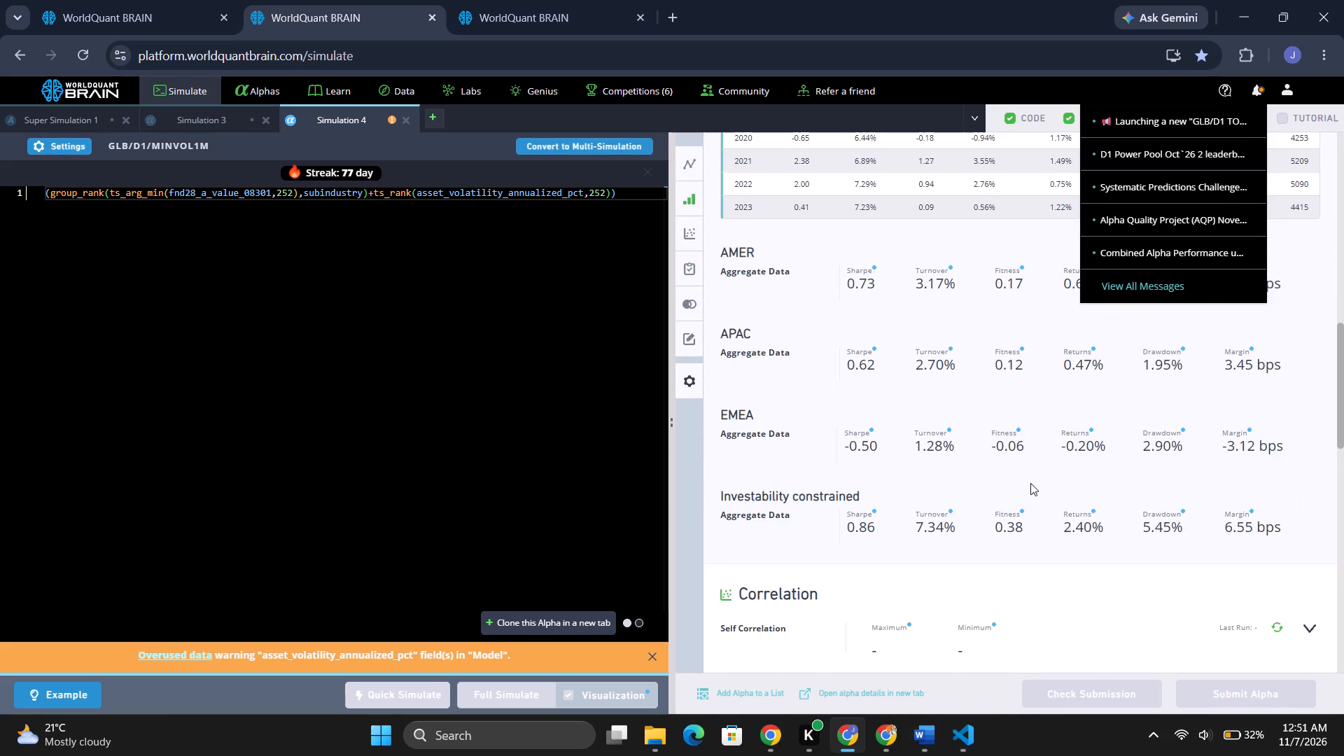
scroll(1028, 488, "up", 2)
scroll(1022, 491, "down", 1)
scroll(1022, 491, "up", 6)
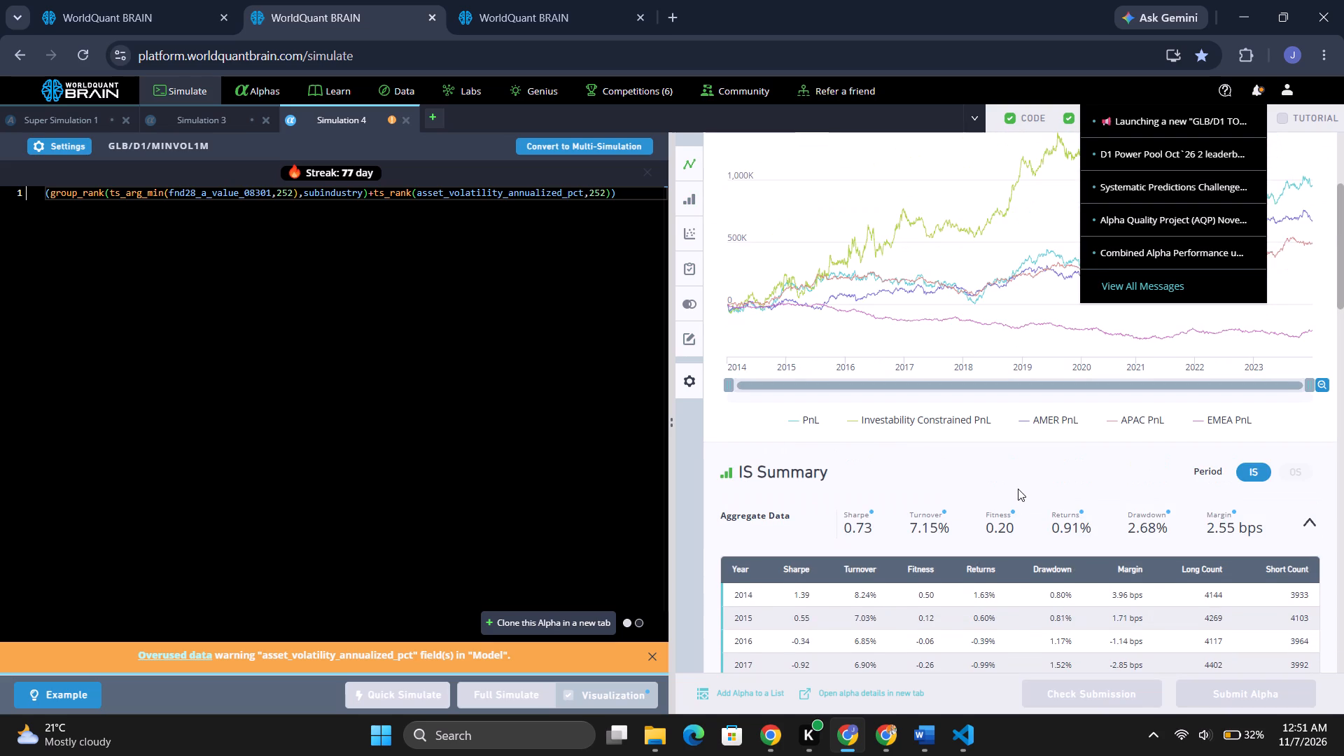
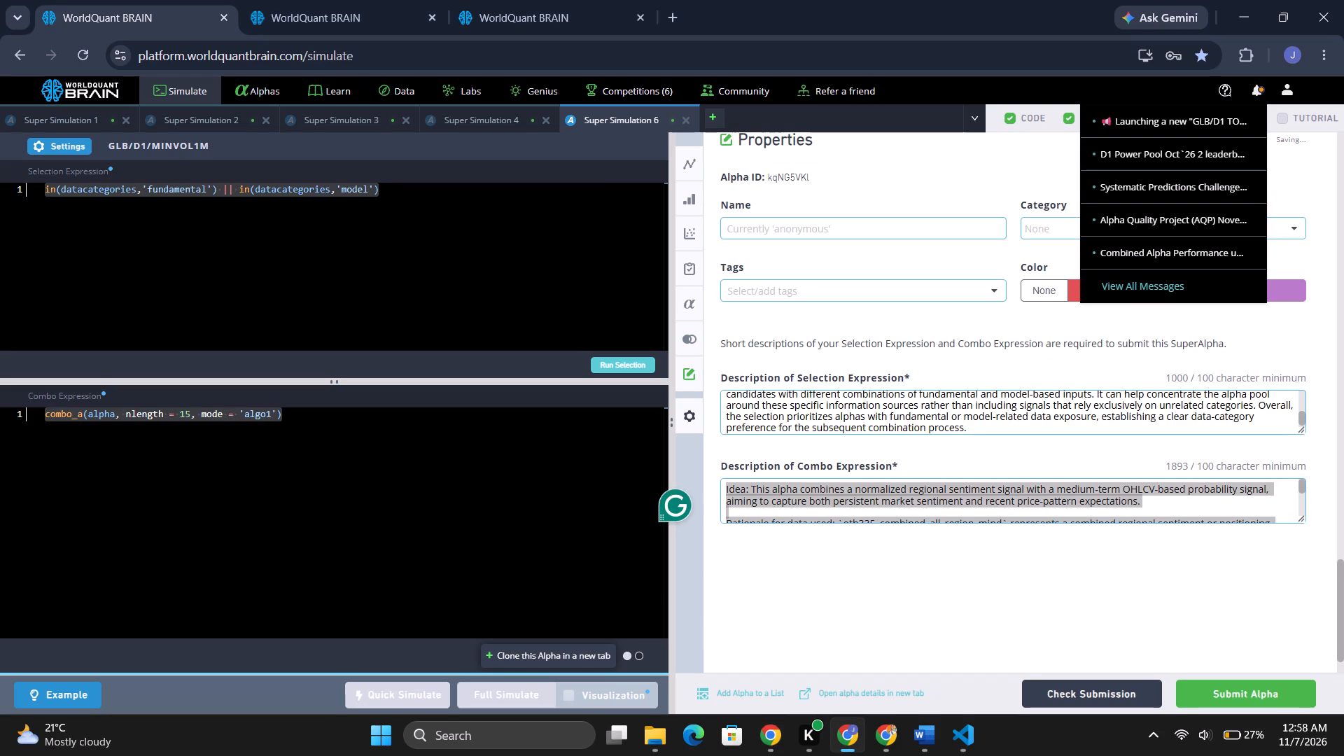
key("ctrl+v")
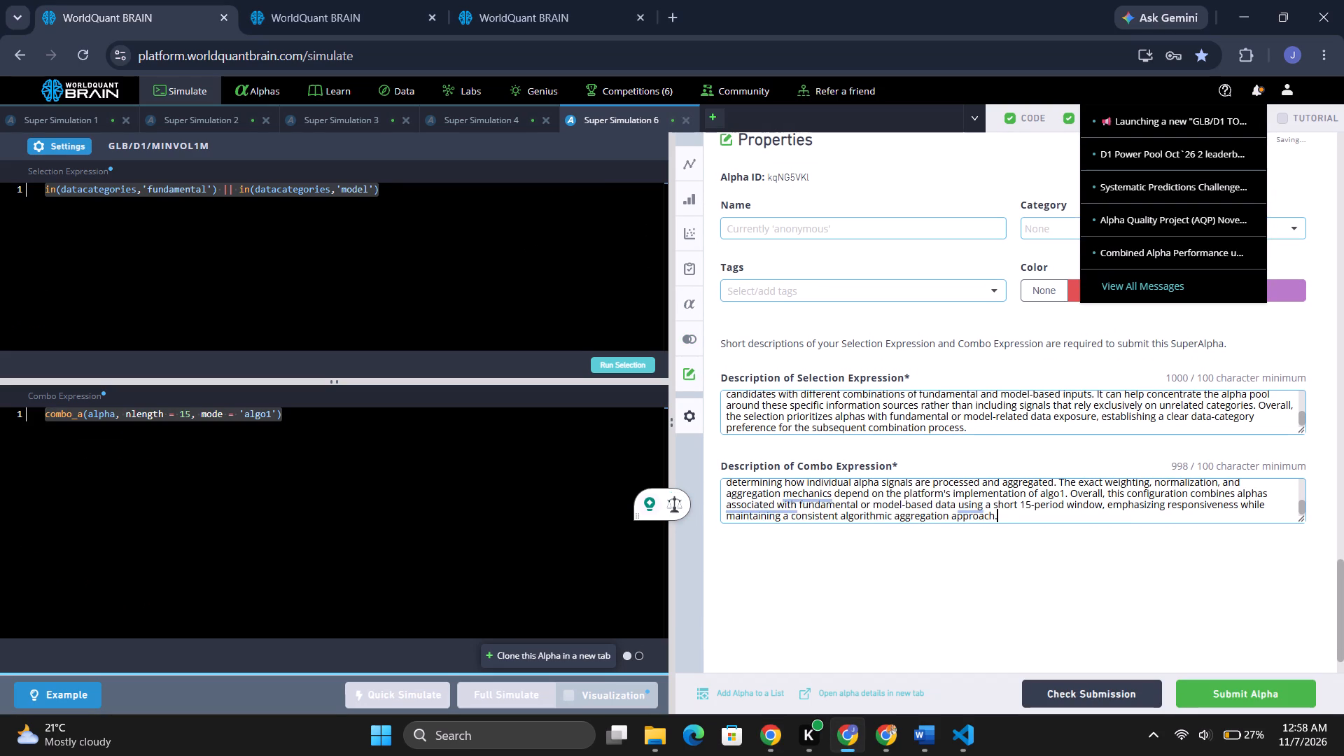
Dismiss the open messages list and submit the GLB/D1/MINVOL1M SuperAlpha from Super Simulation 6.
left_click(1262, 89)
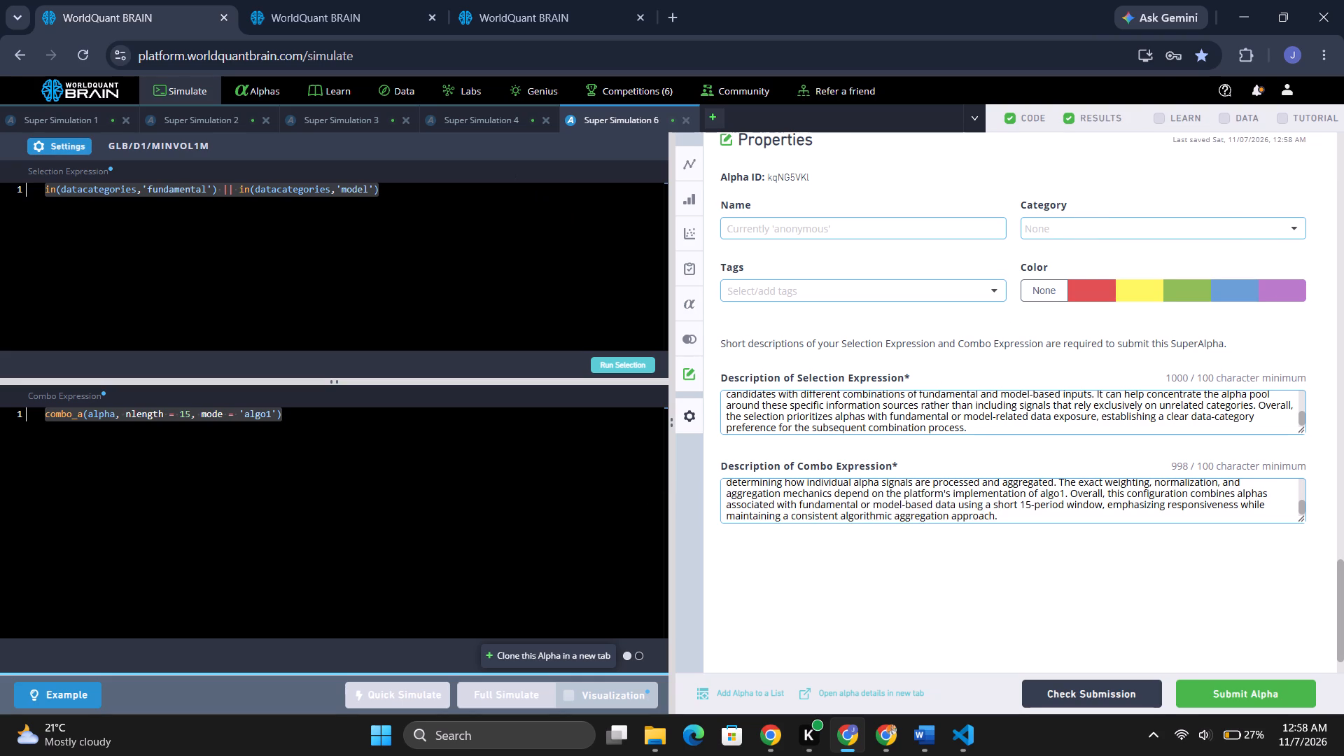
left_click(1260, 693)
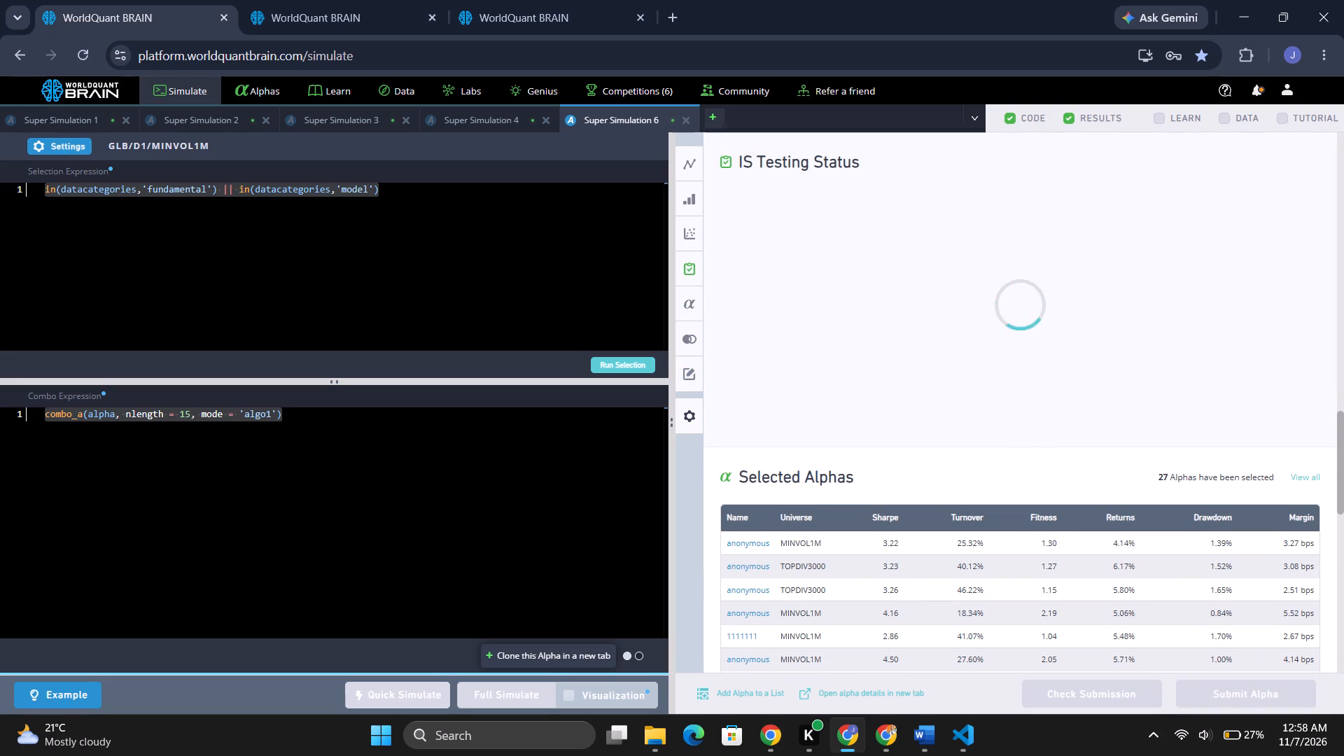
Look over Super Simulation 2 and the properties of the ASI SuperAlpha in Super Simulation 3, trying its green colour label.
left_click(206, 122)
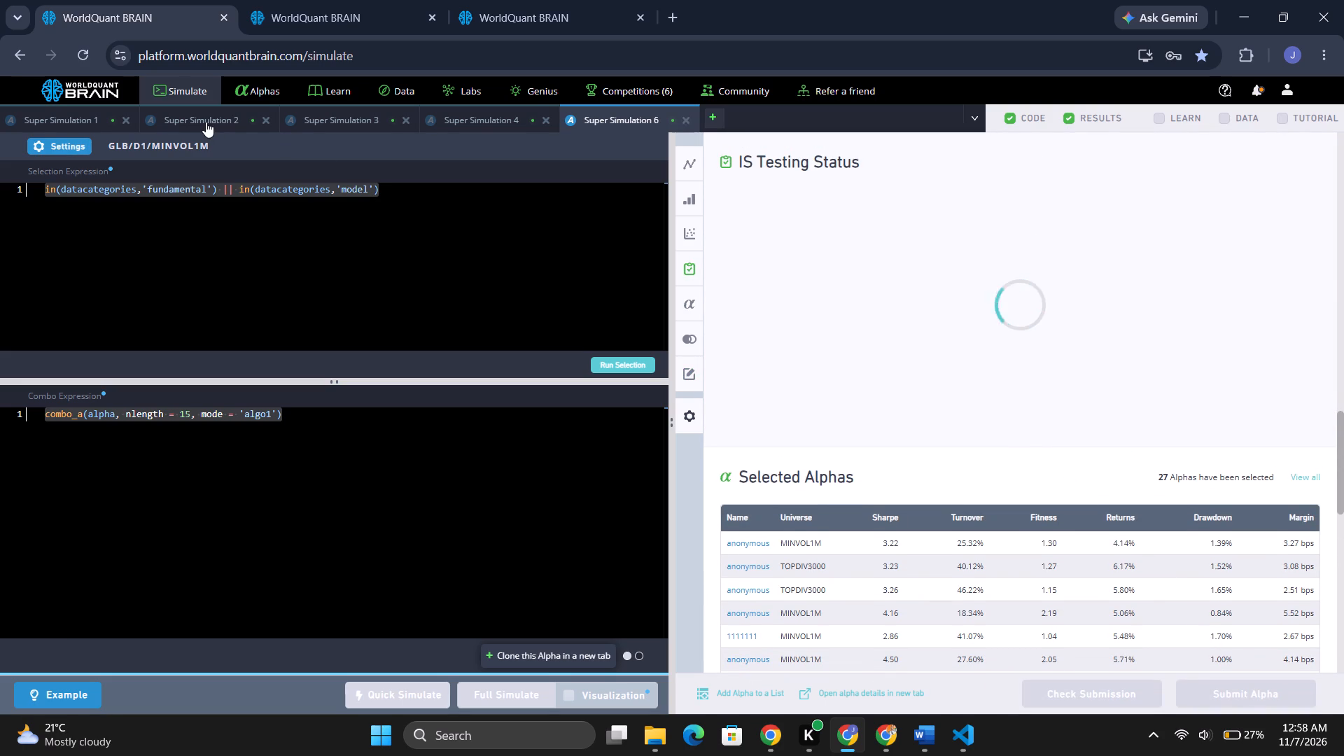
left_click(324, 119)
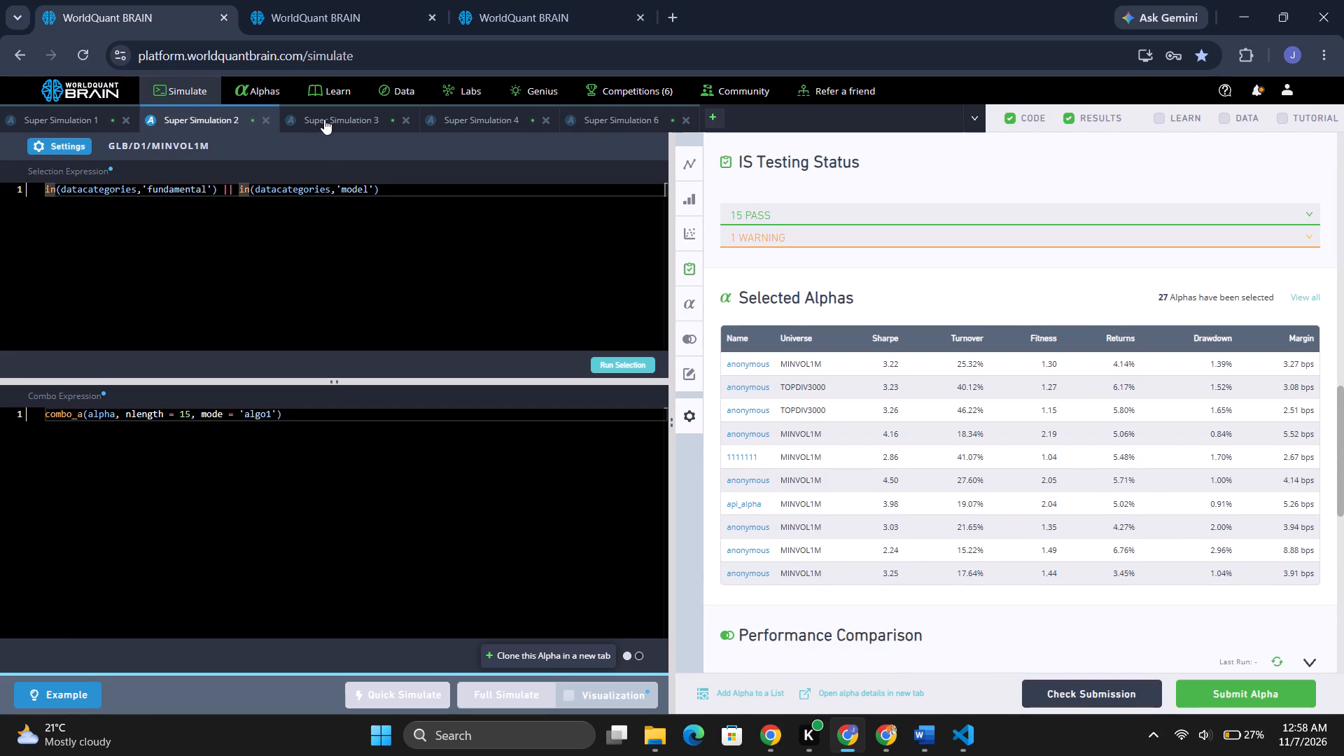
scroll(962, 301, "down", 5)
scroll(962, 301, "up", 6)
scroll(977, 309, "down", 4)
scroll(989, 314, "up", 1)
scroll(989, 315, "down", 5)
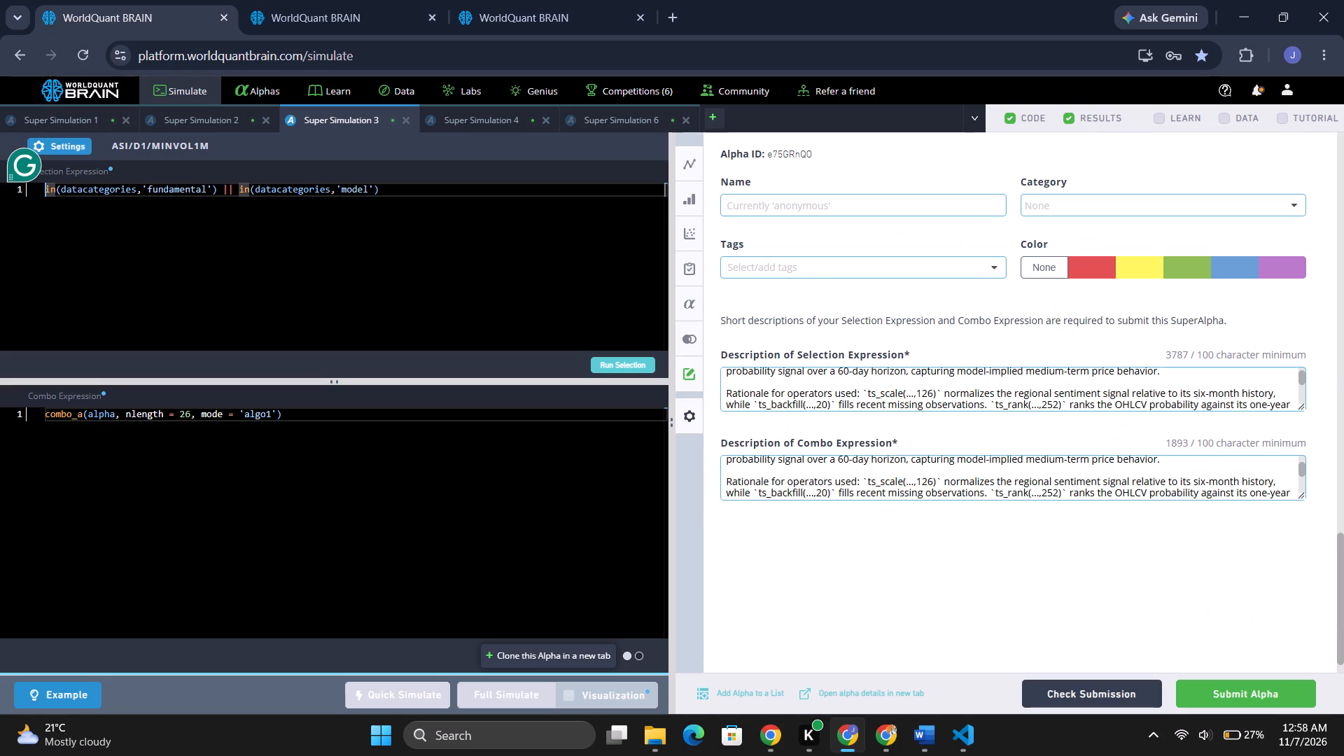
left_click(1188, 266)
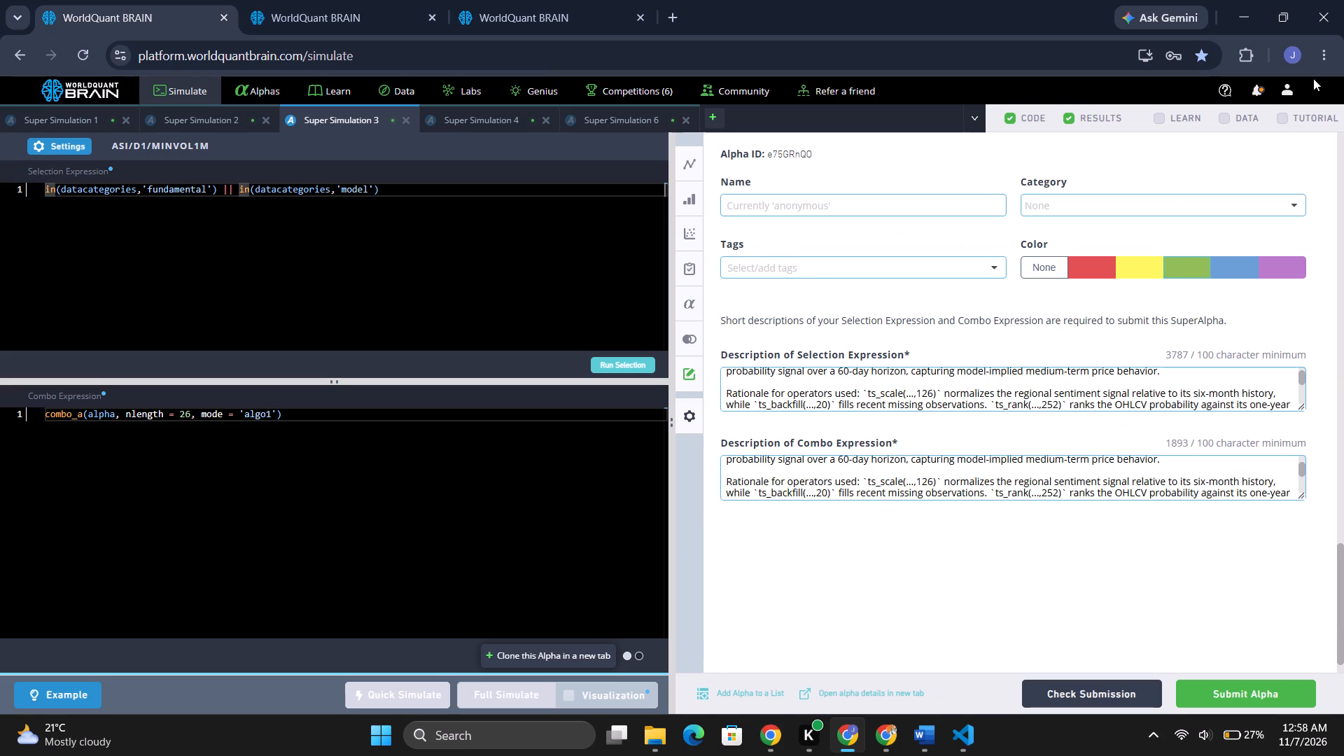
left_click(1256, 91)
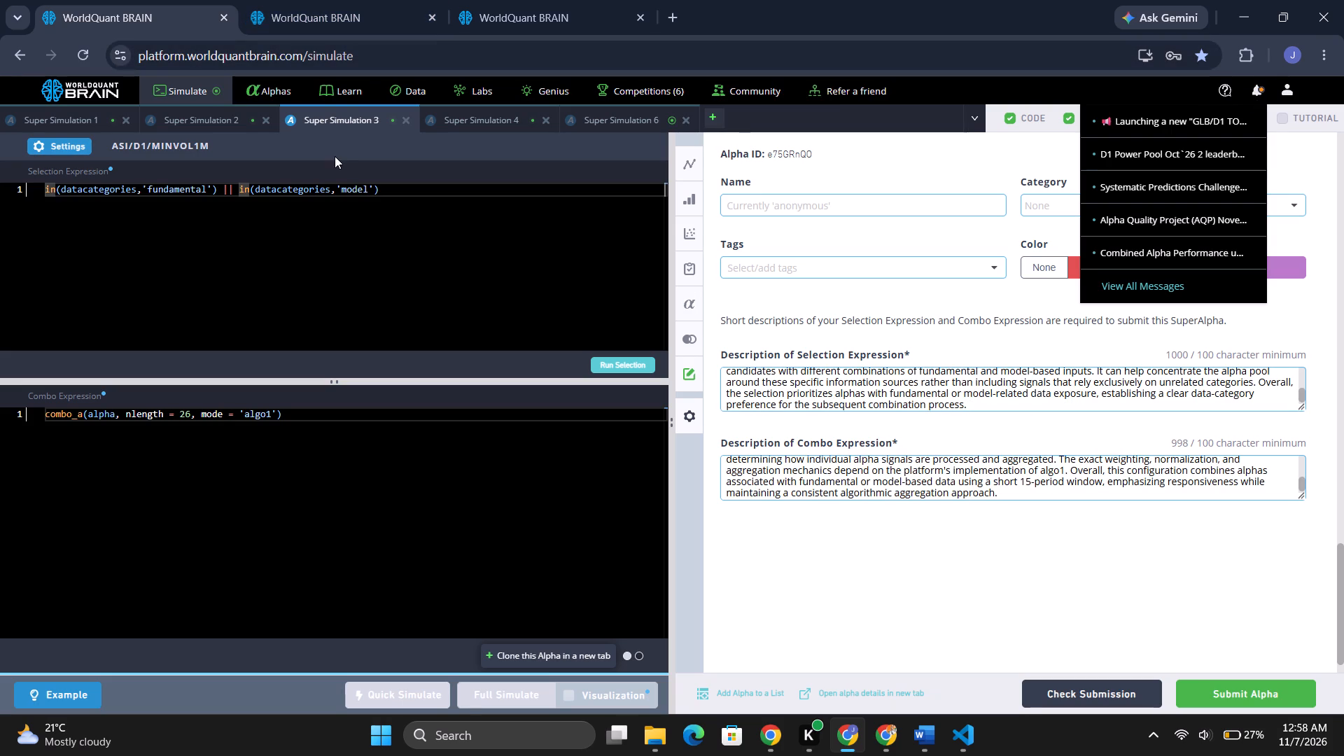
Return to Super Simulation 6 and review its submission status, aggregate data and PnL chart.
left_click(631, 125)
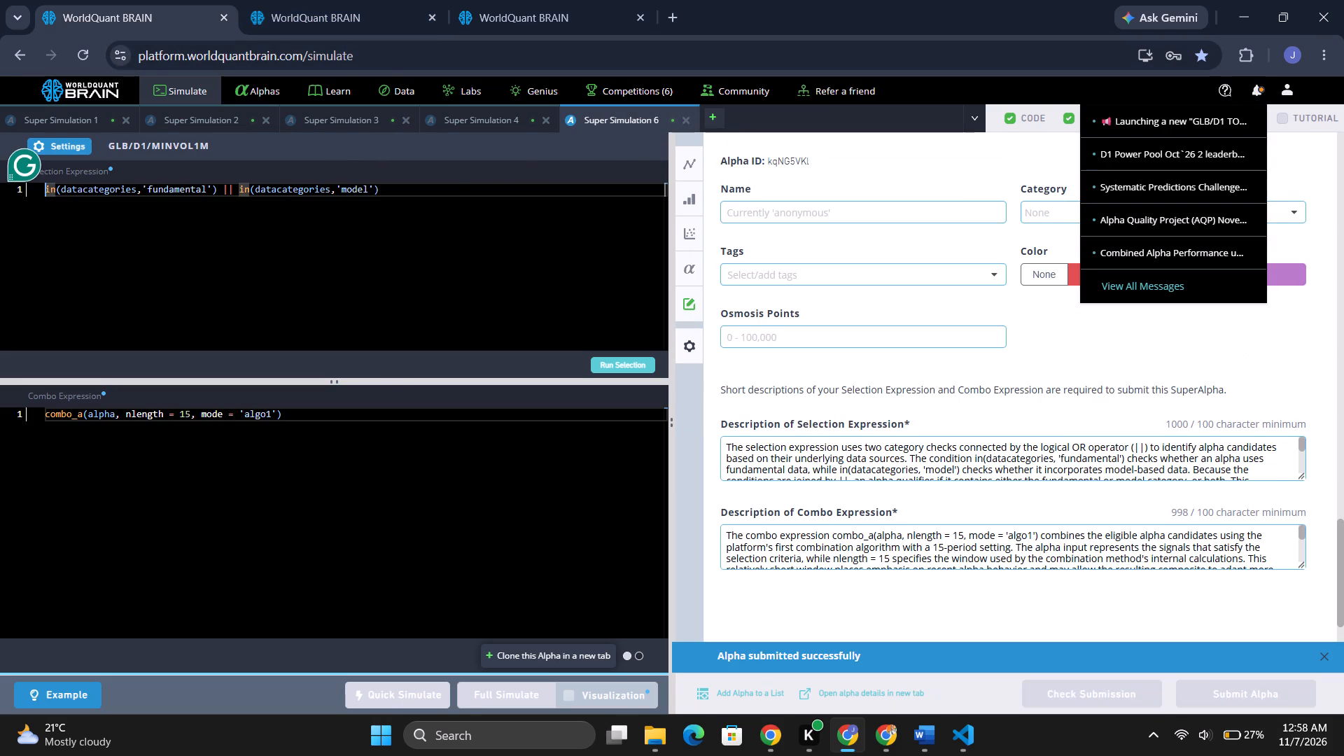
scroll(888, 391, "up", 12)
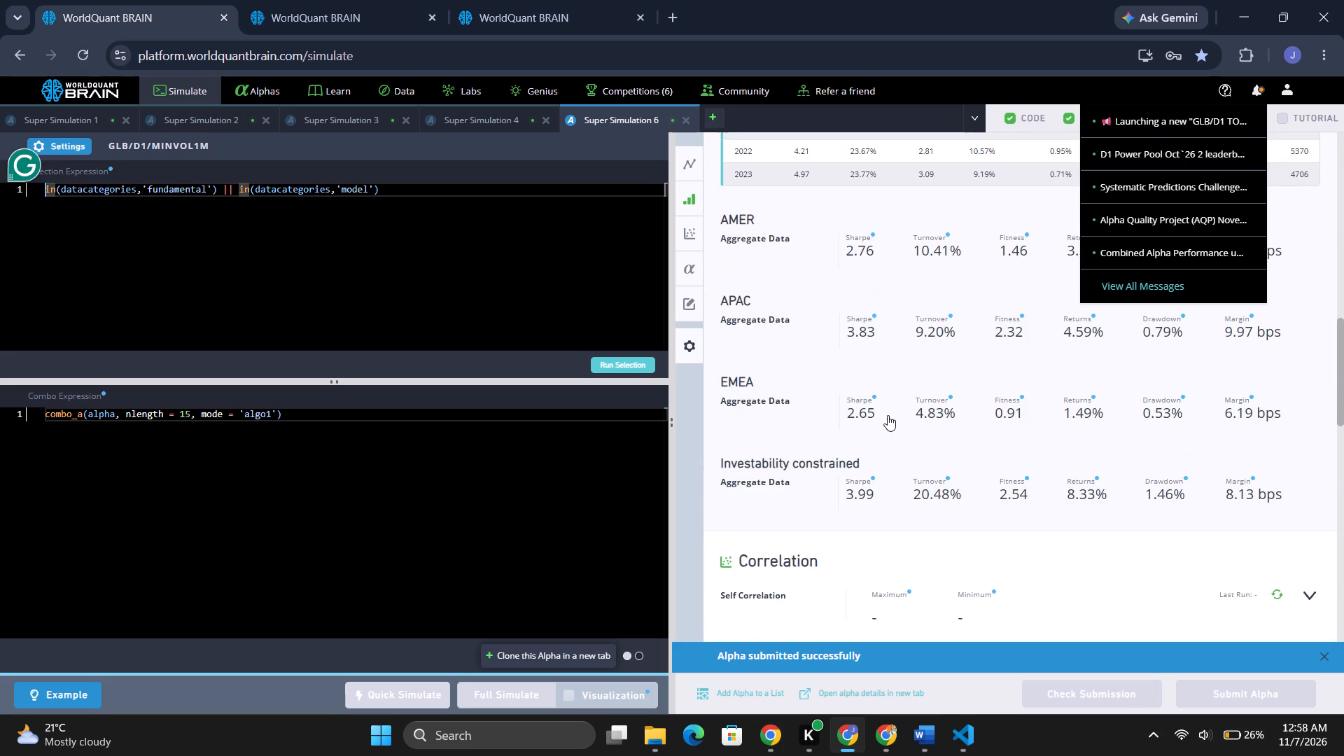
scroll(910, 365, "up", 6)
scroll(910, 382, "down", 1)
scroll(910, 384, "up", 12)
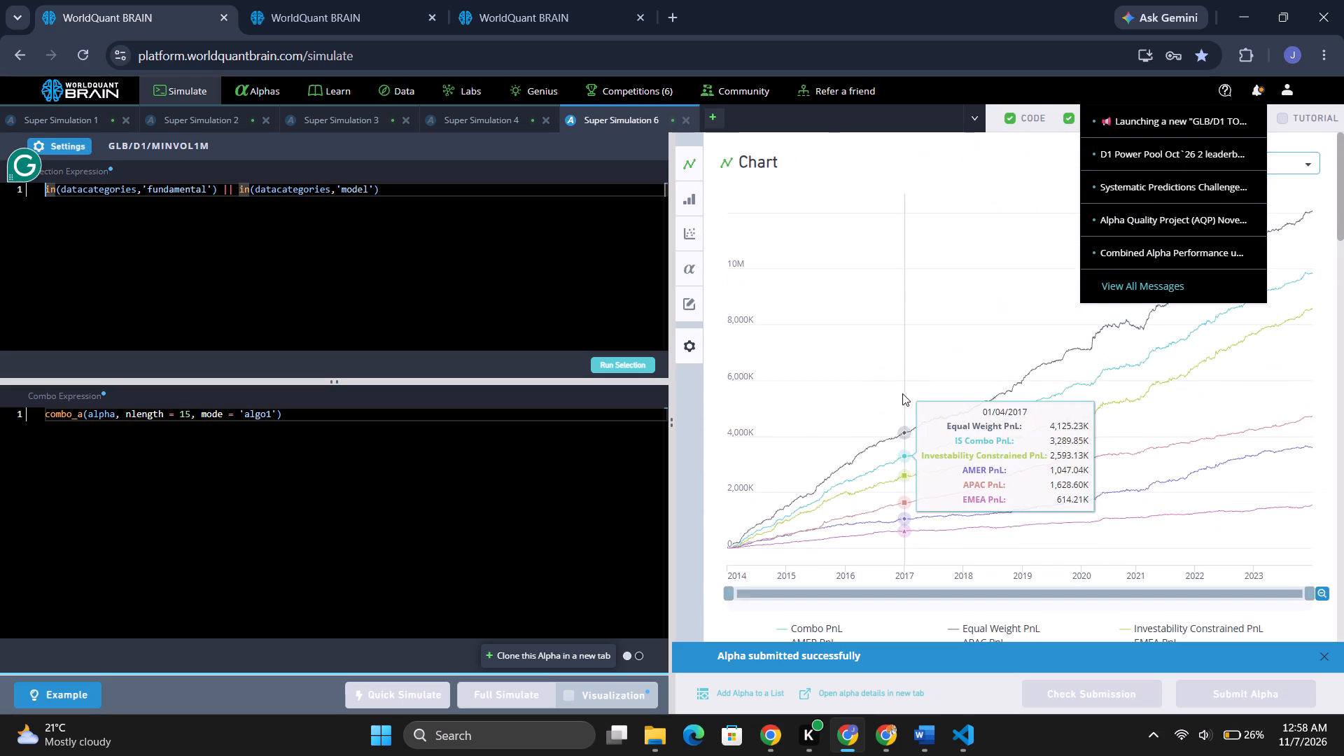
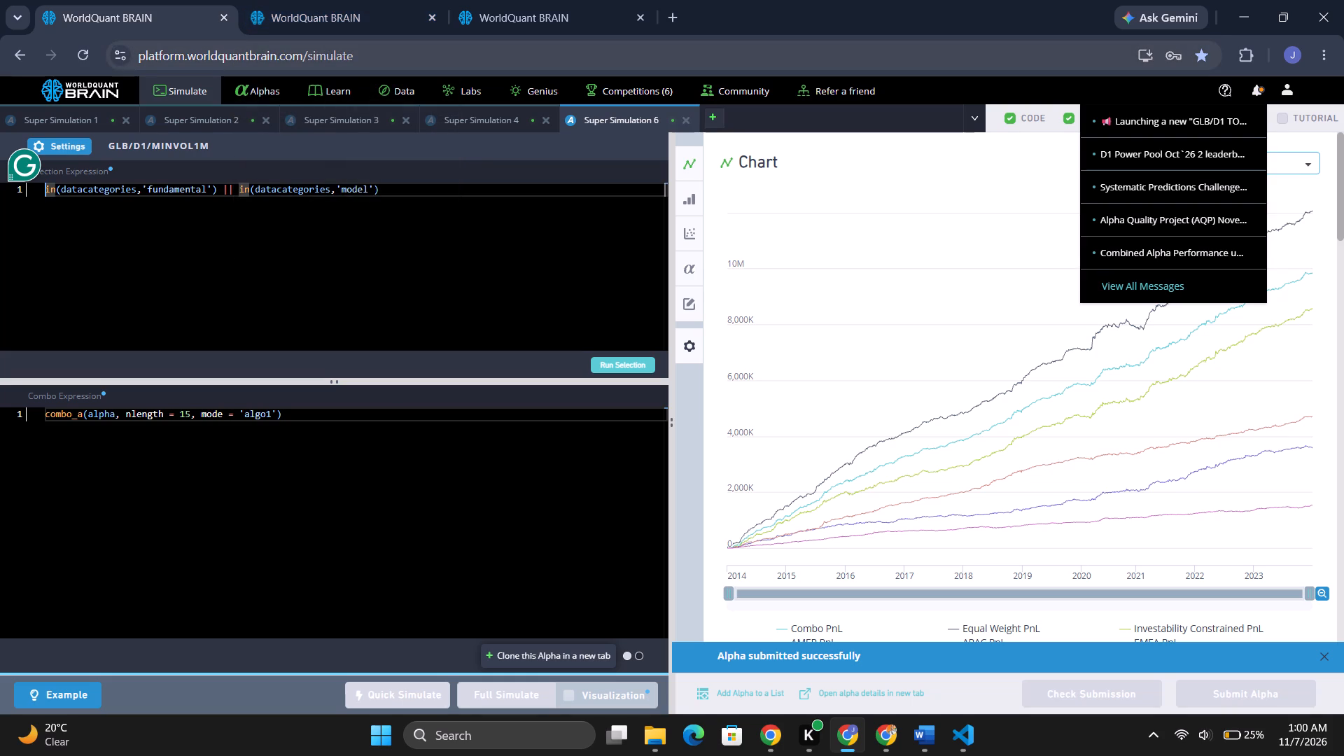
Look over the PnL chart and OS Summary of Super Simulation 2.
left_click(218, 124)
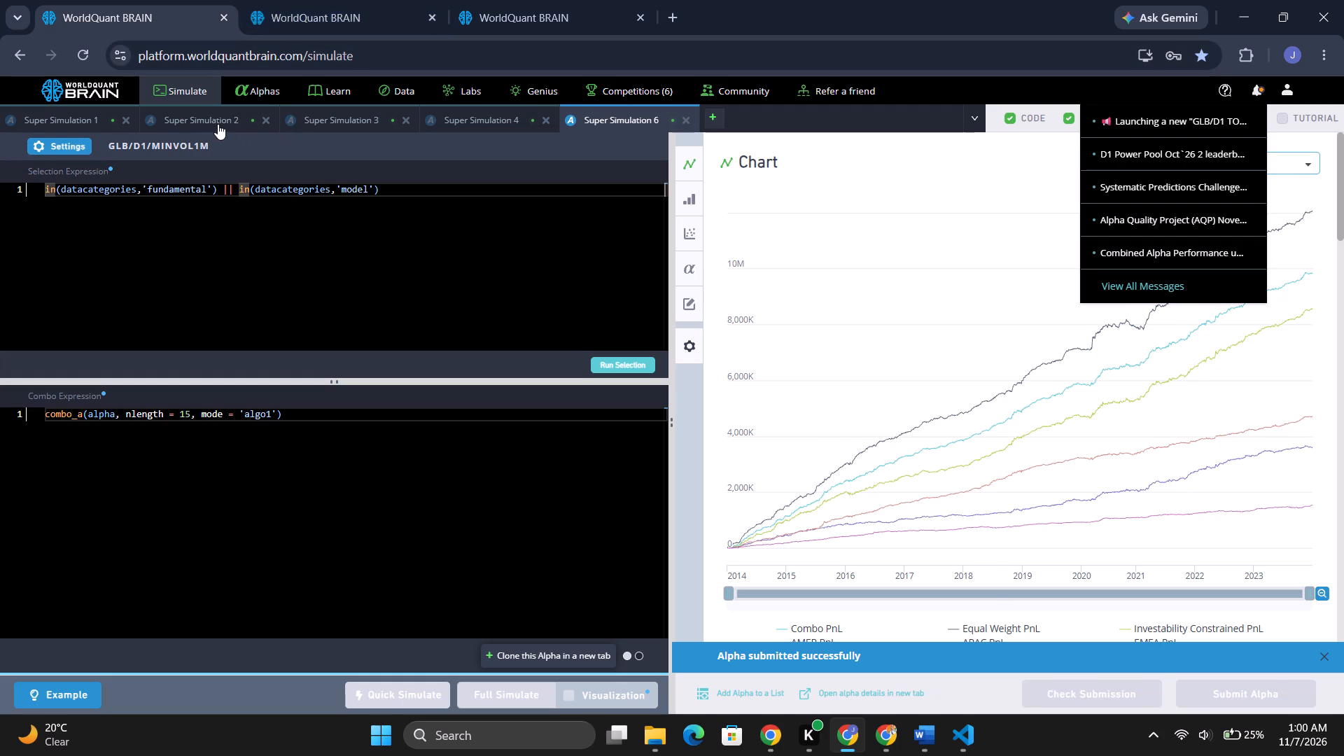
scroll(1081, 449, "down", 3)
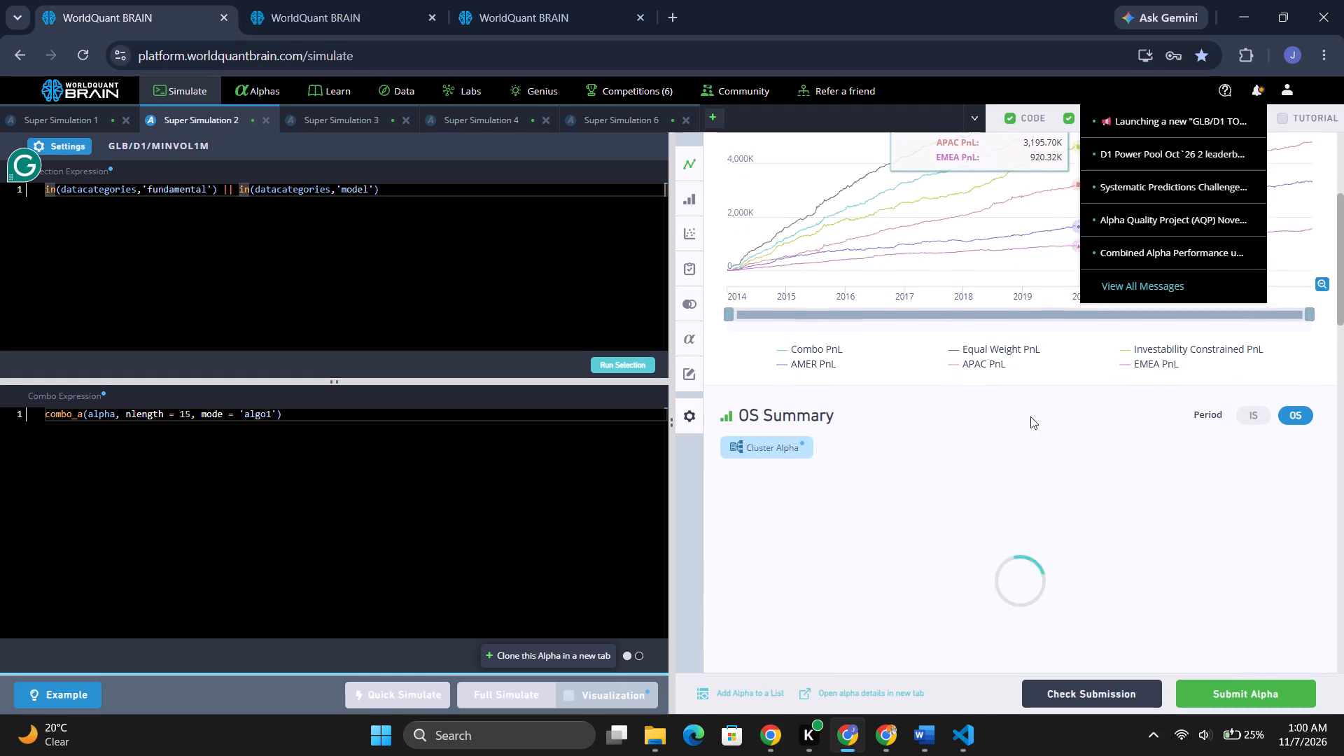
Open the Alpha Quality Project November 2026 competition from the second WorldQuant BRAIN page and copy the code AQP202611 from its web address.
left_click(314, 13)
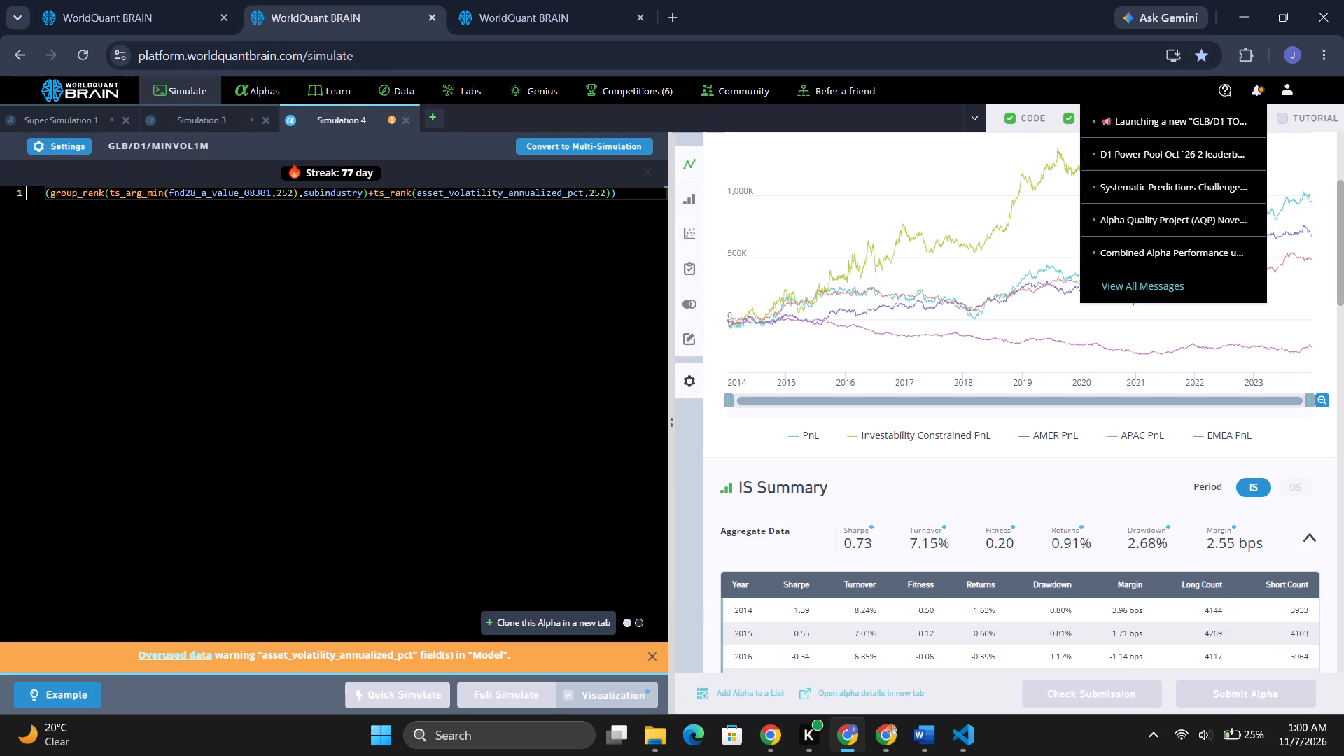
left_click(1259, 90)
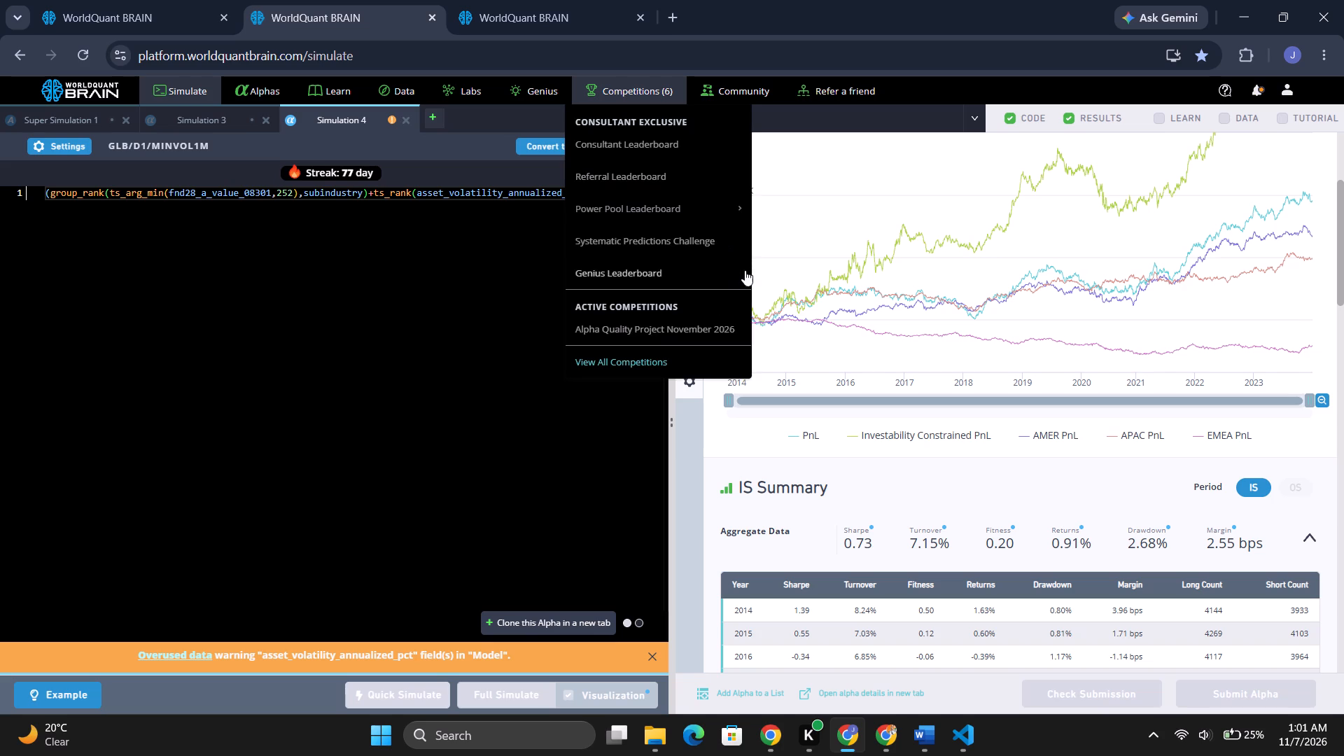
left_click(649, 327)
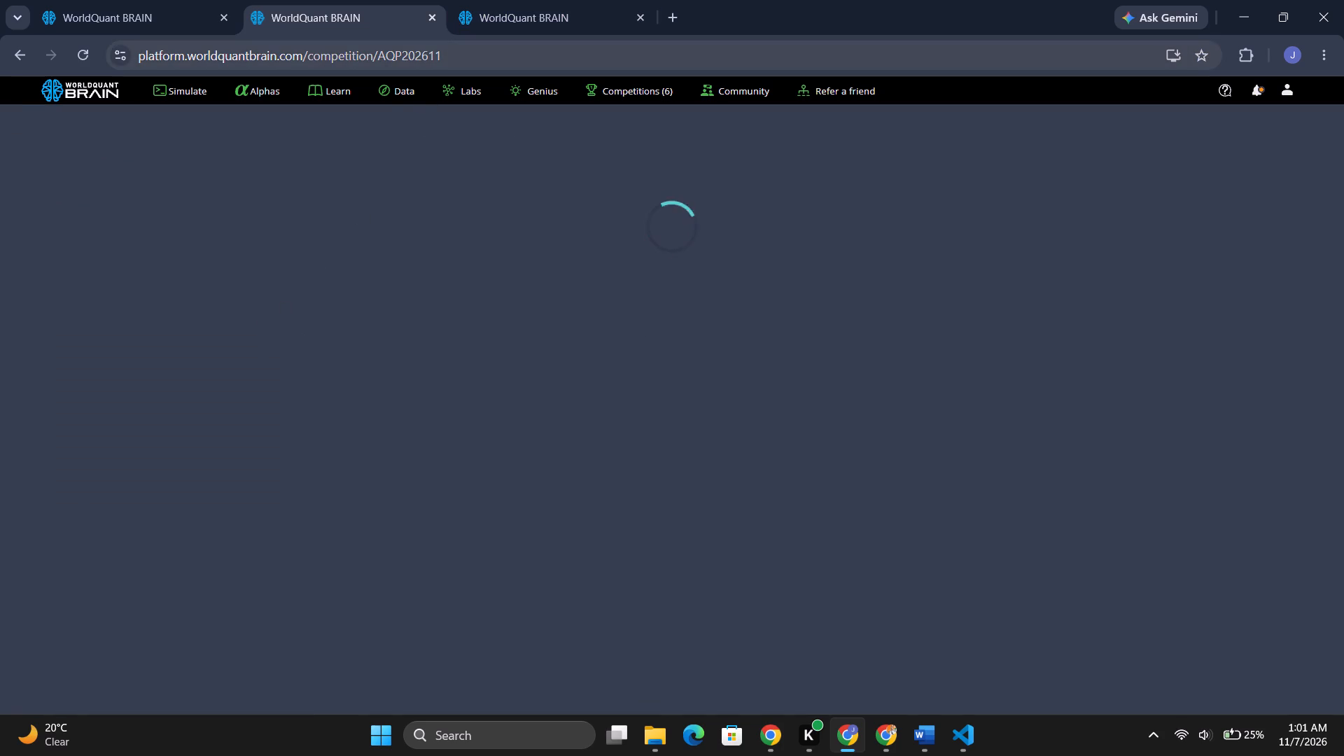
left_click_drag(449, 53, 389, 58)
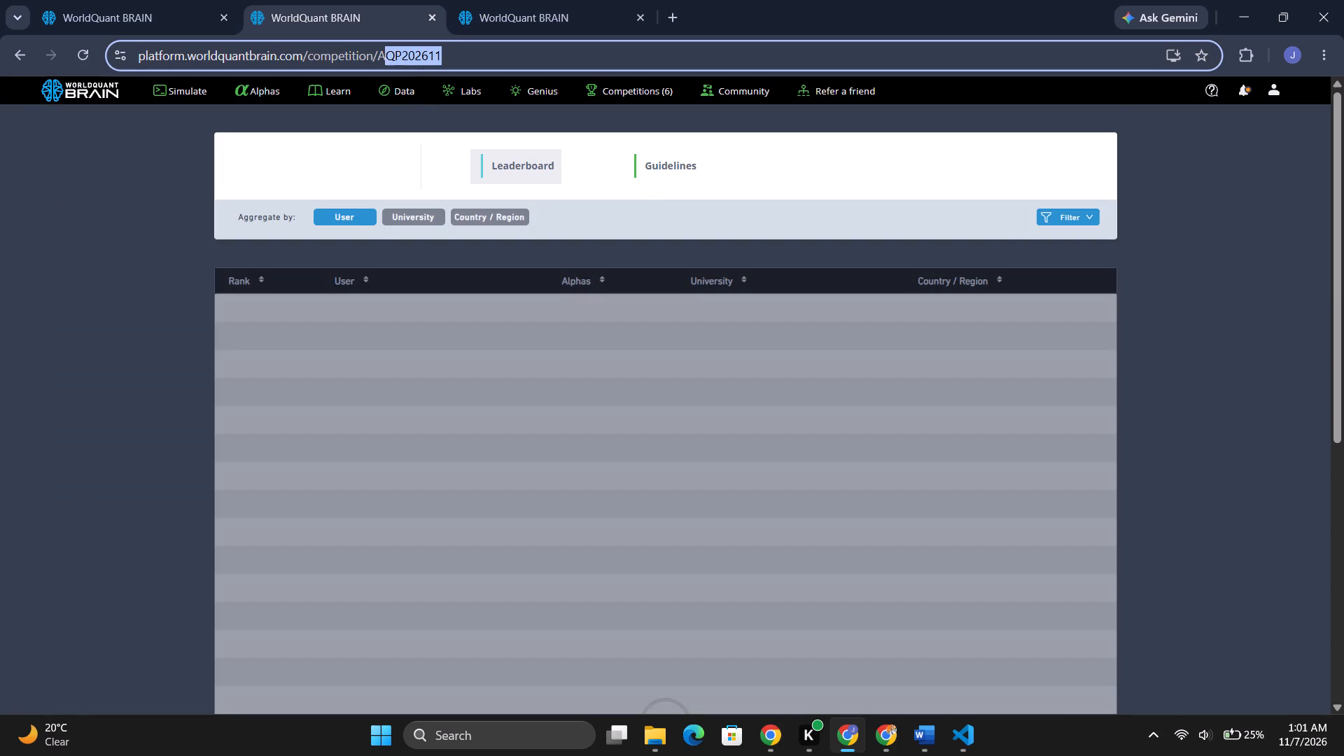
left_click_drag(389, 58, 380, 61)
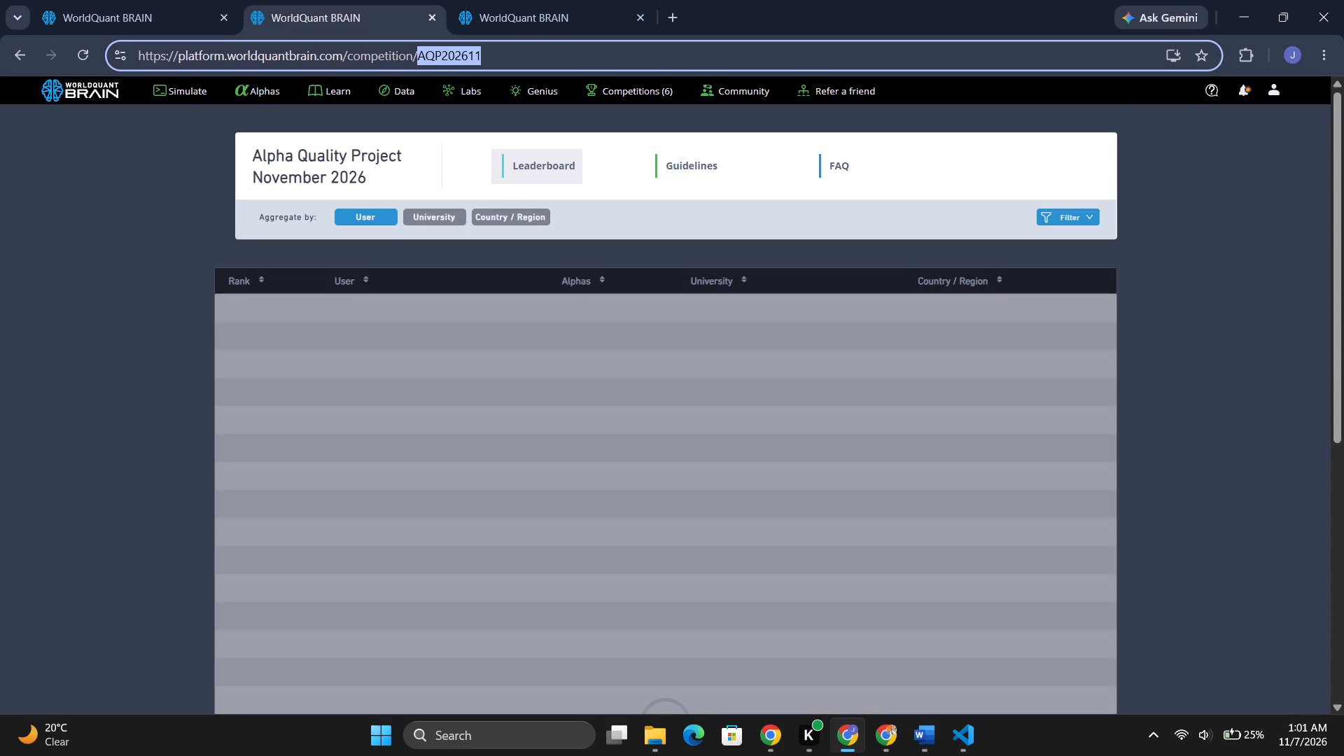
key("ctrl+c")
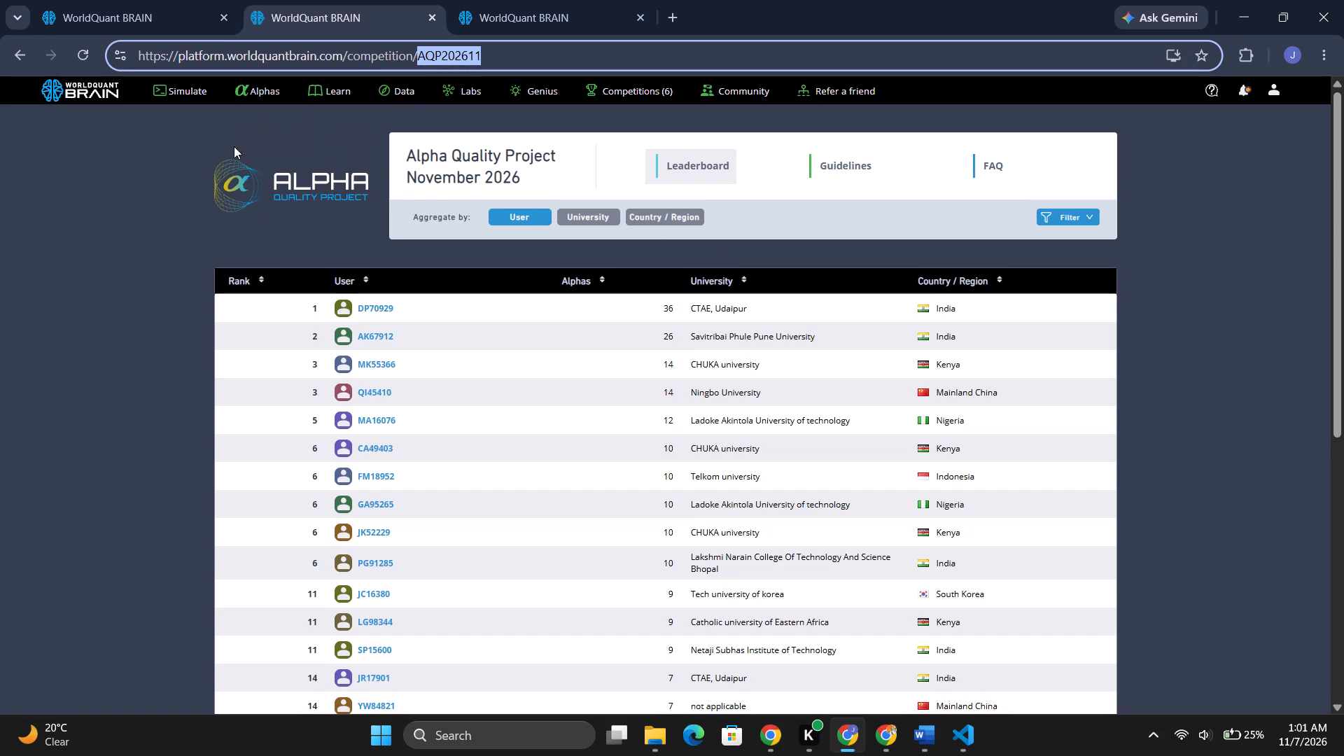
Go back to the simulation page and open the list of unsubmitted alphas.
left_click(150, 92)
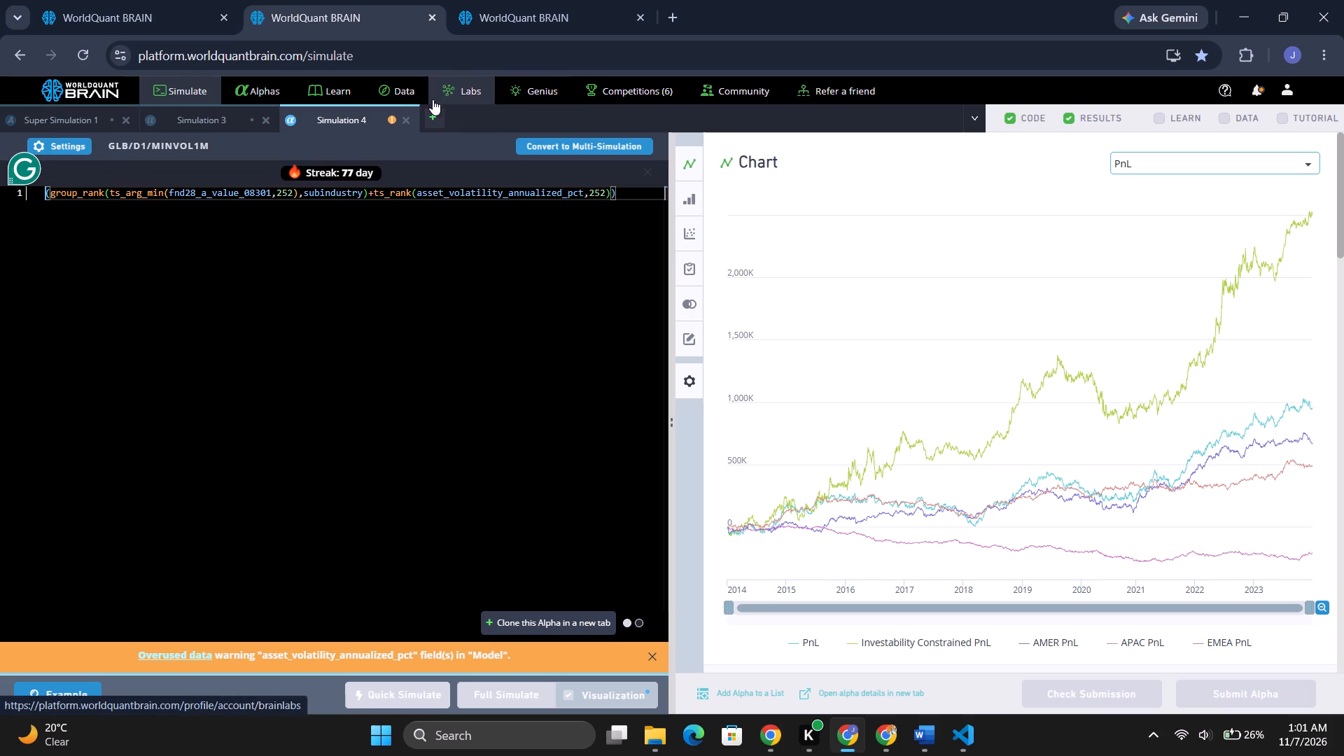
left_click(251, 92)
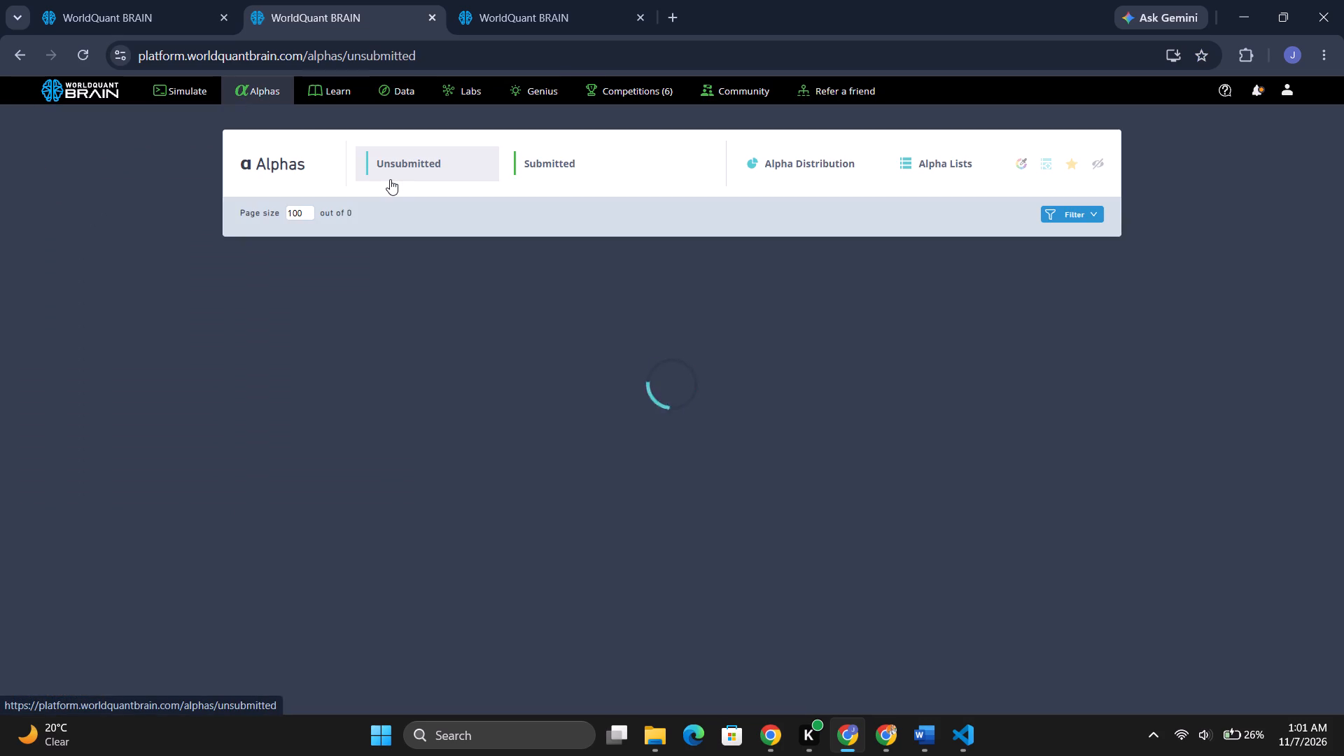
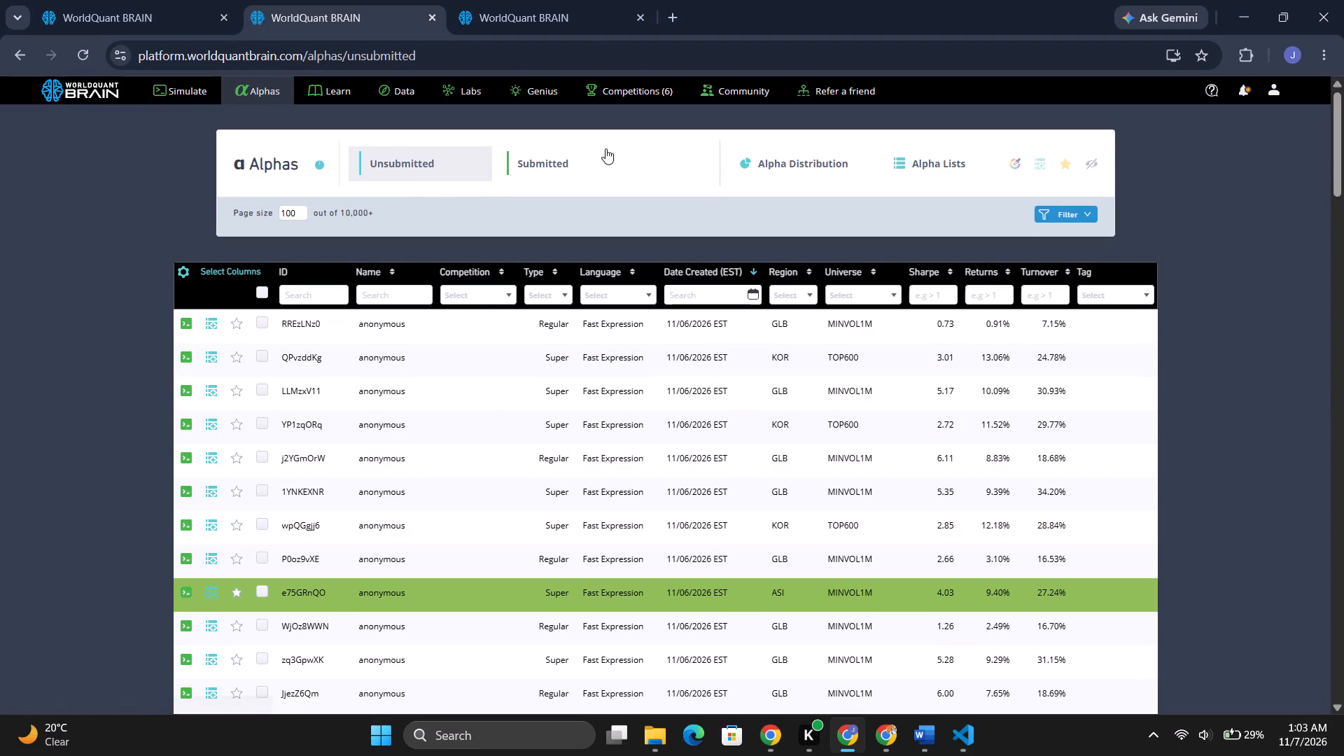
Open the list of submitted alphas and filter it by region USA.
left_click(561, 150)
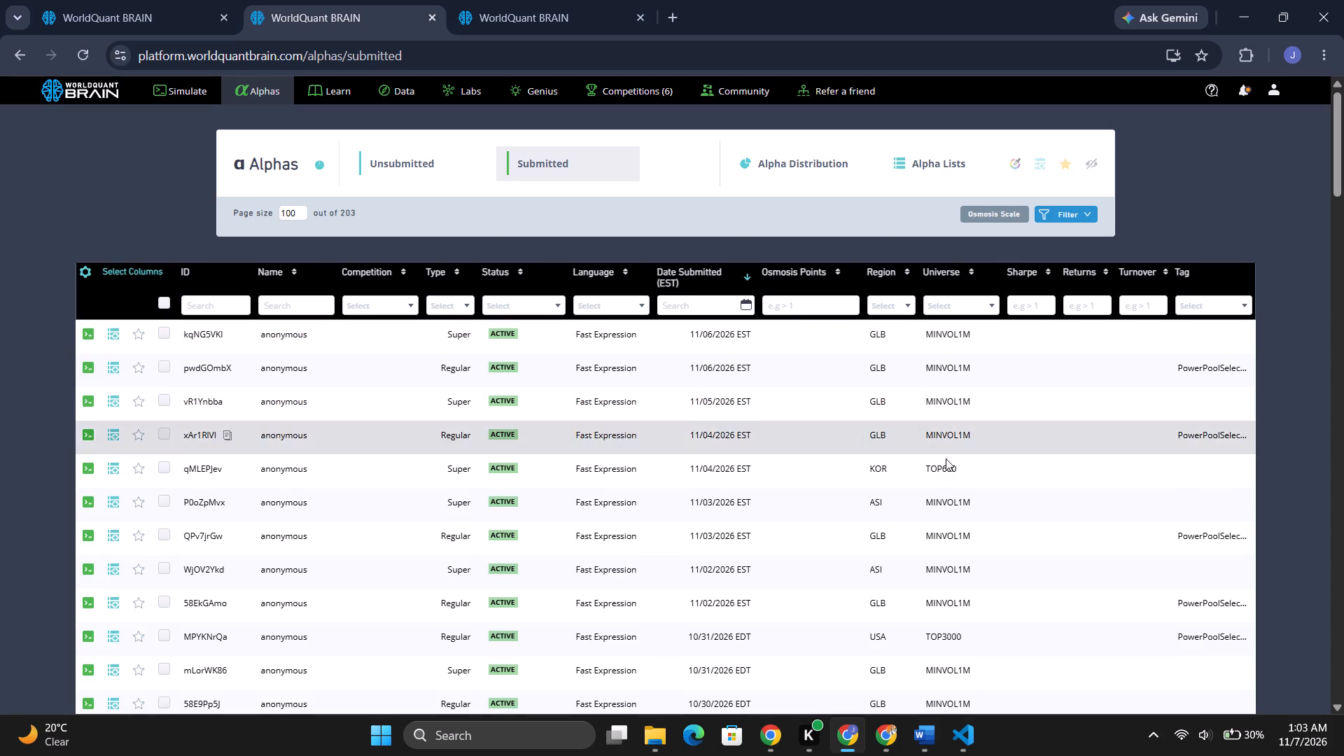
left_click(888, 307)
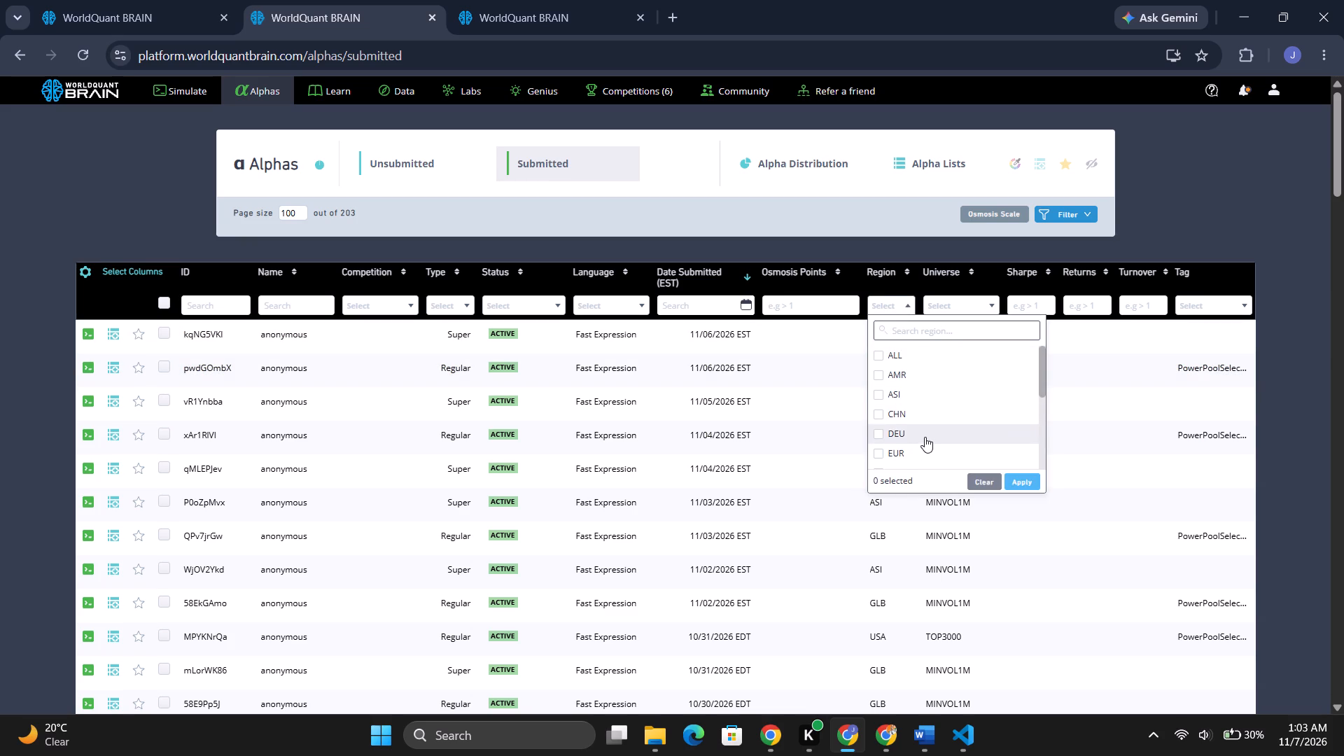
scroll(925, 437, "down", 3)
scroll(940, 446, "up", 1)
scroll(940, 446, "down", 1)
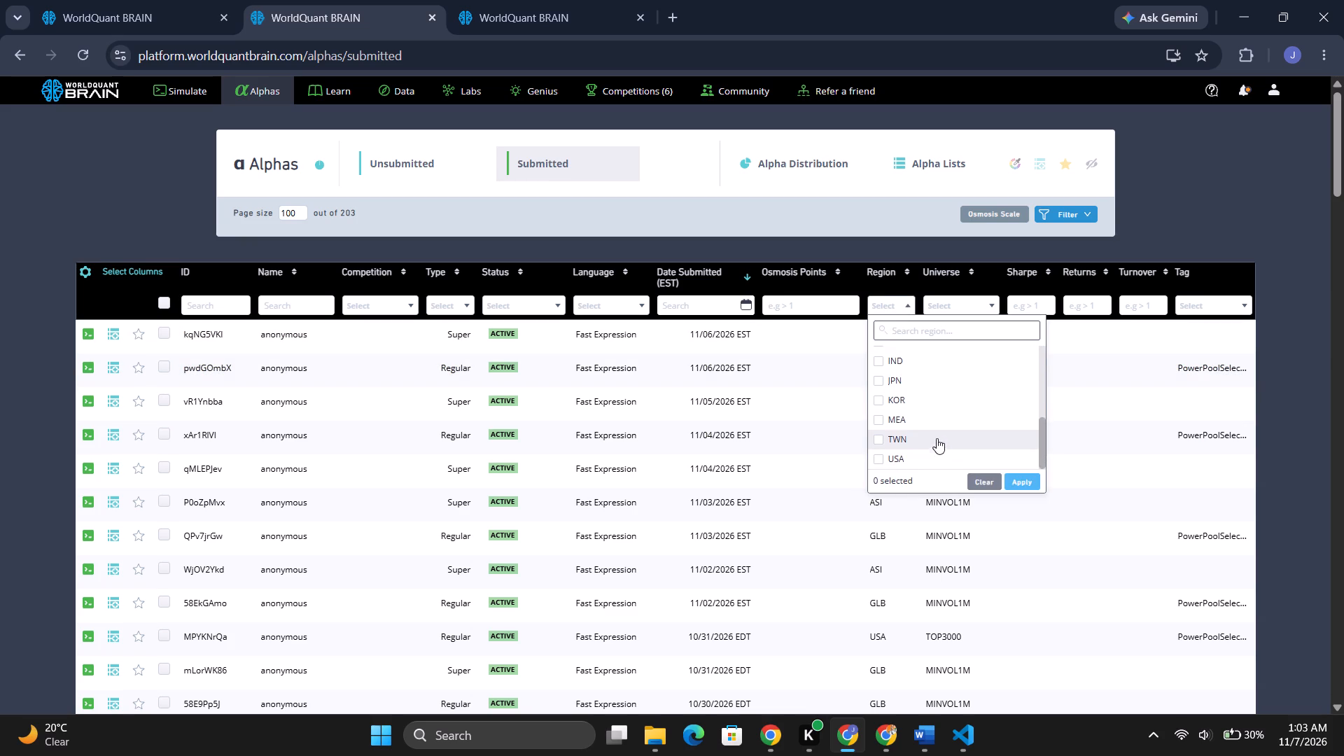
scroll(925, 402, "down", 4)
left_click(902, 454)
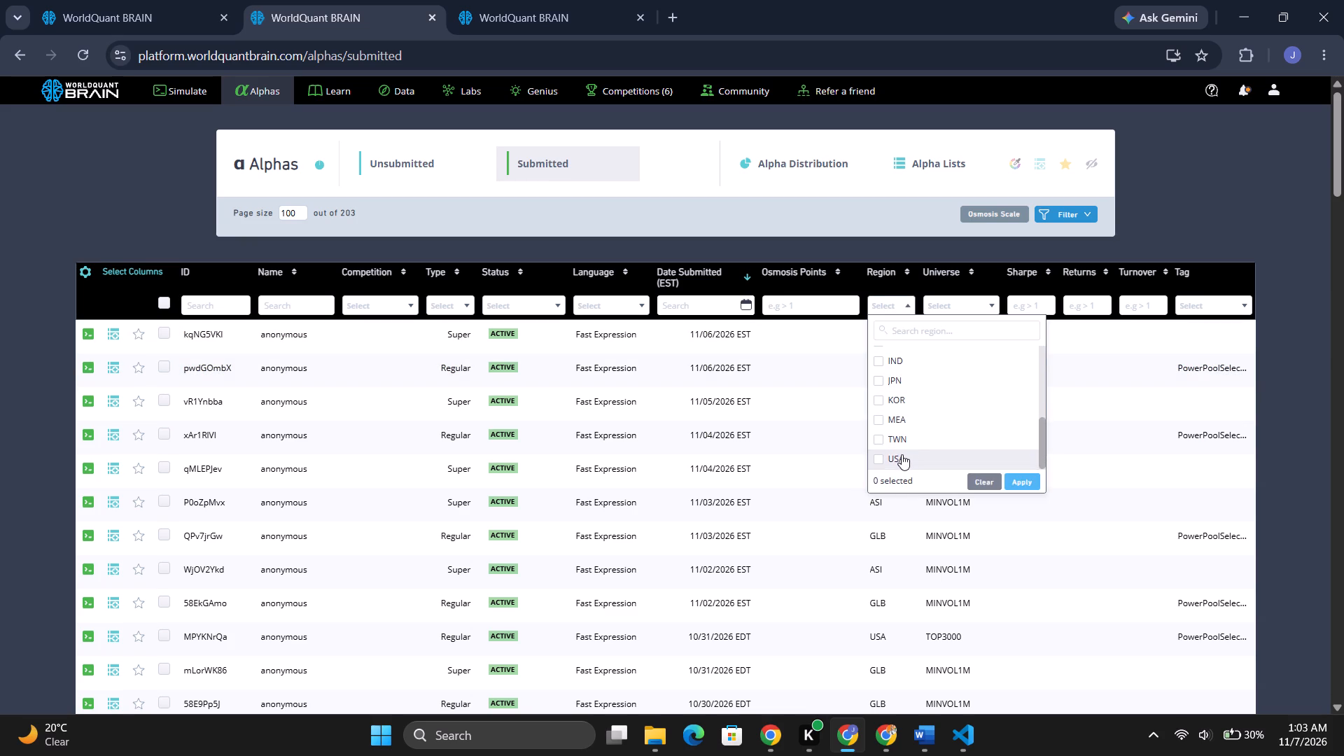
left_click(1018, 484)
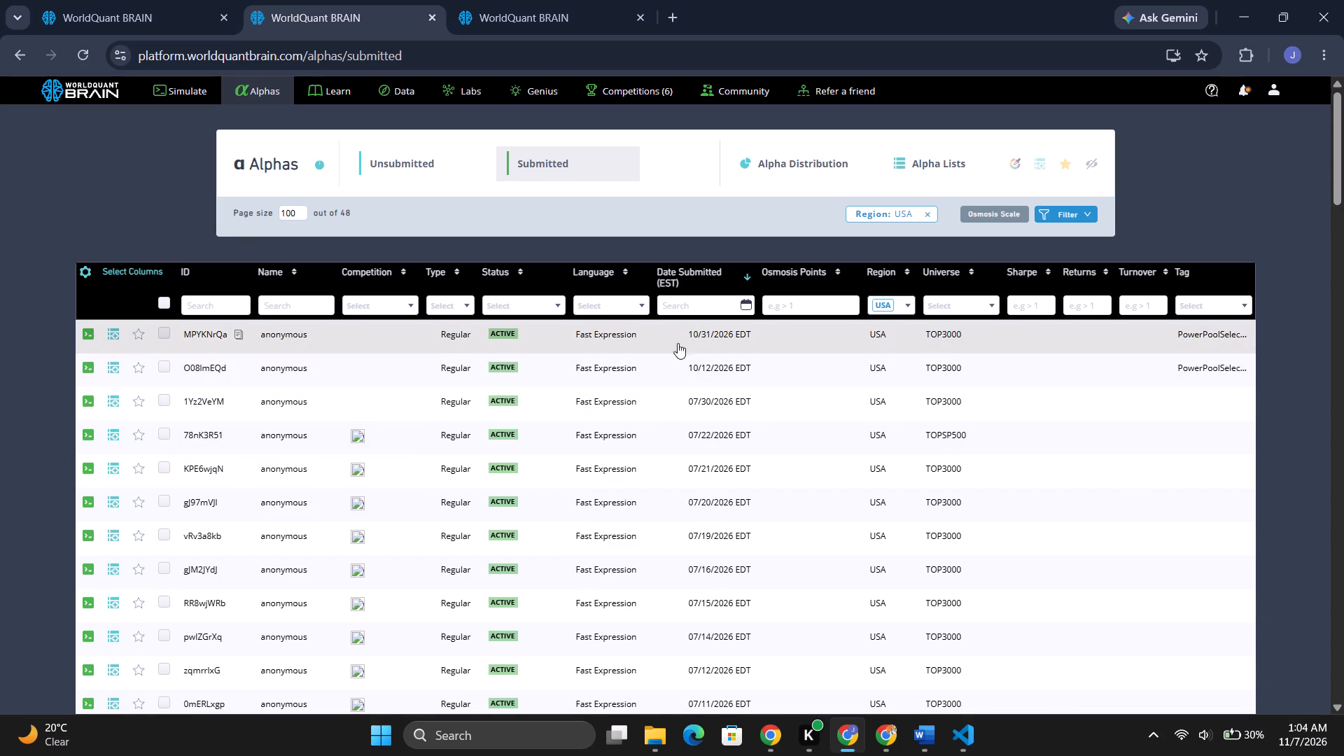
Open submitted alpha MPYKNrQa and add the tag AQP202611 in its properties.
left_click(905, 338)
scroll(1224, 462, "down", 9)
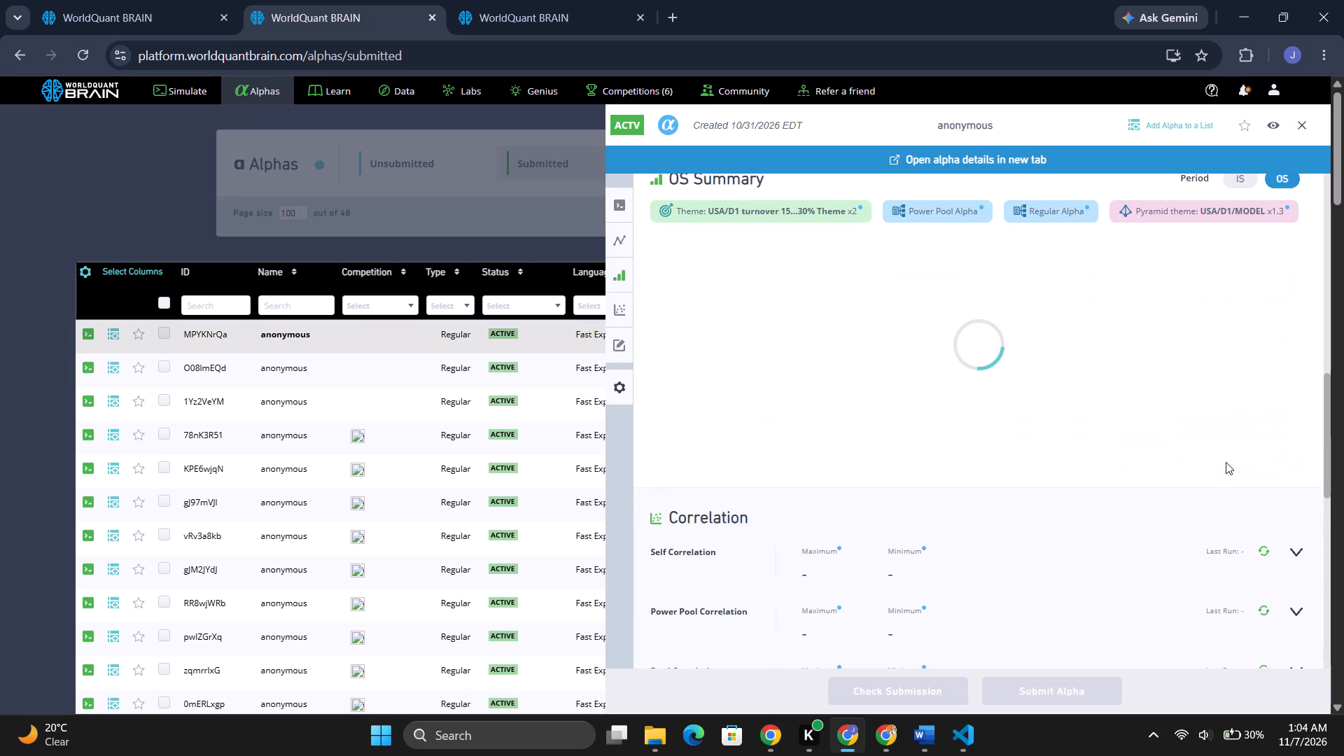
scroll(1226, 461, "down", 5)
scroll(1226, 461, "up", 1)
scroll(1226, 461, "down", 2)
scroll(1225, 463, "up", 11)
scroll(1218, 468, "down", 3)
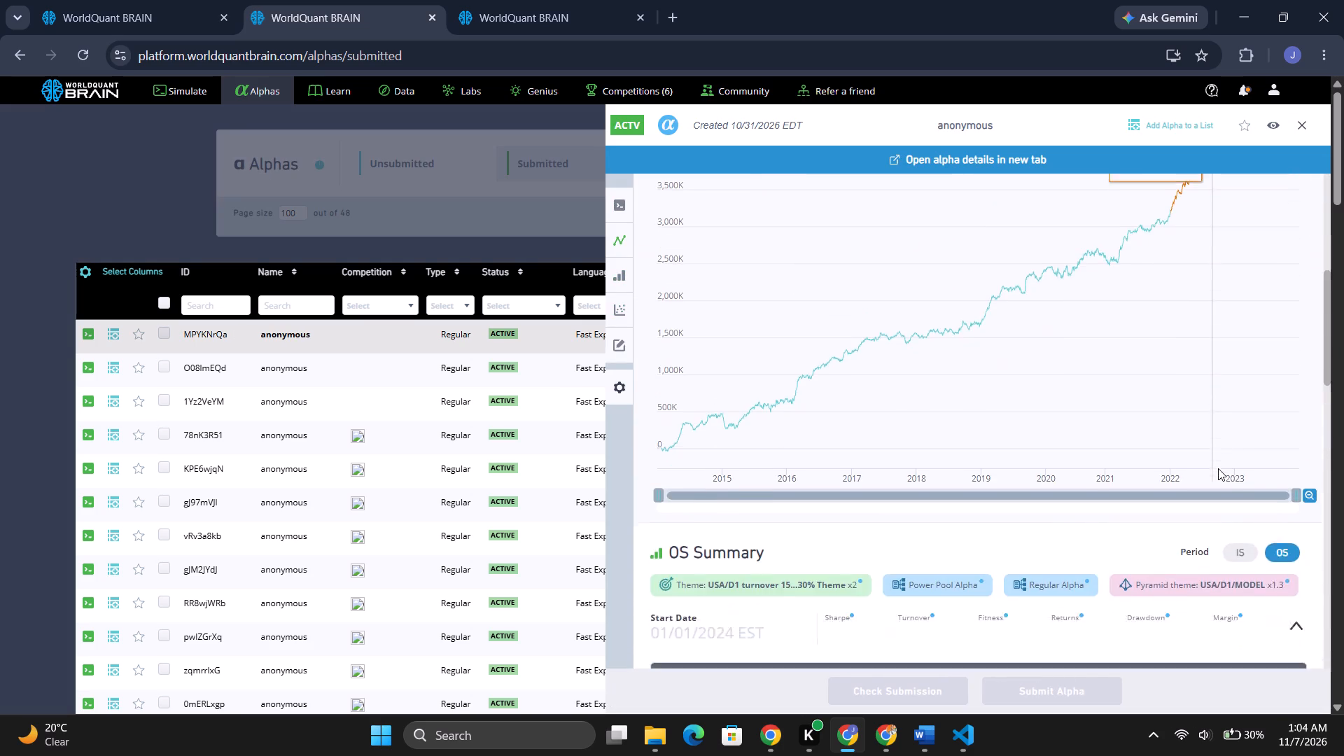
scroll(1218, 468, "down", 4)
scroll(1218, 468, "up", 6)
scroll(1218, 468, "down", 1)
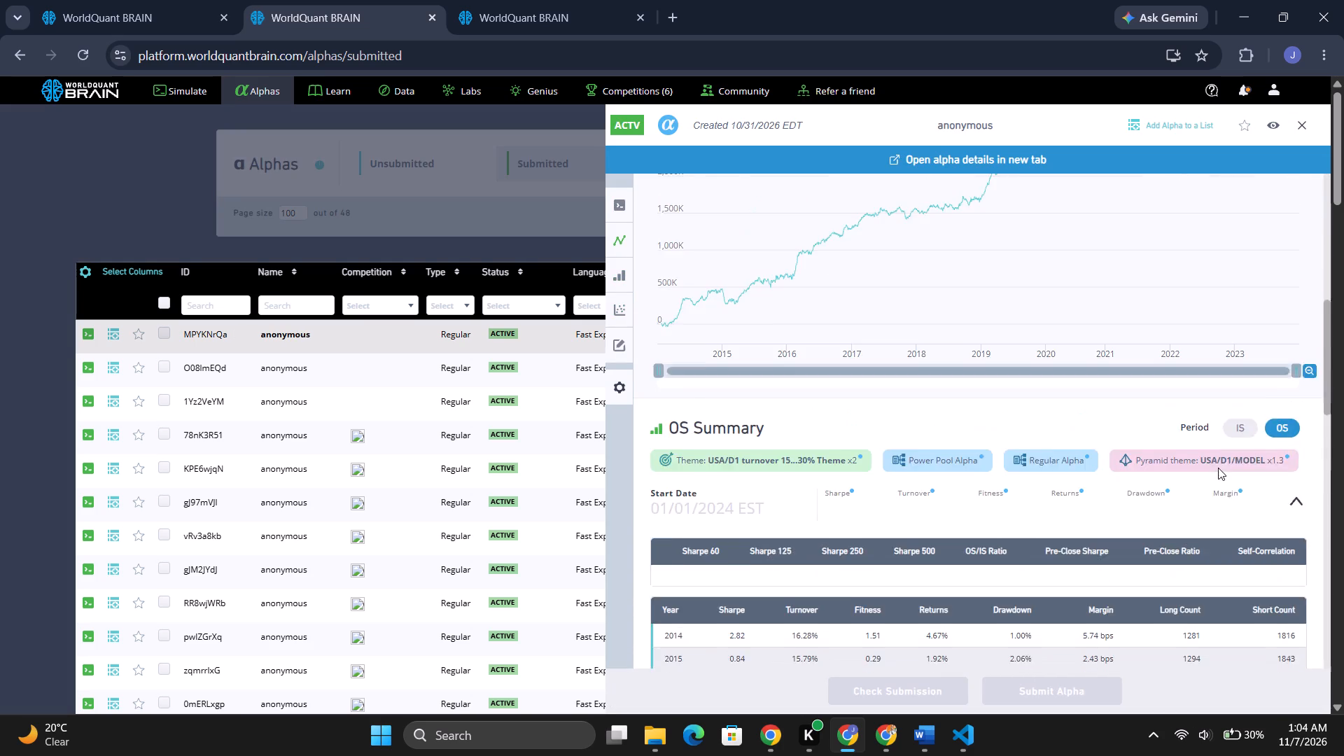
scroll(1218, 468, "down", 8)
scroll(930, 478, "down", 1)
scroll(930, 478, "up", 1)
scroll(930, 478, "down", 1)
scroll(733, 486, "down", 1)
scroll(733, 486, "up", 8)
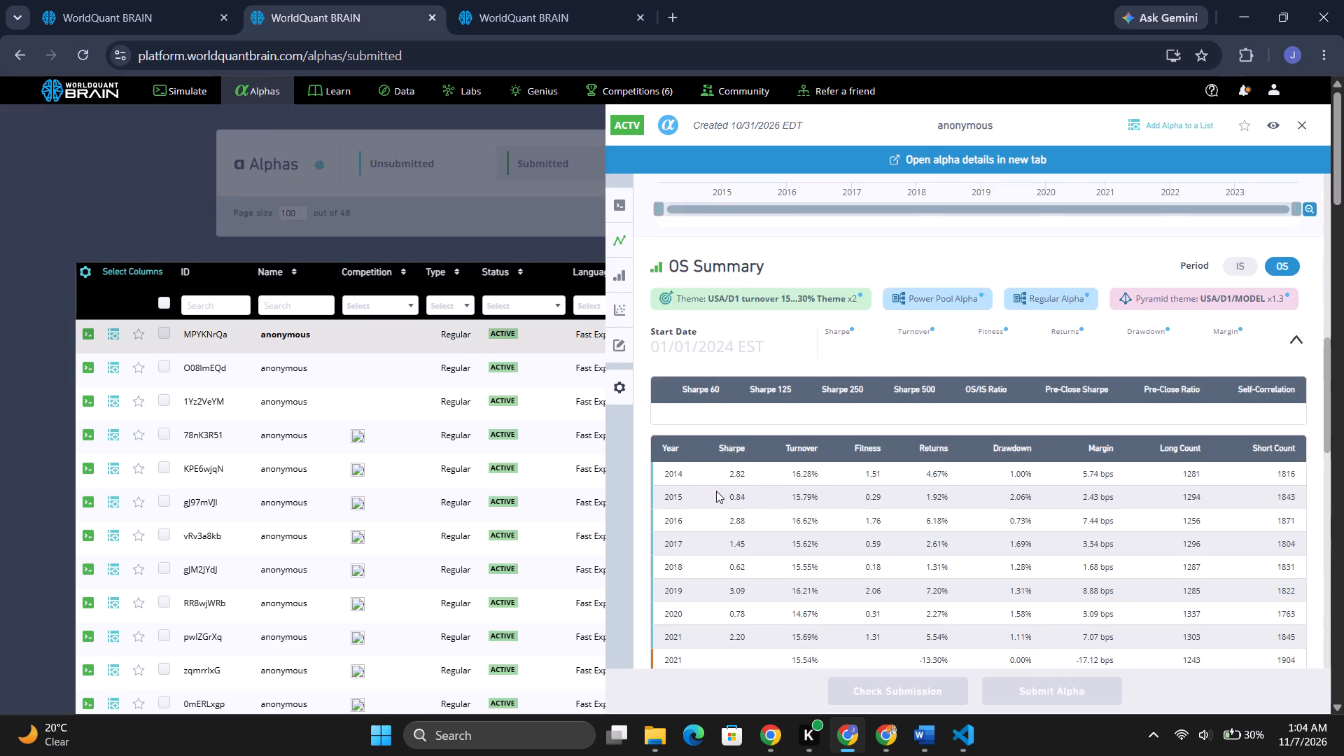
scroll(724, 491, "down", 8)
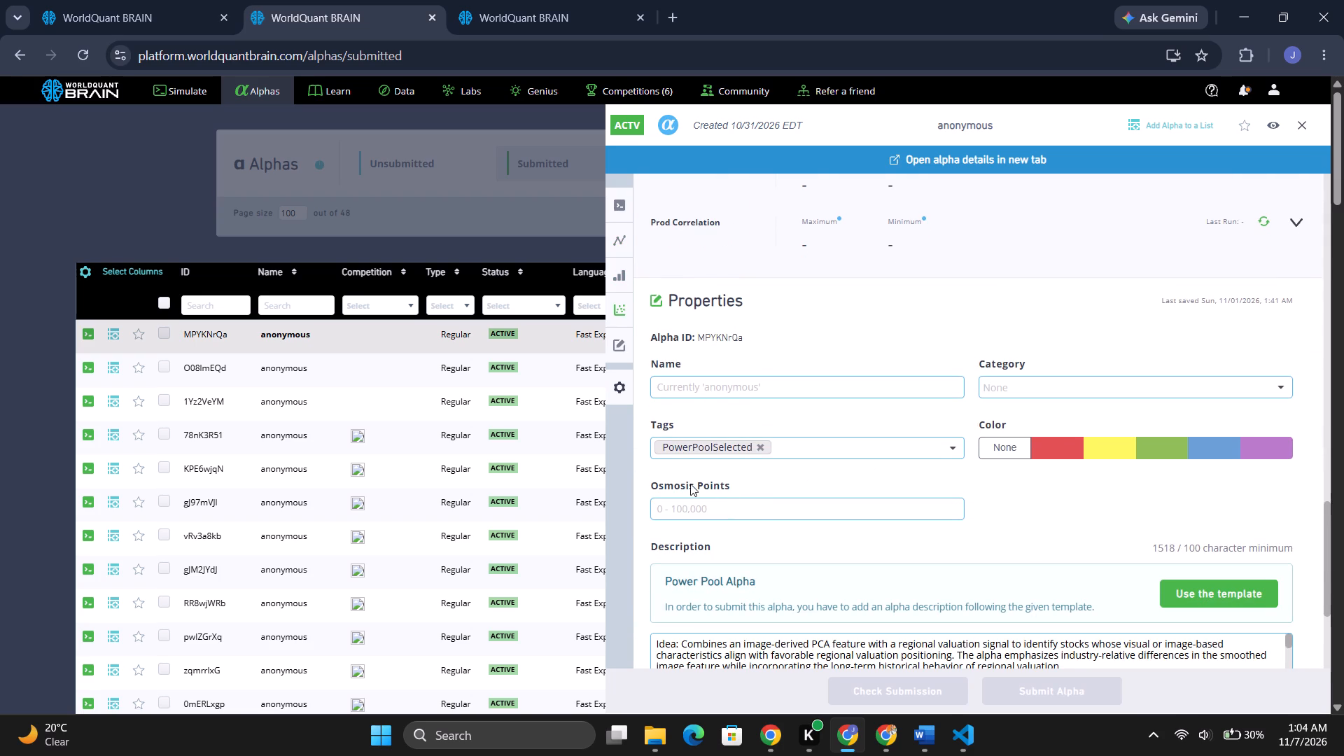
left_click(799, 441)
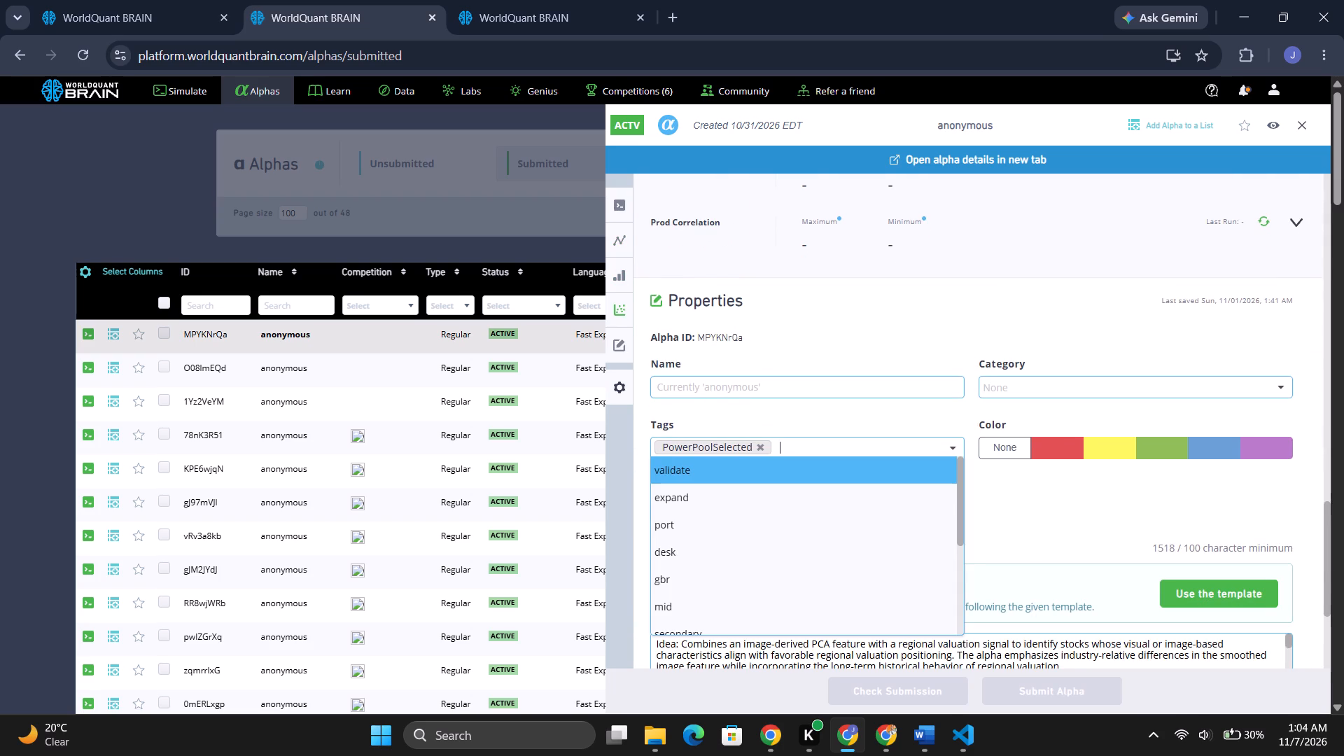
key("ctrl+v")
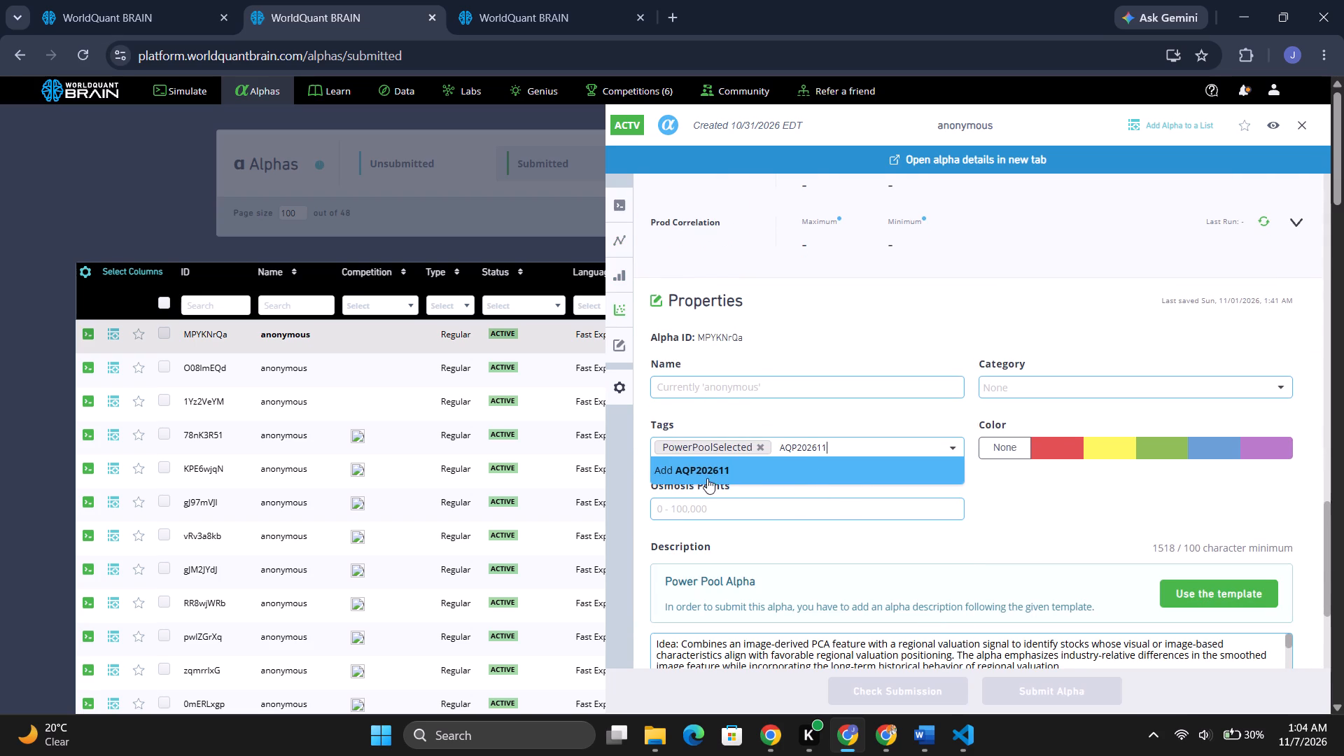
left_click(698, 467)
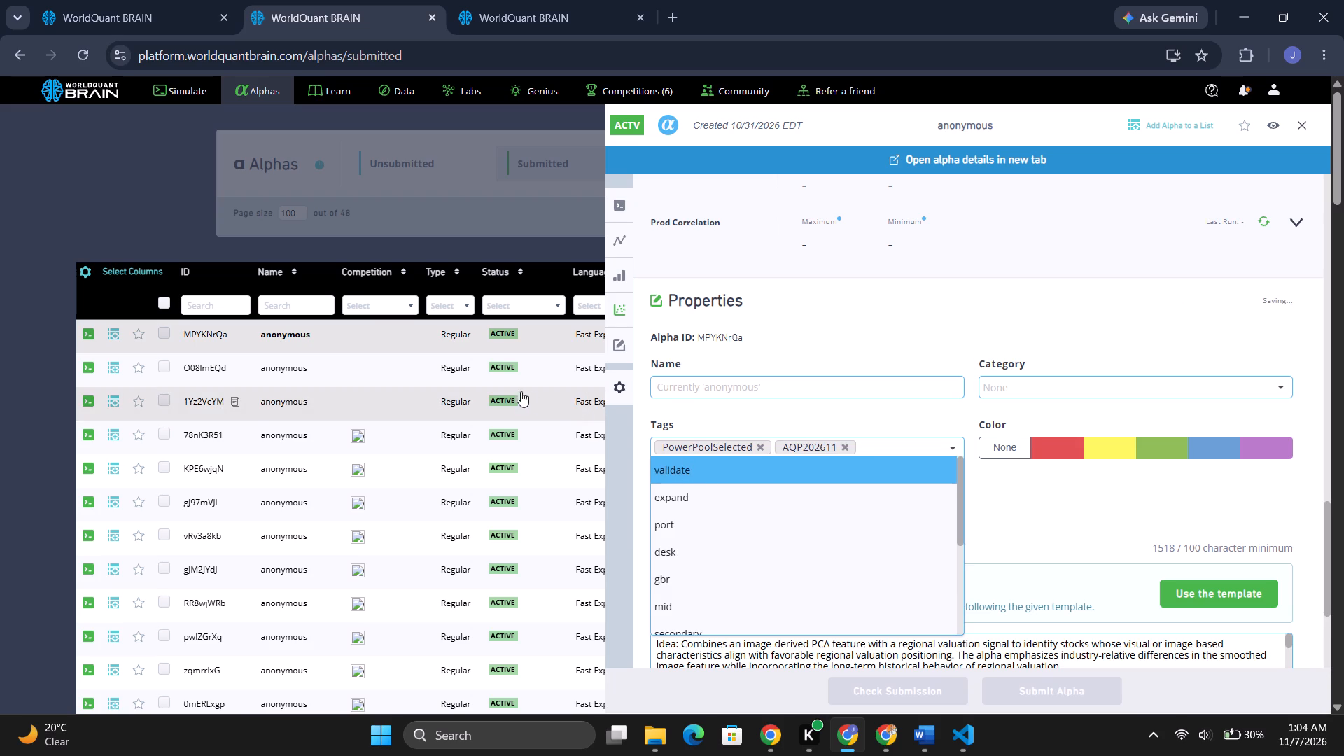
Add the tag AQP202611 to submitted alpha O08lmEQd.
left_click(559, 367)
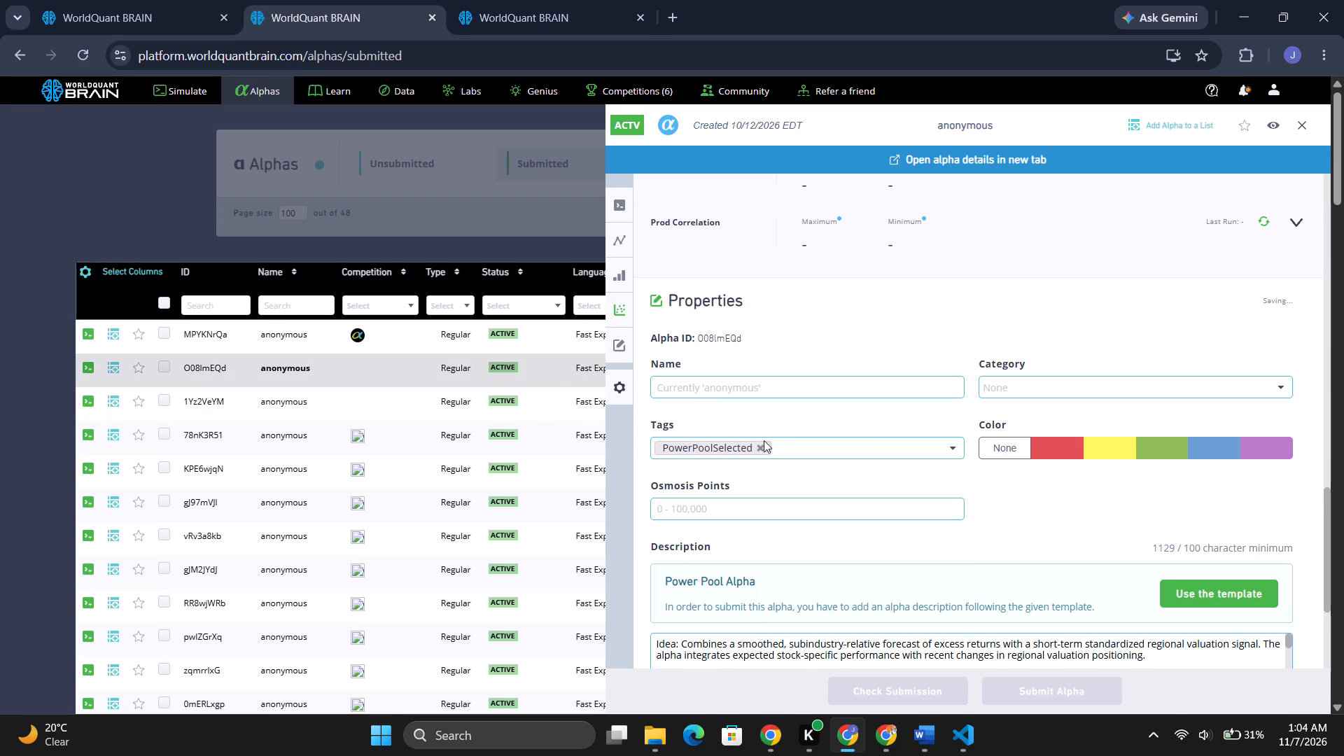
left_click(794, 453)
key("ctrl+v")
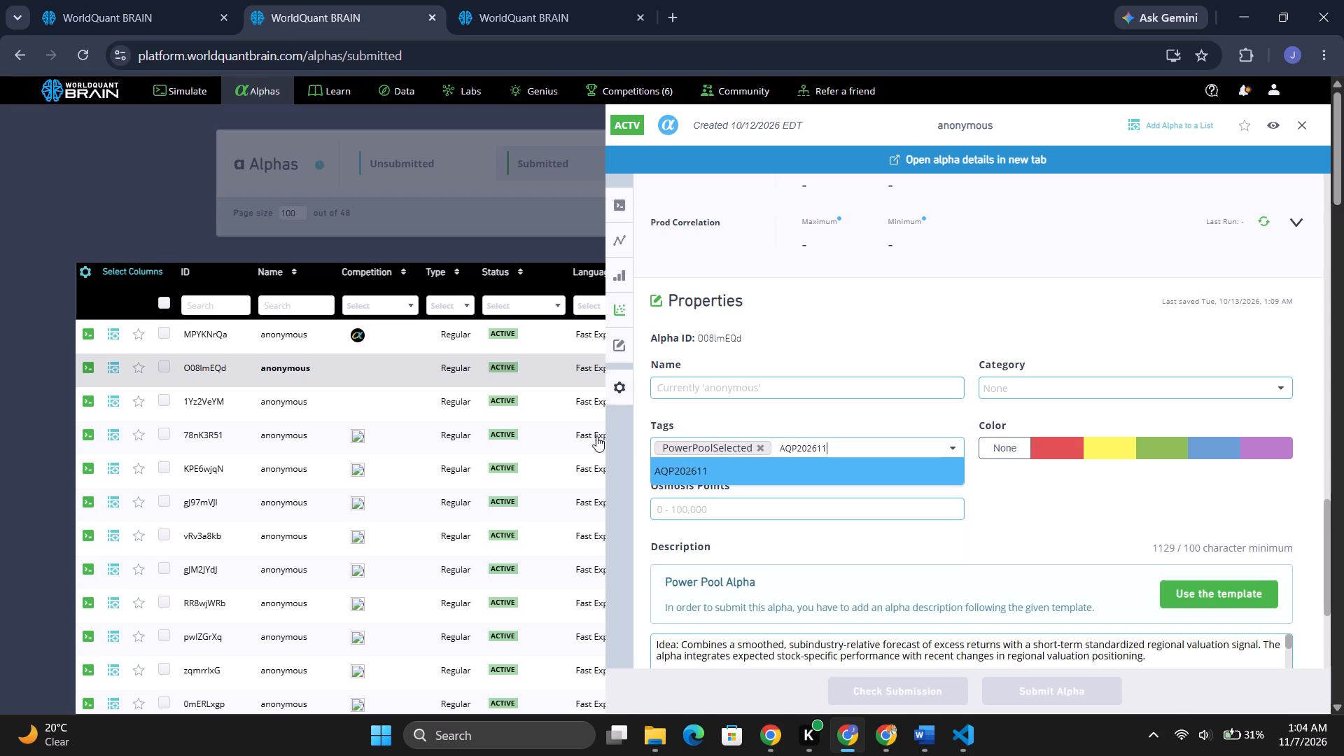
left_click(689, 468)
Tag submitted alpha 1Yz2VeYM with AQP202611 only, removing the stray validate tag, and close its details.
left_click(539, 399)
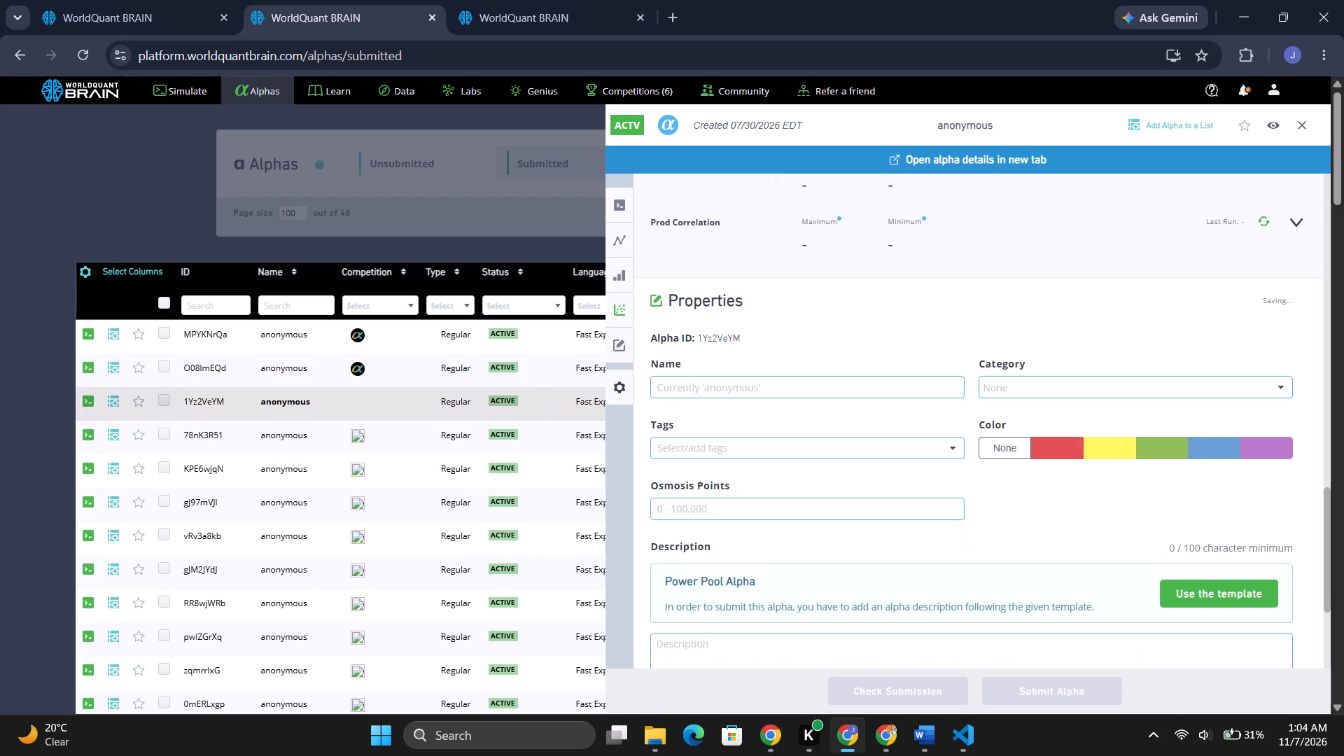
left_click(718, 515)
left_click(700, 443)
key("ctrl+v")
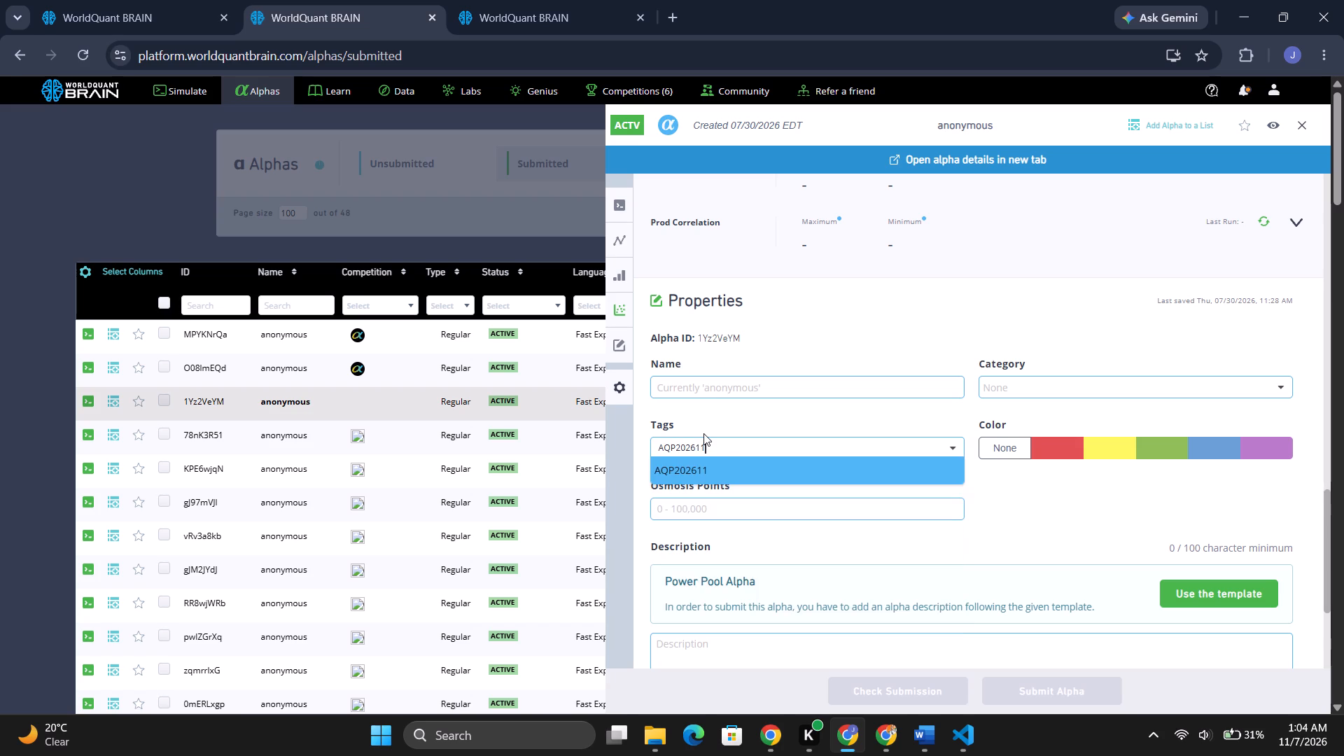
left_click(709, 475)
left_click(703, 467)
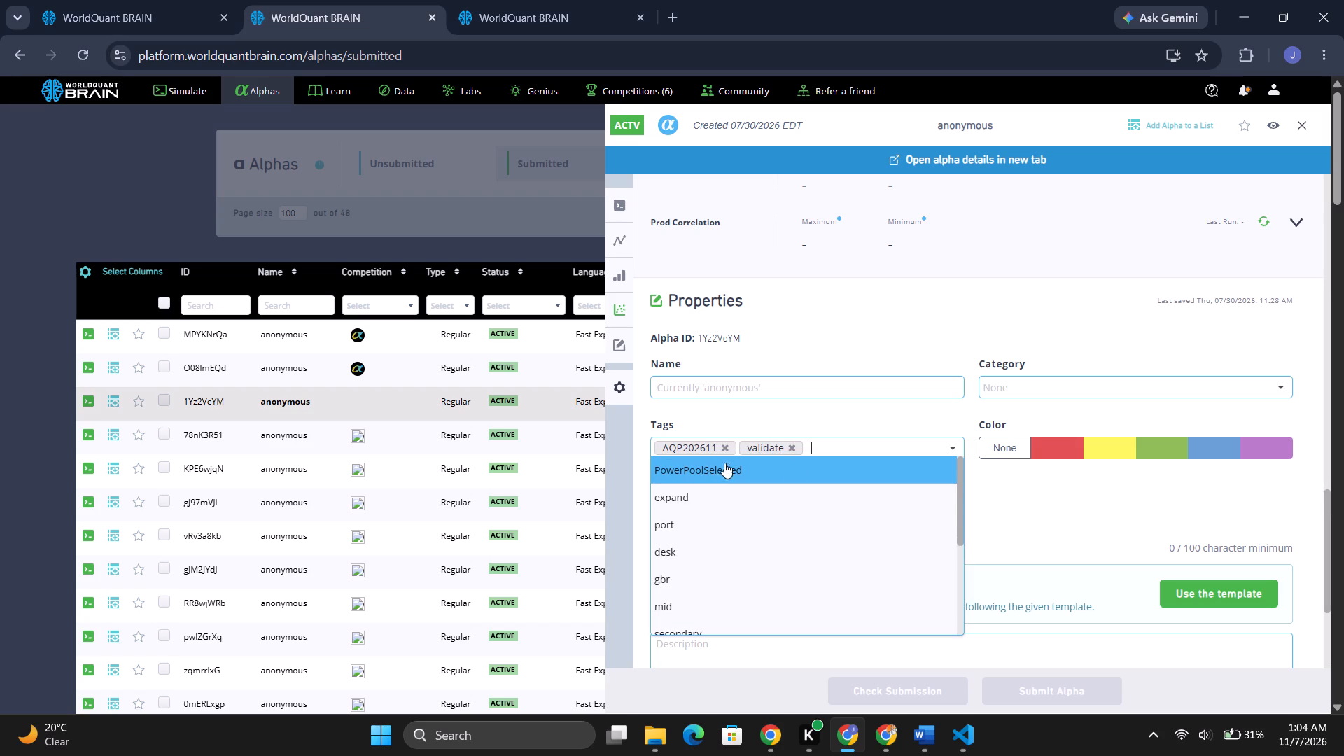
left_click(793, 445)
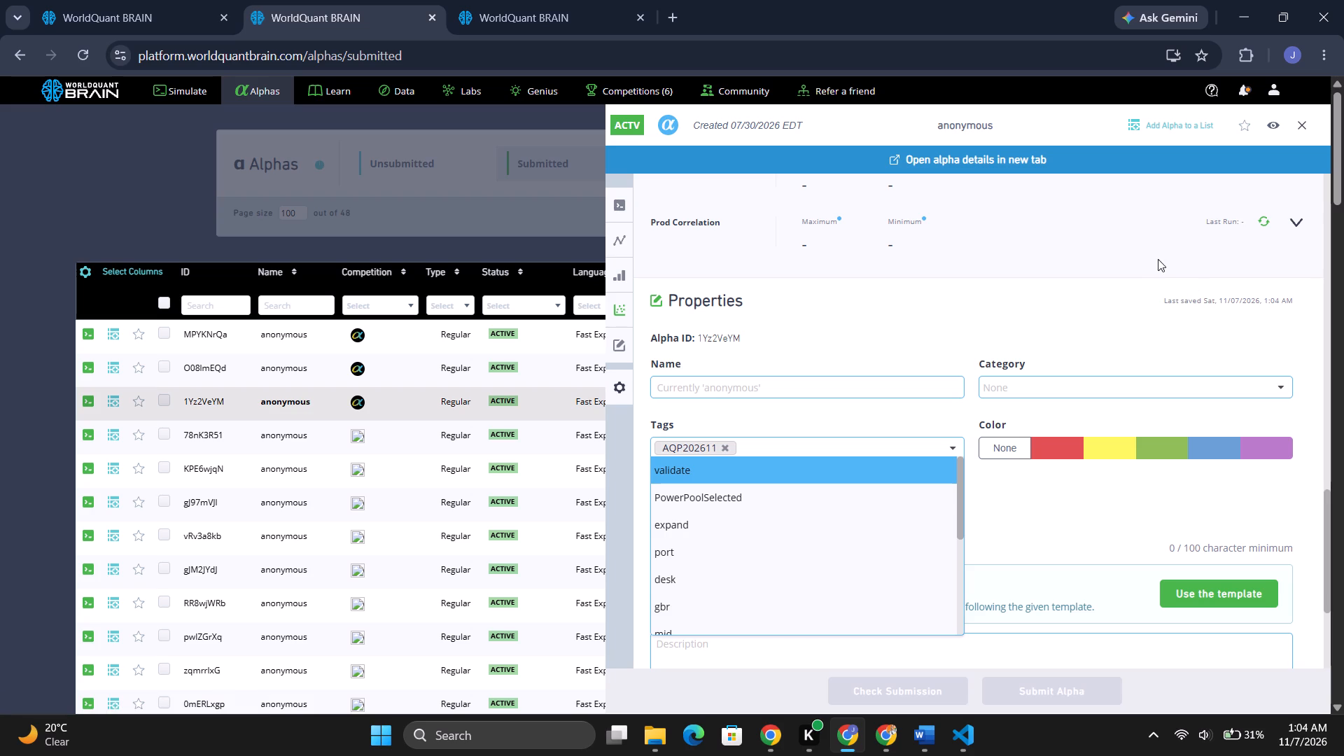
left_click(1303, 124)
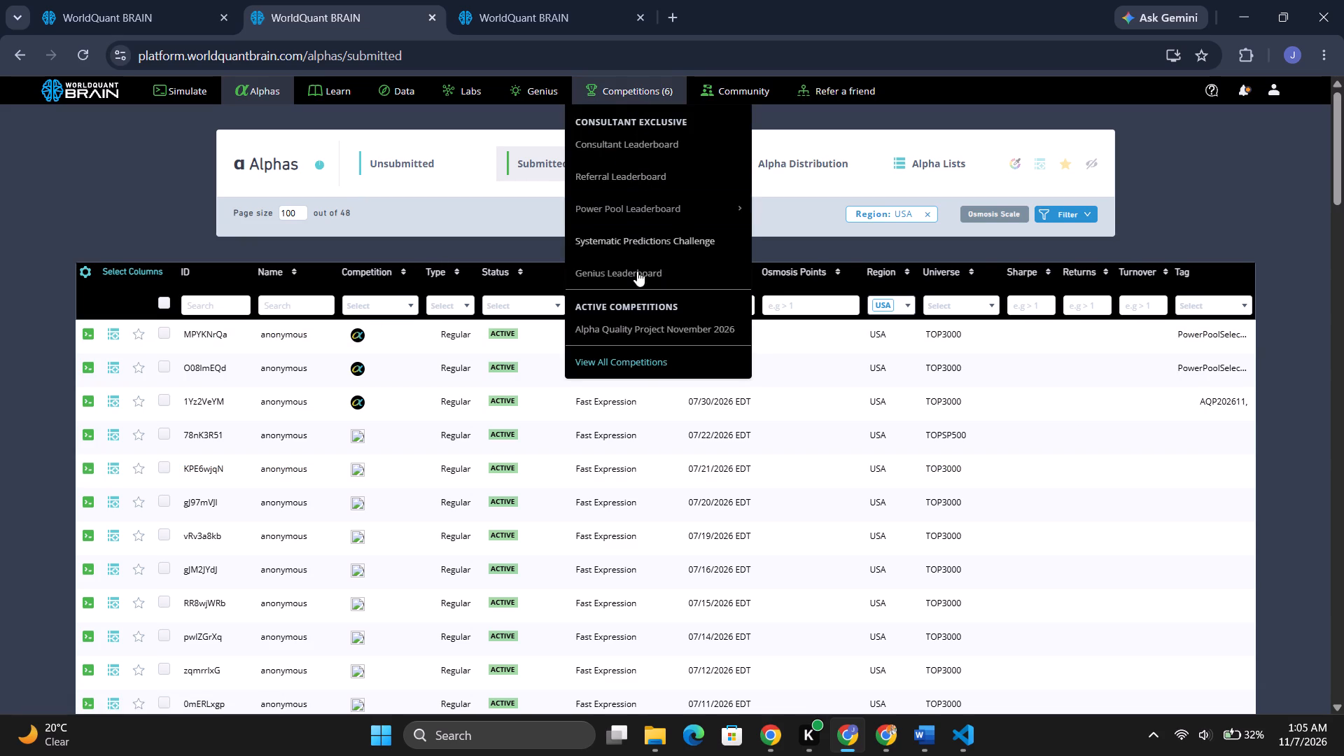
Open the Alpha Quality Project November 2026 leaderboard and search its user filter for the partial user ID.
left_click(675, 333)
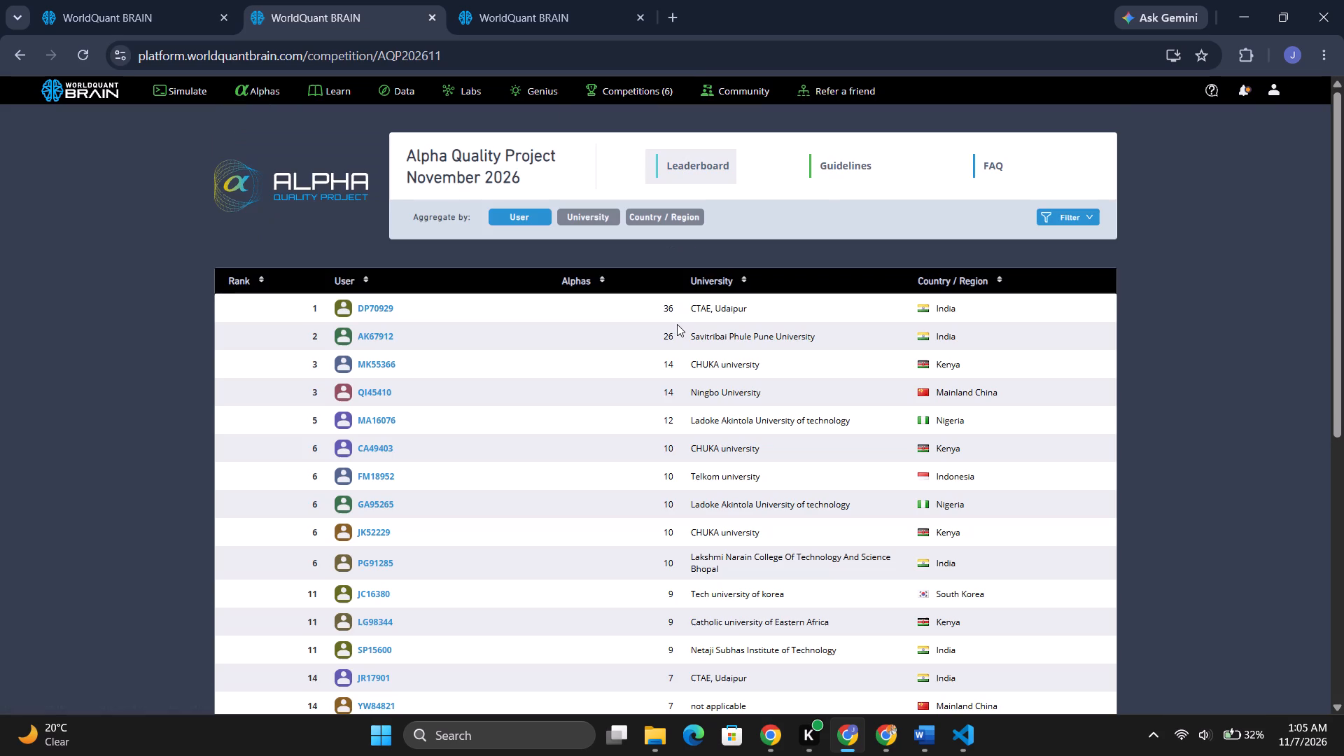
left_click(1051, 220)
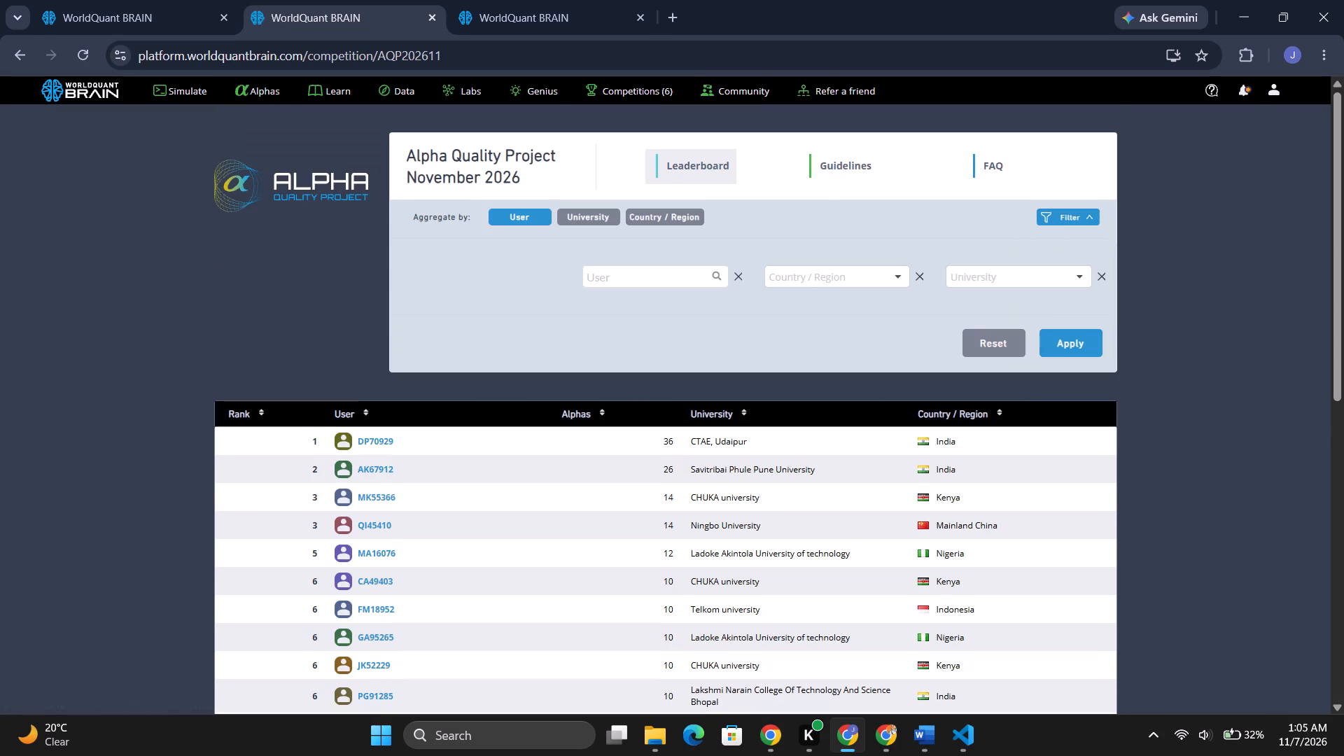
left_click(657, 274)
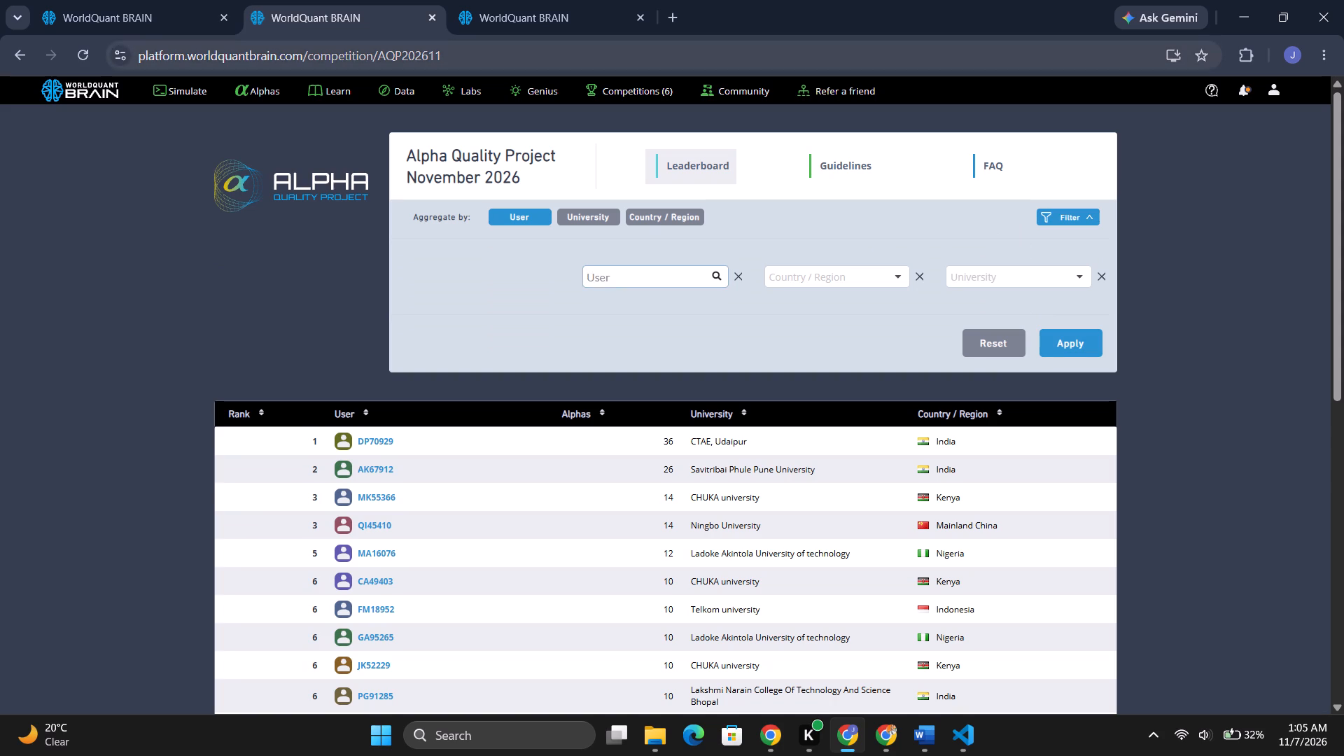
key("j")
key("a")
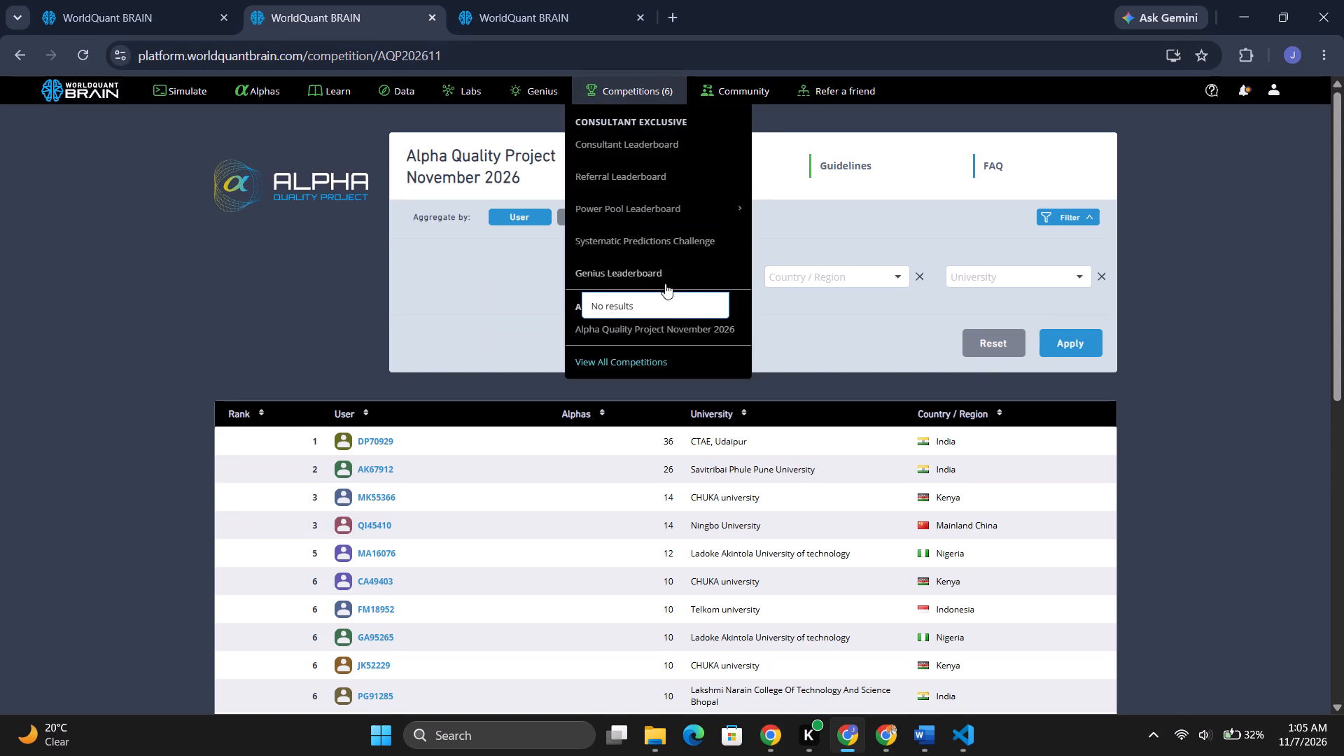
key("3")
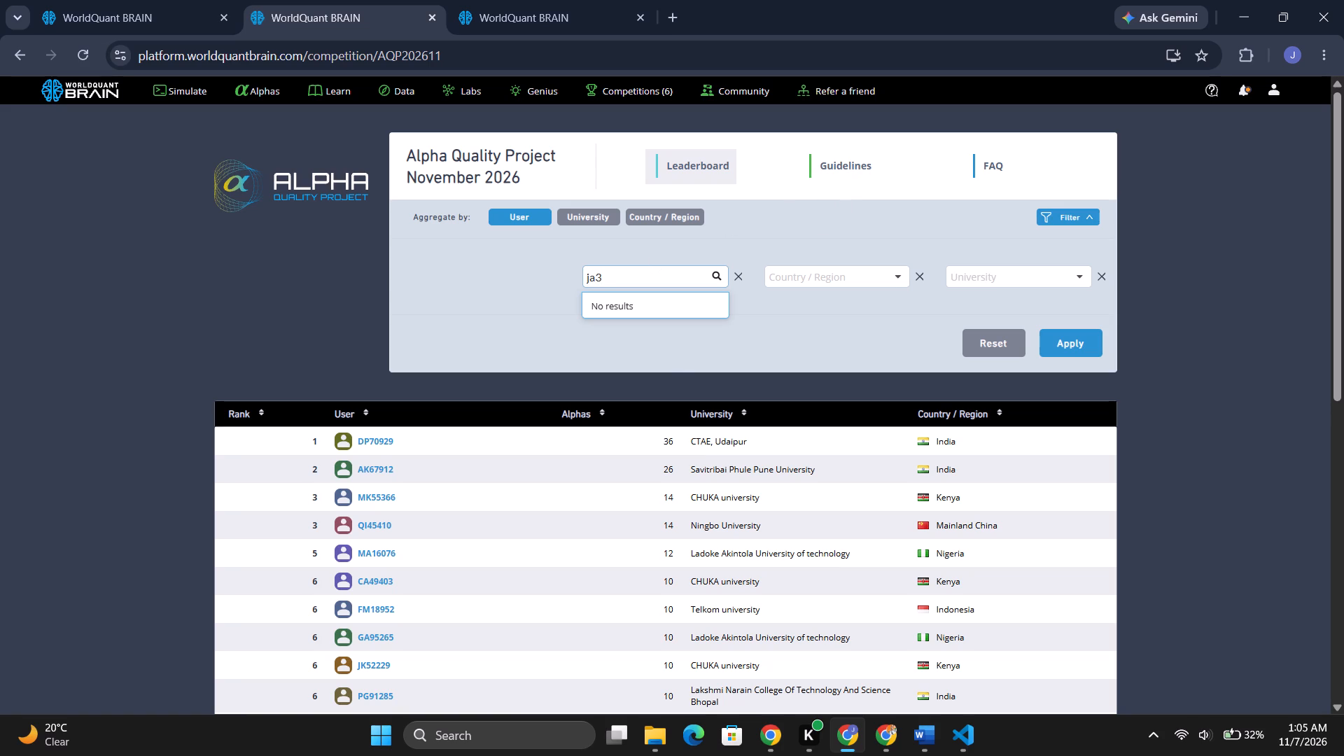
key("8")
Go to page 15 of the competition leaderboard and look over the lowest-ranked users.
scroll(644, 475, "down", 10)
scroll(647, 470, "up", 1)
scroll(647, 470, "down", 10)
scroll(647, 470, "up", 1)
scroll(647, 470, "down", 7)
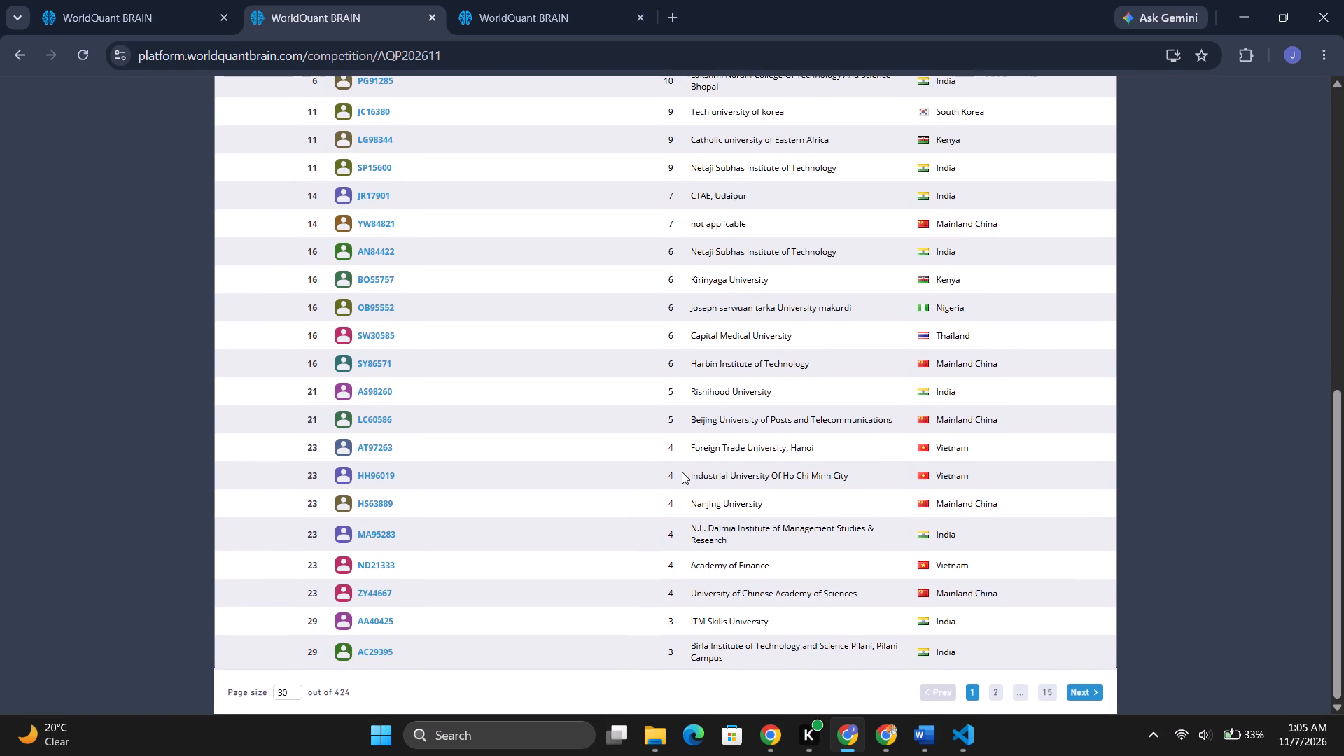
left_click(1044, 691)
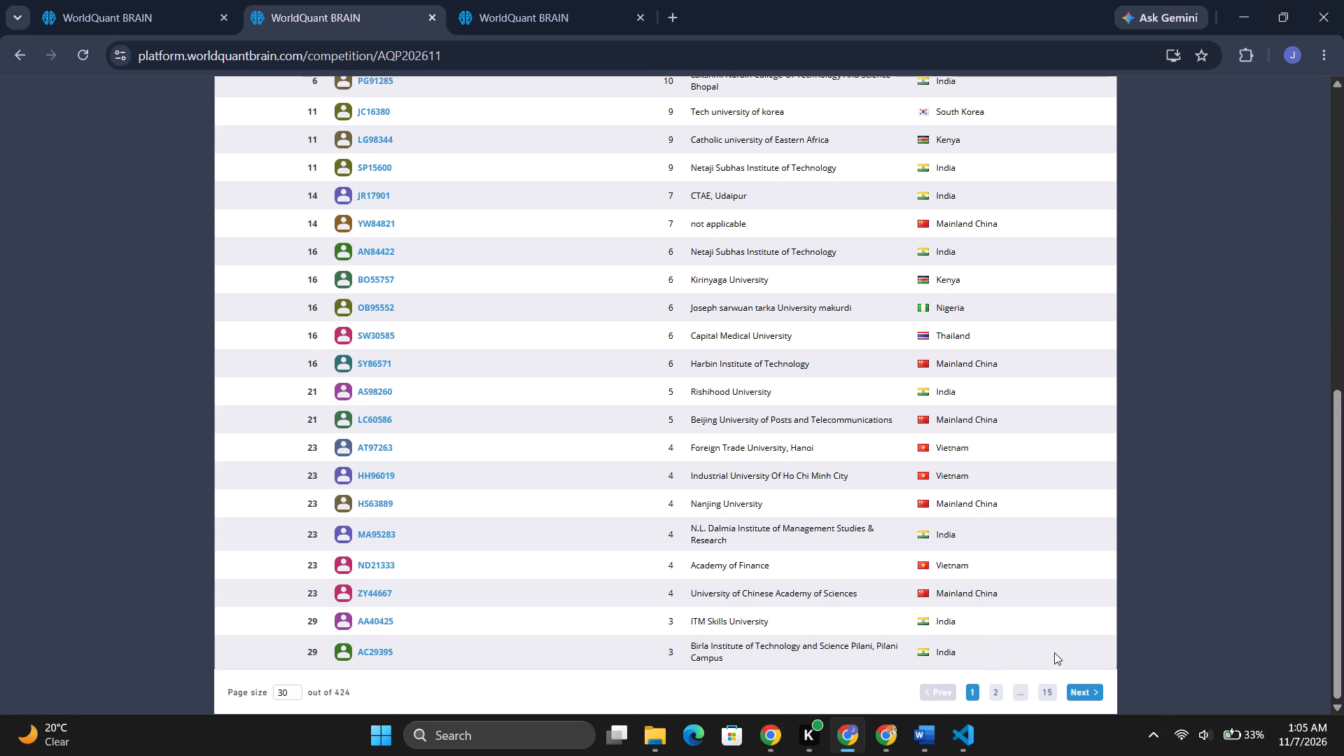
left_click(1049, 694)
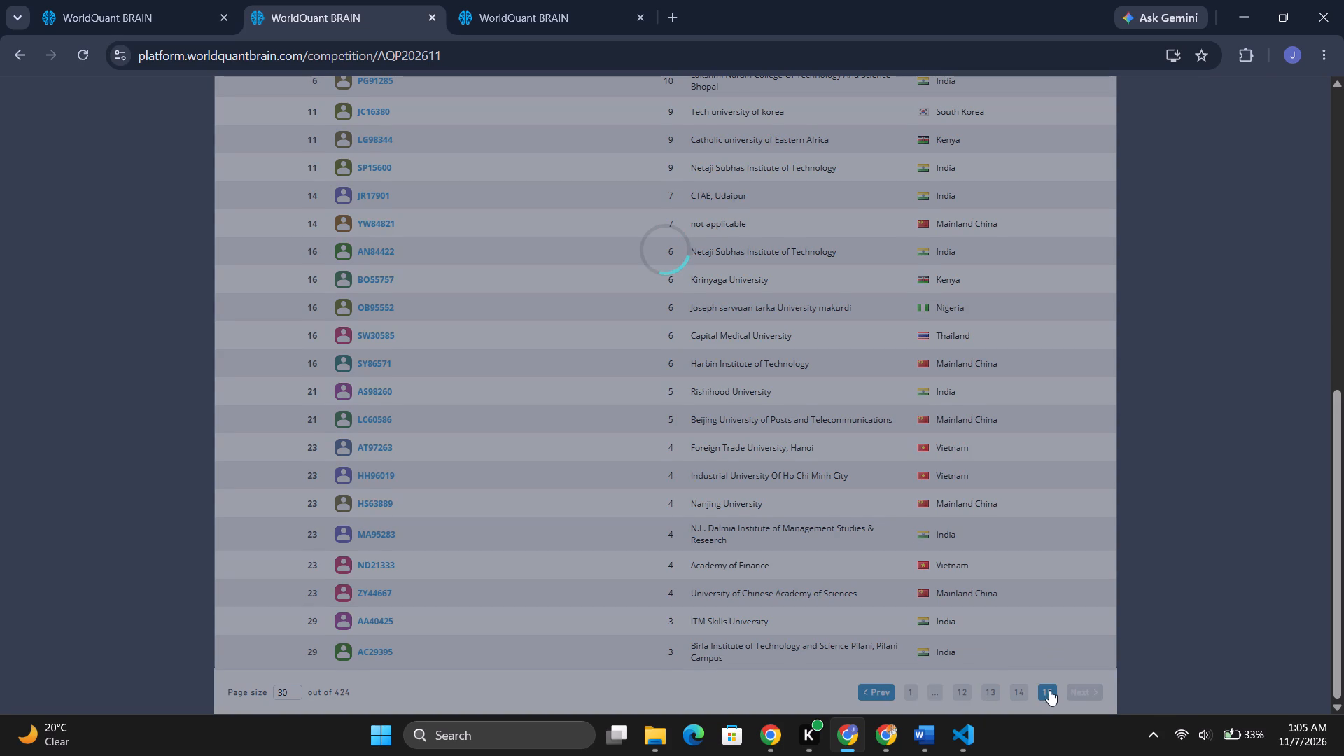
scroll(997, 594, "up", 9)
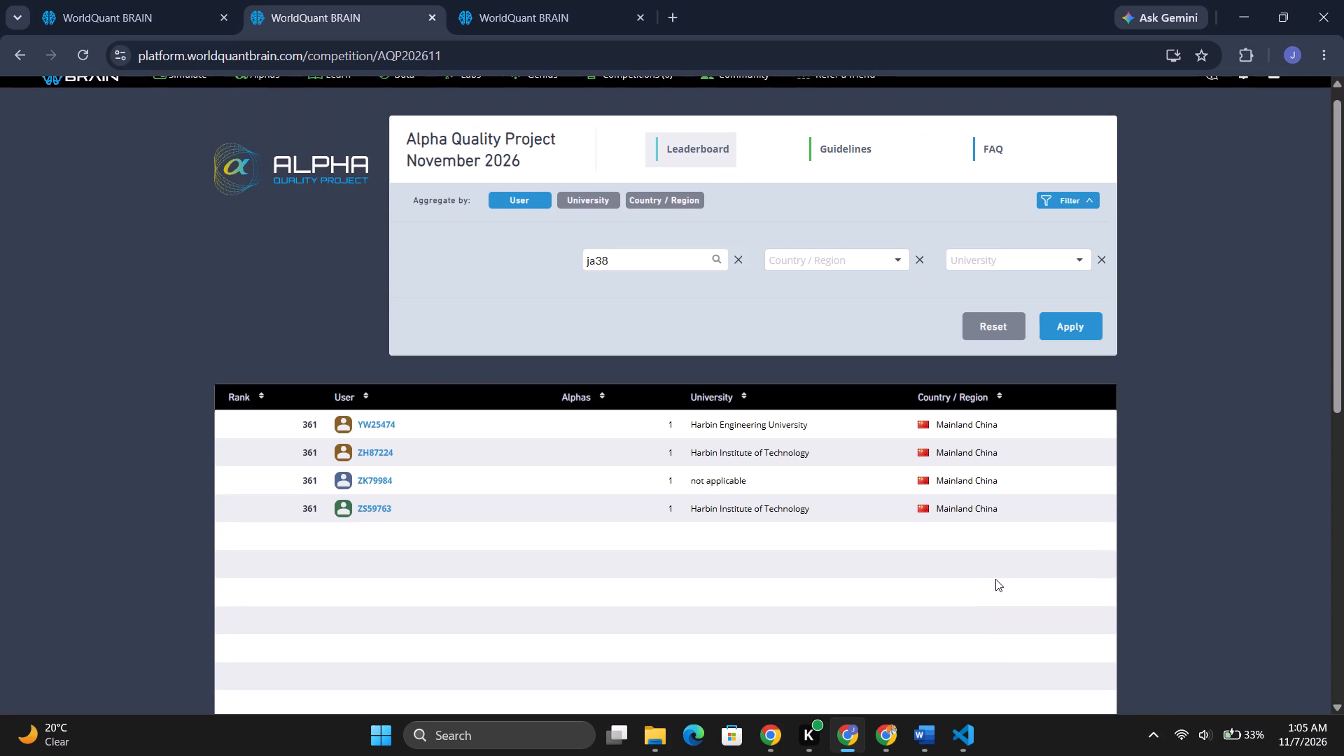
left_click(1104, 276)
Check the first WorldQuant BRAIN simulation page and switch to the third one.
left_click(165, 14)
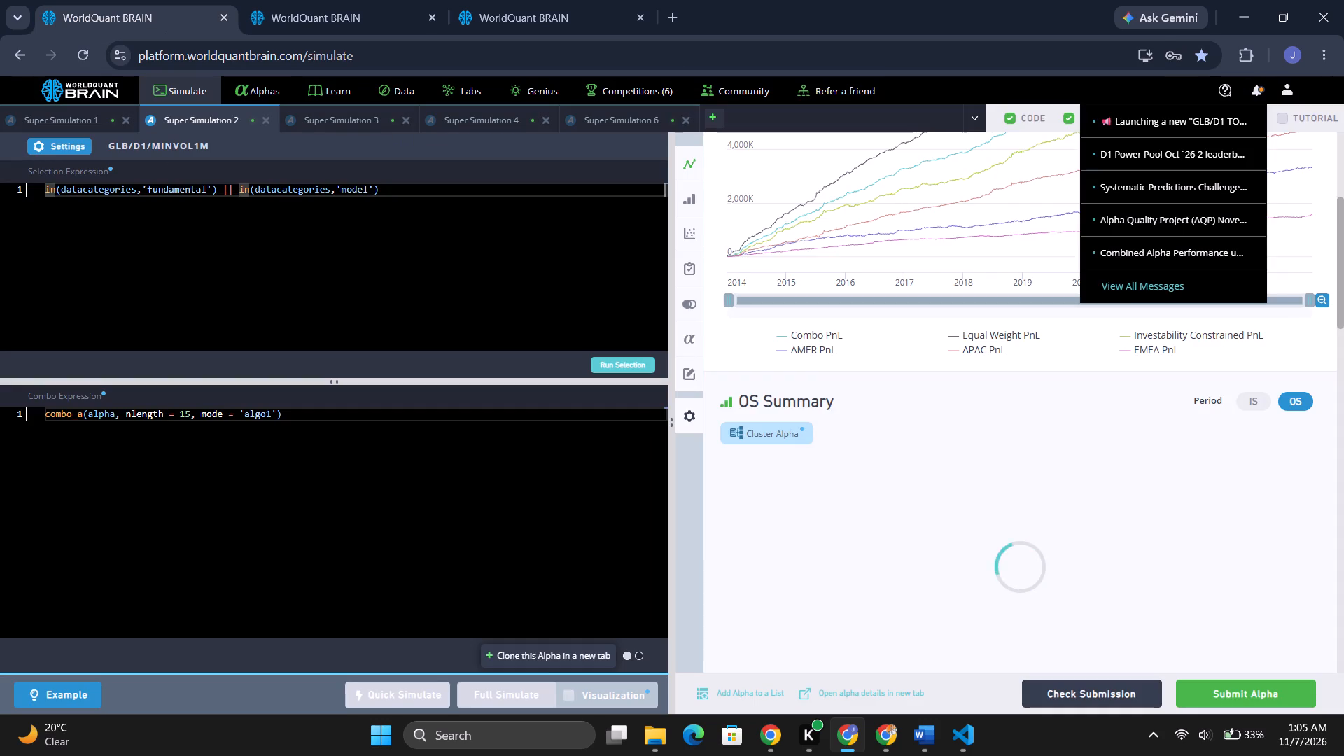
left_click(524, 17)
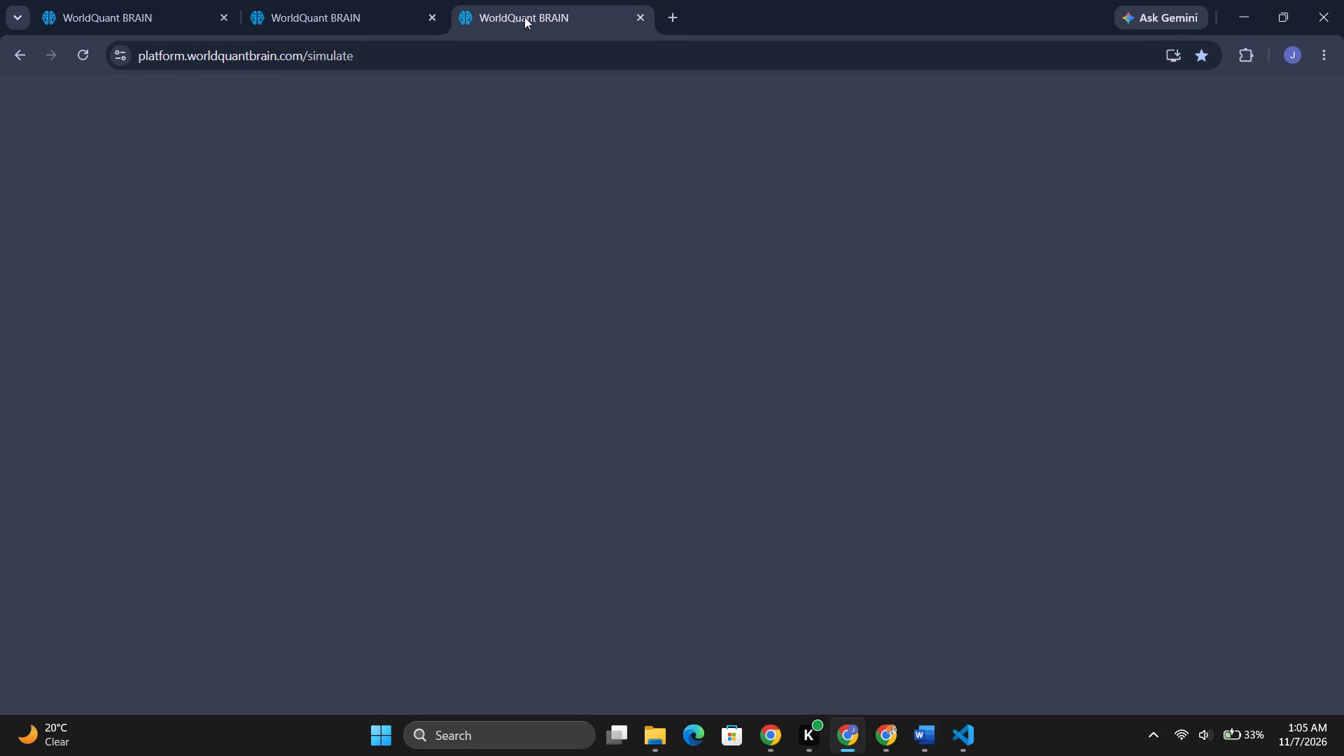